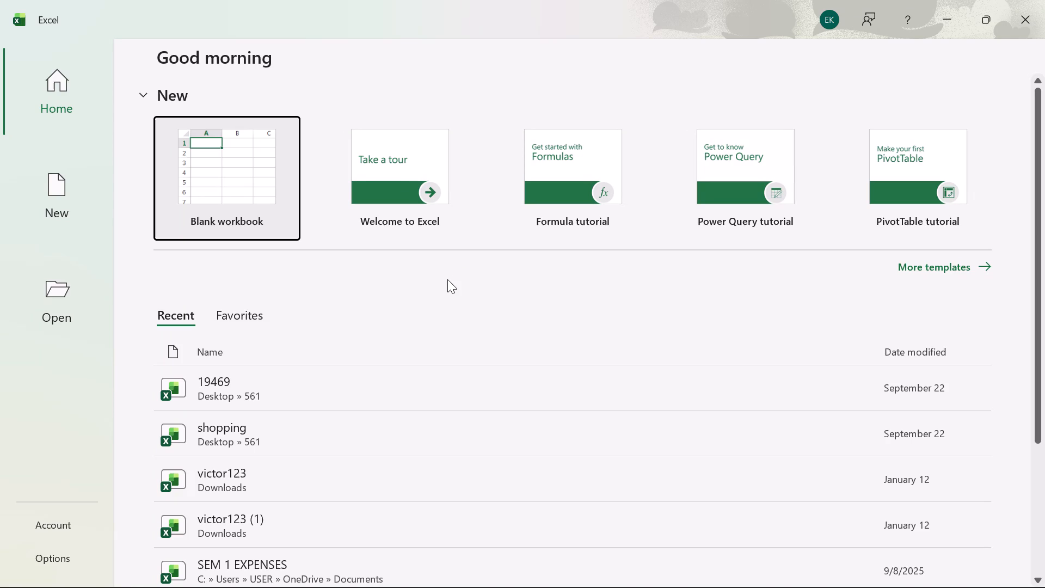
# Create a new blank workbook.
pyautogui.click(63, 218)
pyautogui.click(63, 218)
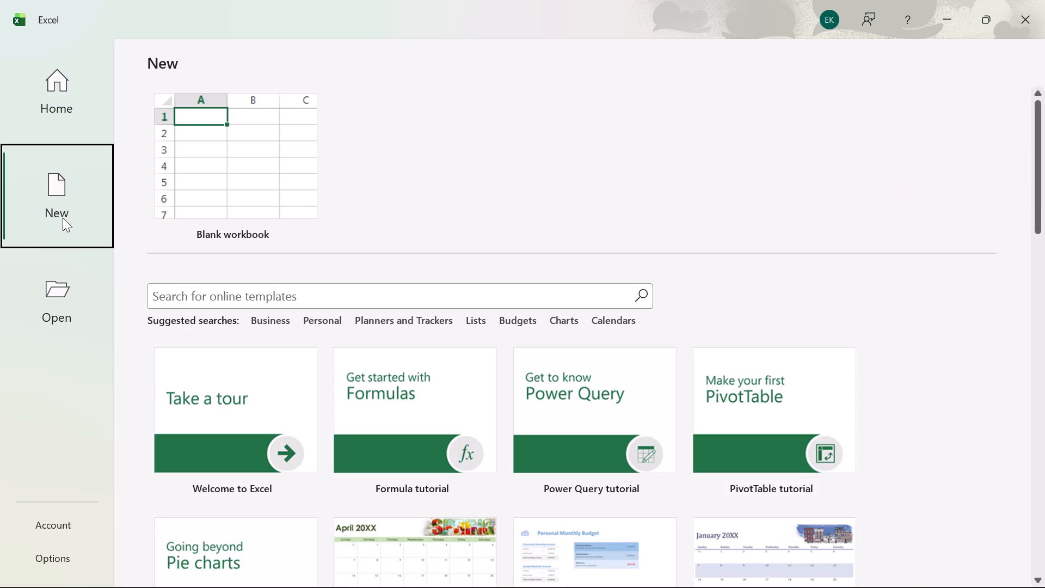
pyautogui.click(63, 218)
pyautogui.click(179, 192)
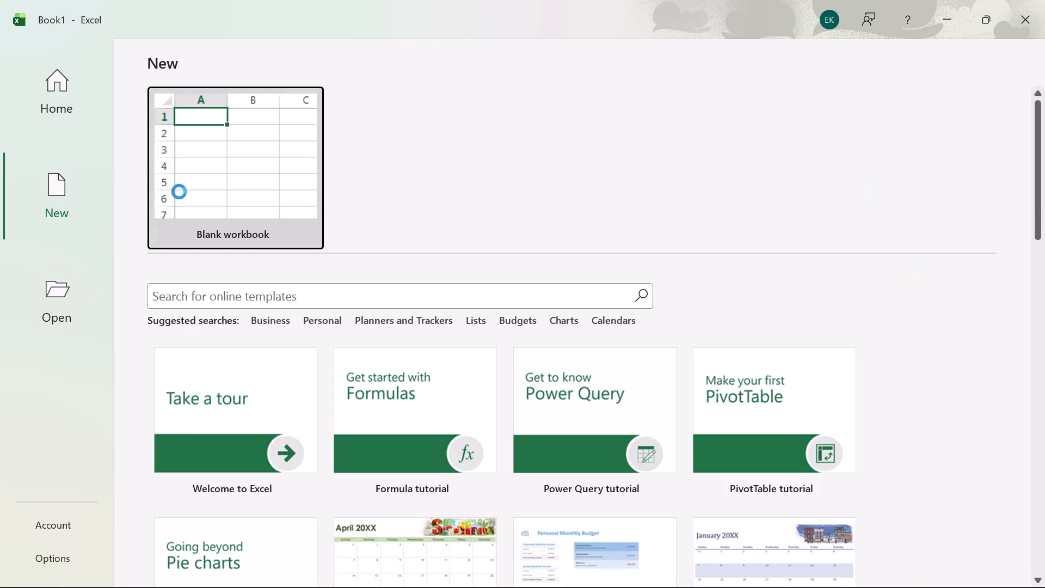
# Save the workbook as excel_project in the OneDrive Documents folder.
pyautogui.hotkey('ctrl', 's')
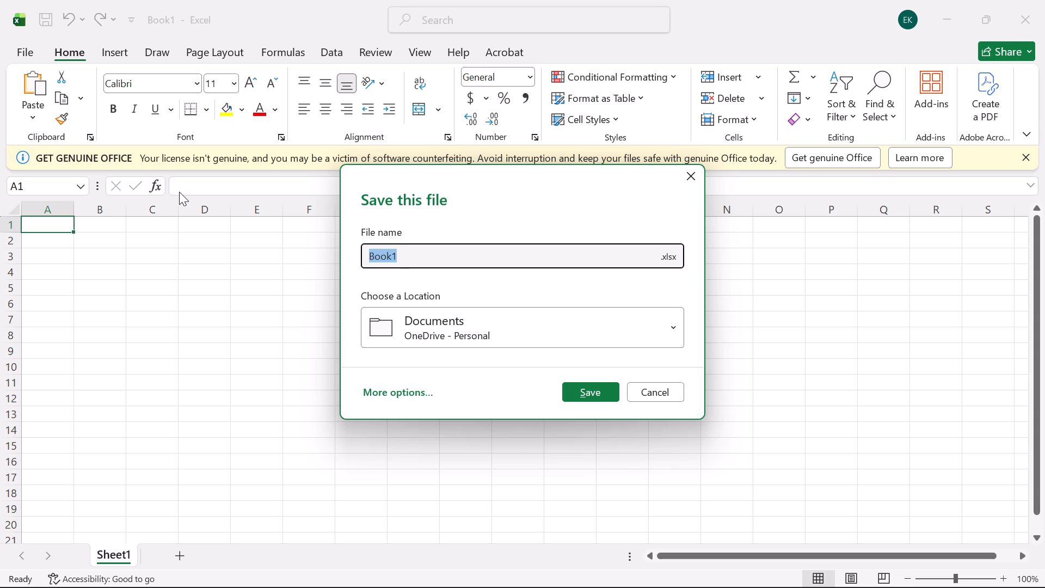
pyautogui.write('EXCEL')
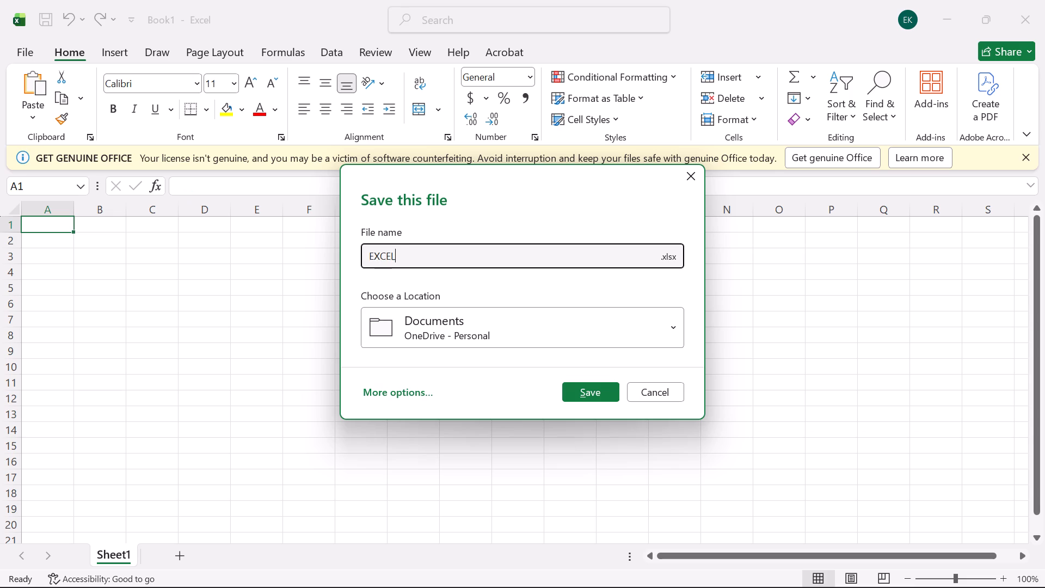
pyautogui.press('BackSpace')
pyautogui.press('BackSpace')
pyautogui.press('BackSpace')
pyautogui.press('BackSpace')
pyautogui.press('BackSpace')
pyautogui.write('ec')
pyautogui.press('BackSpace')
pyautogui.write('xcel')
pyautogui.hotkey('shift', '_')
pyautogui.press('p')
pyautogui.write('ro')
pyautogui.write('ject')
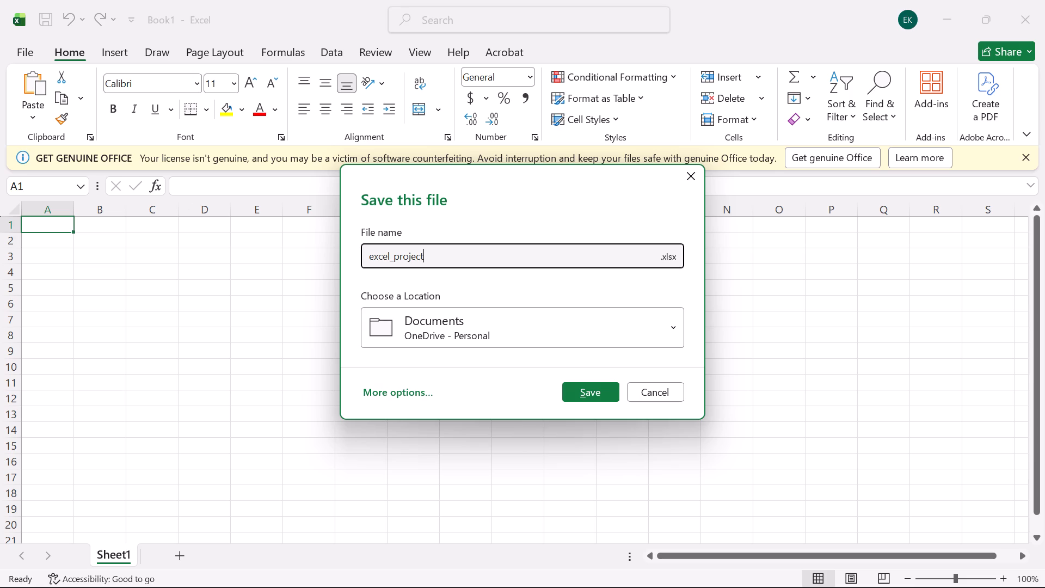
pyautogui.click(597, 395)
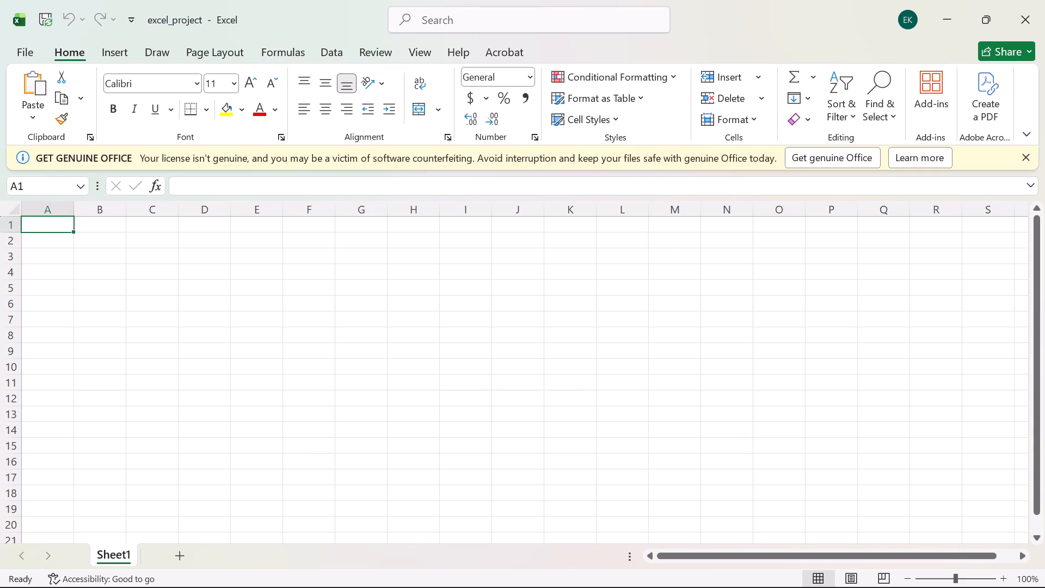
# Enter the column headers Adm No, student Name and Maths in cells A1 to C1.
pyautogui.write('AS')
pyautogui.press('BackSpace')
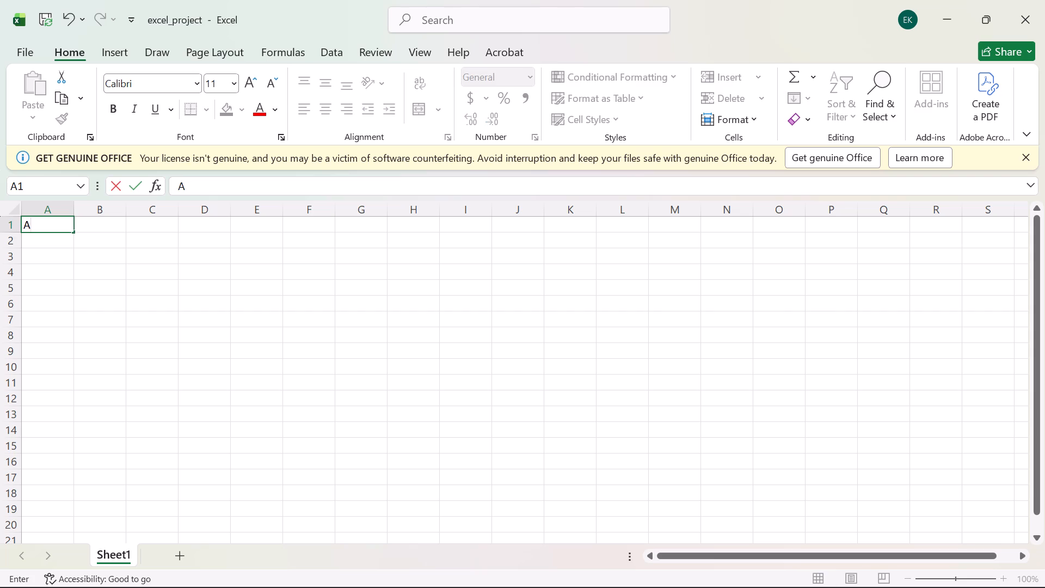
pyautogui.write('dm')
pyautogui.press('space')
pyautogui.write('No')
pyautogui.press('Right')
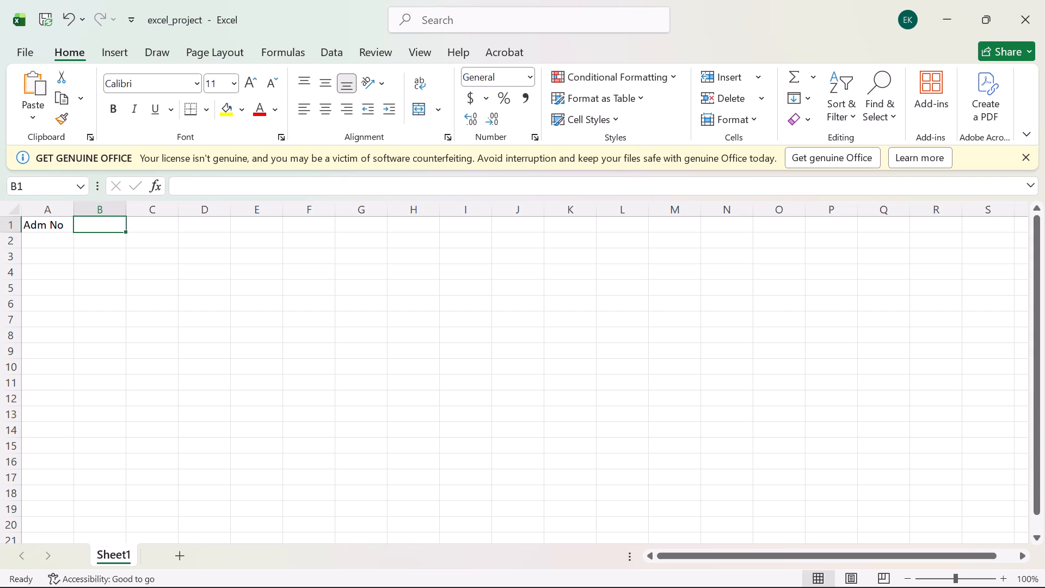
pyautogui.write('stude')
pyautogui.write('nt')
pyautogui.press('space')
pyautogui.write('name')
pyautogui.press('BackSpace')
pyautogui.press('BackSpace')
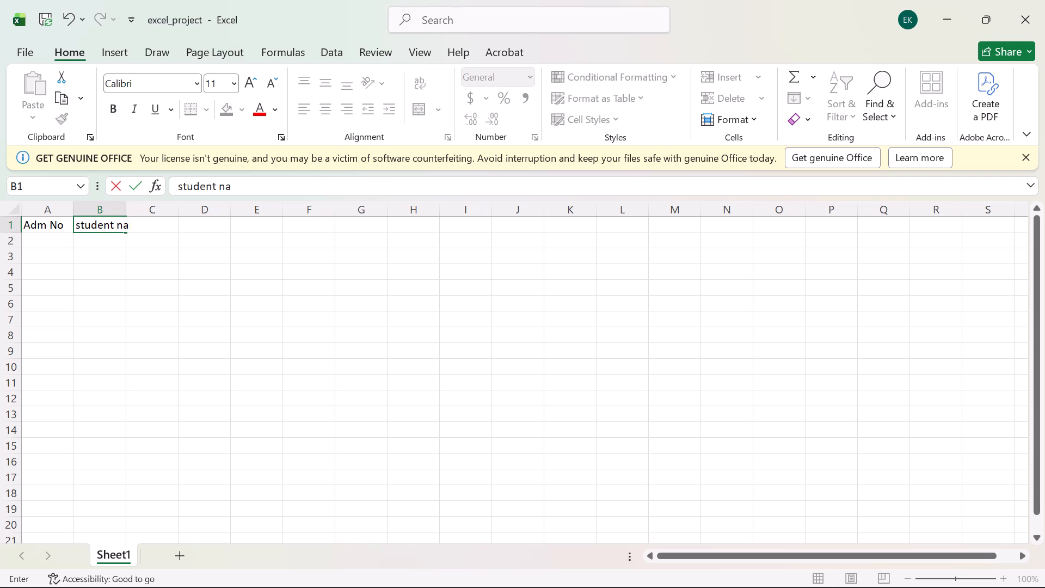
pyautogui.press('BackSpace')
pyautogui.press('BackSpace')
pyautogui.write('Name')
pyautogui.press('Right')
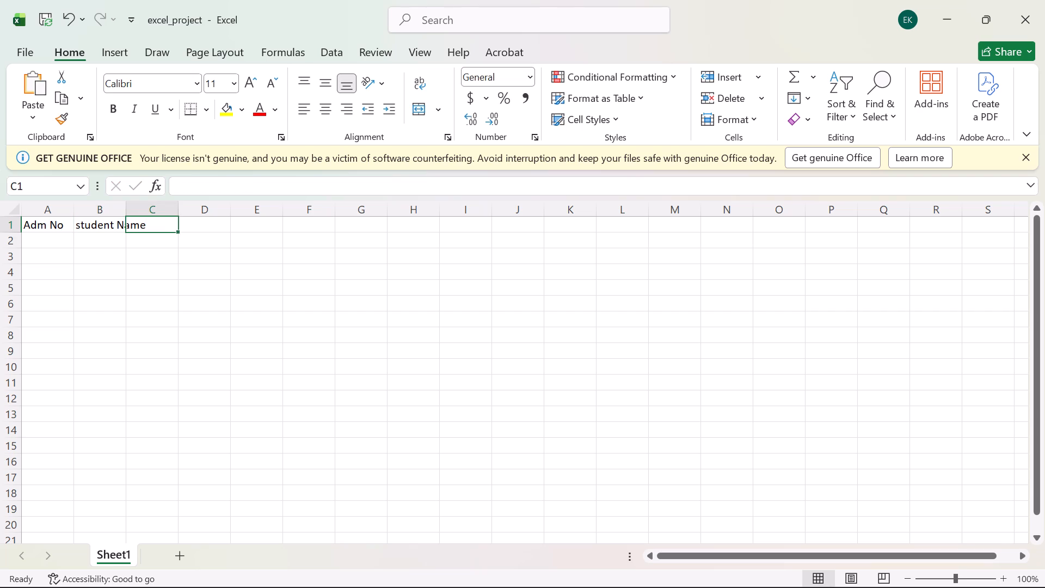
pyautogui.write('Math')
pyautogui.press('s')
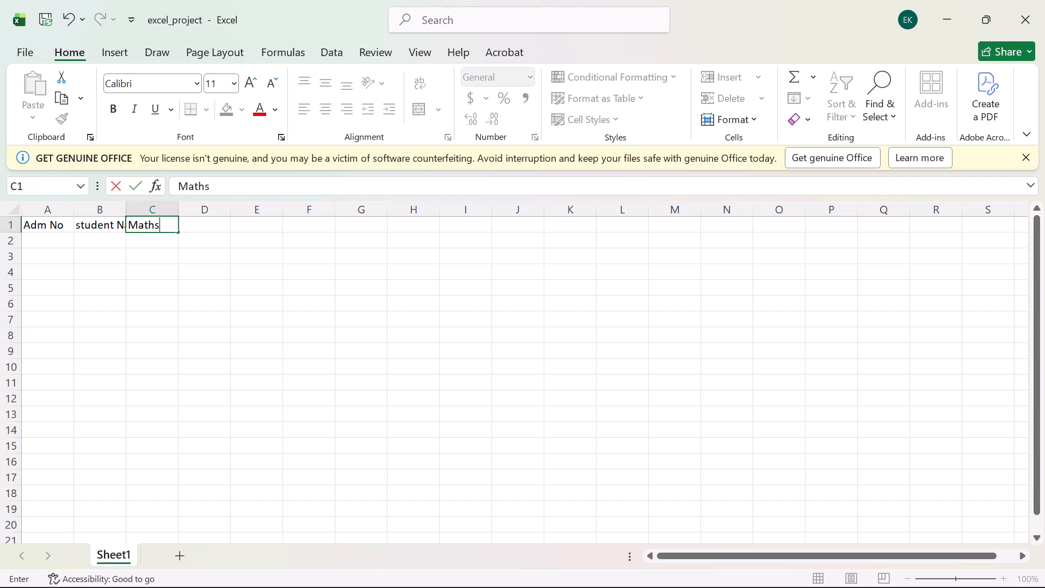
# Capitalise the first letter of the header in cell B1 so it reads Student Name.
pyautogui.click(80, 229)
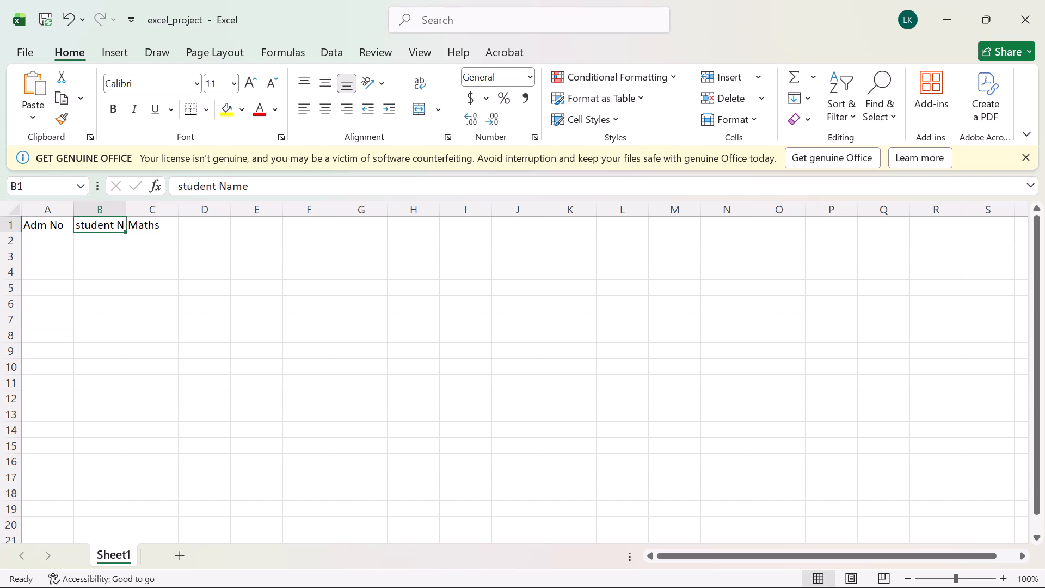
pyautogui.click(80, 226)
pyautogui.doubleClick(87, 226)
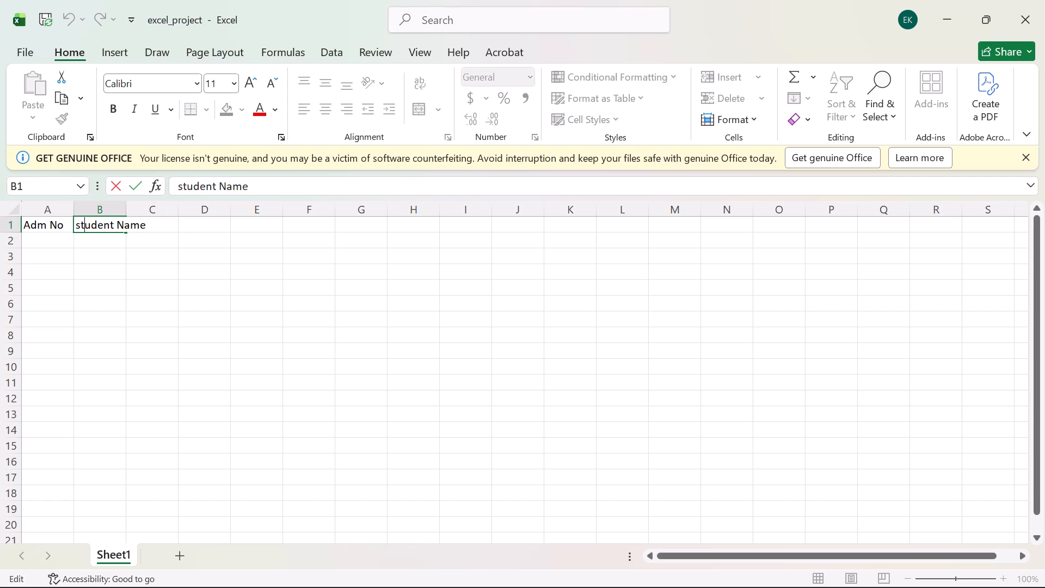
pyautogui.click(79, 226)
pyautogui.press('BackSpace')
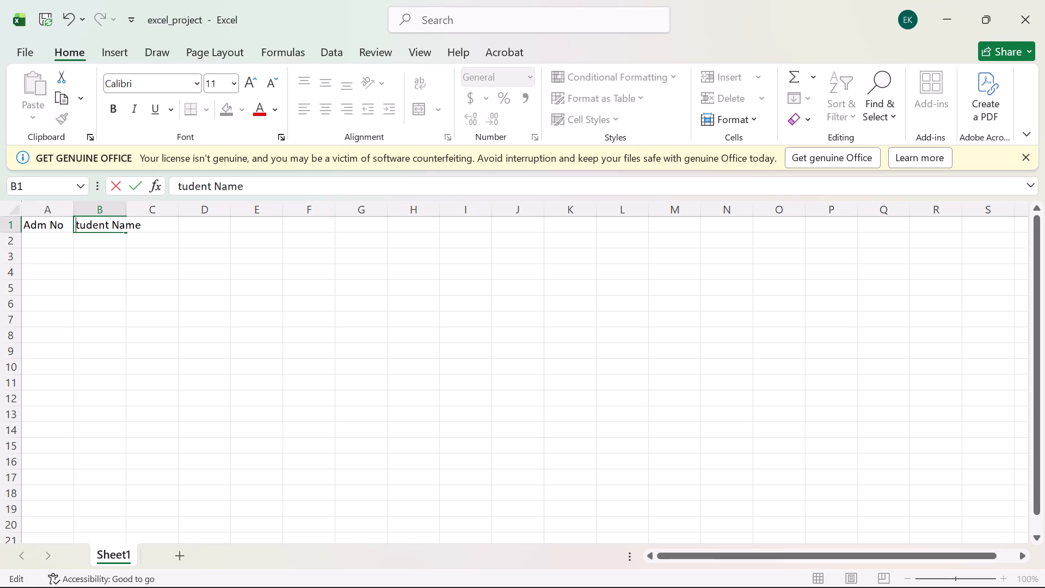
pyautogui.hotkey('shift', 's')
pyautogui.click(154, 229)
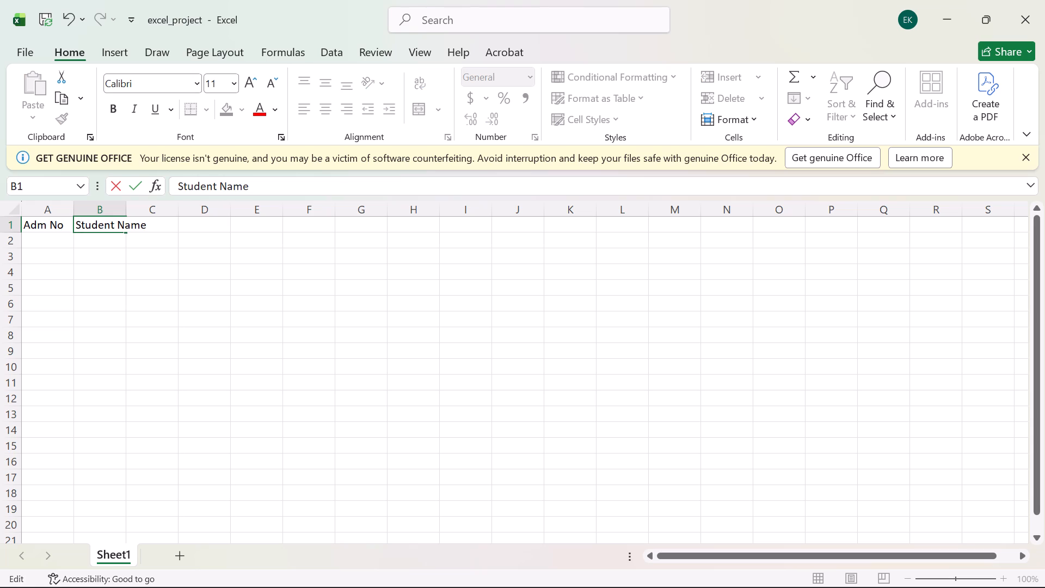
pyautogui.press('Right')
pyautogui.press('Right')
pyautogui.press('Right')
# Enter the subject headers English, Kiswahili, Biology and Chemistry in cells D1 to G1.
pyautogui.click(219, 223)
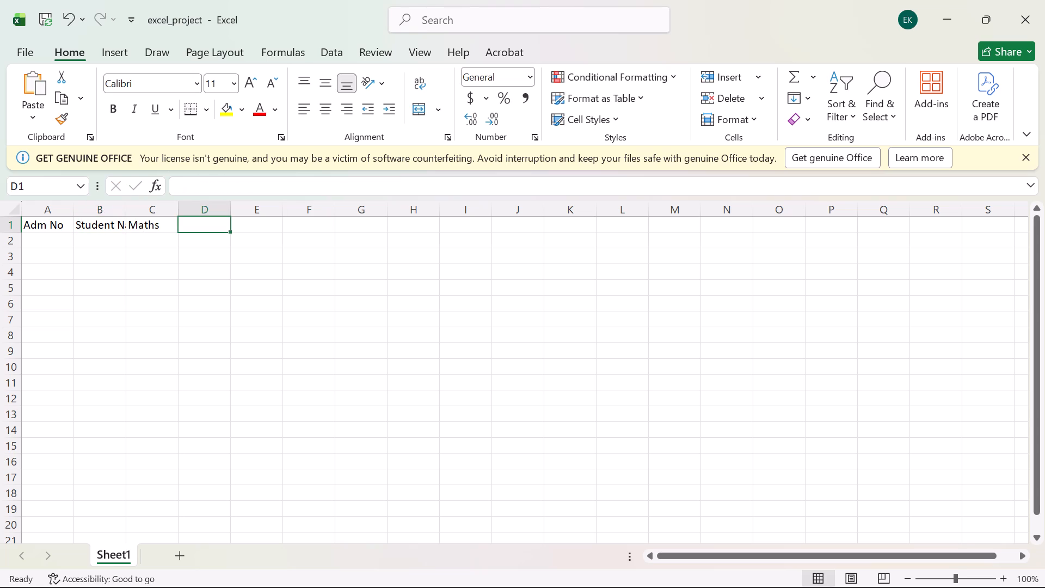
pyautogui.write('English')
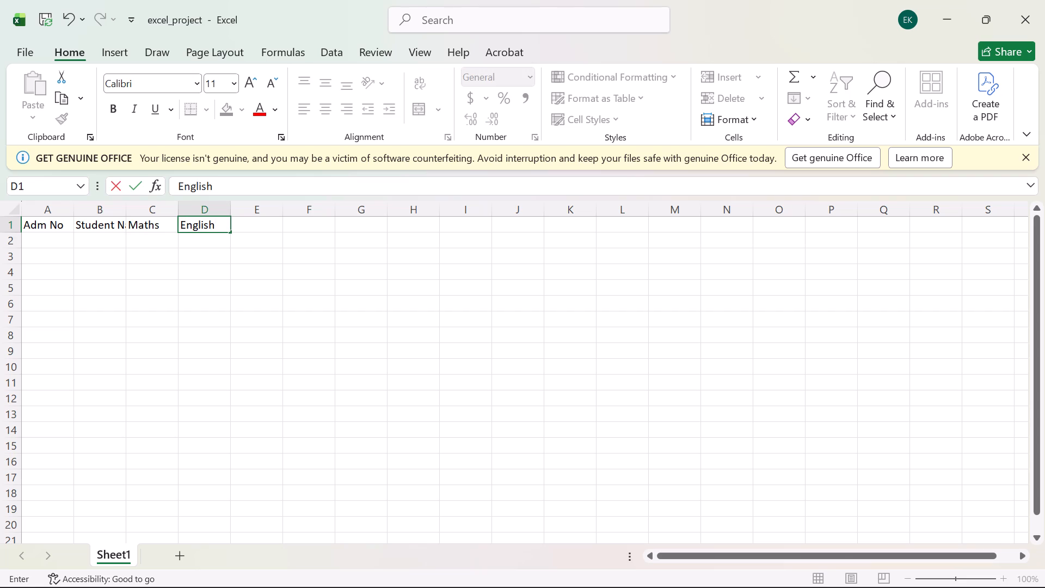
pyautogui.press('Right')
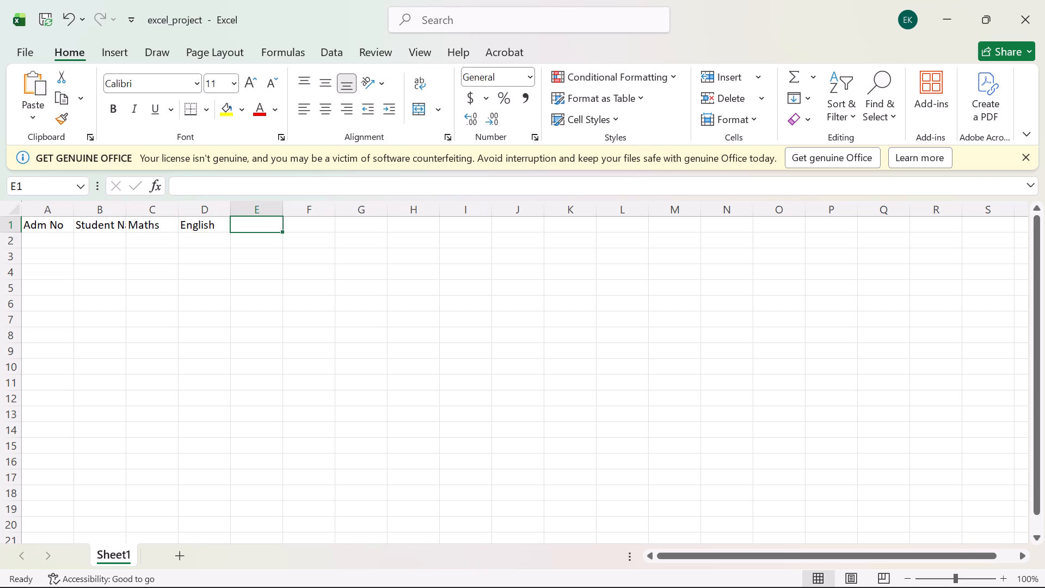
pyautogui.write('Kiswahili')
pyautogui.press('Right')
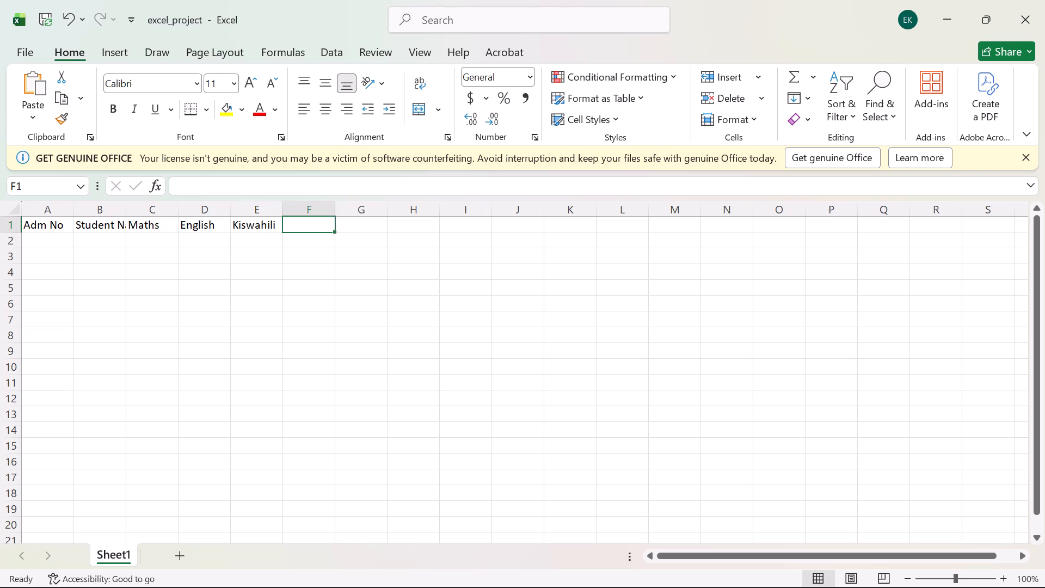
pyautogui.write('Biology')
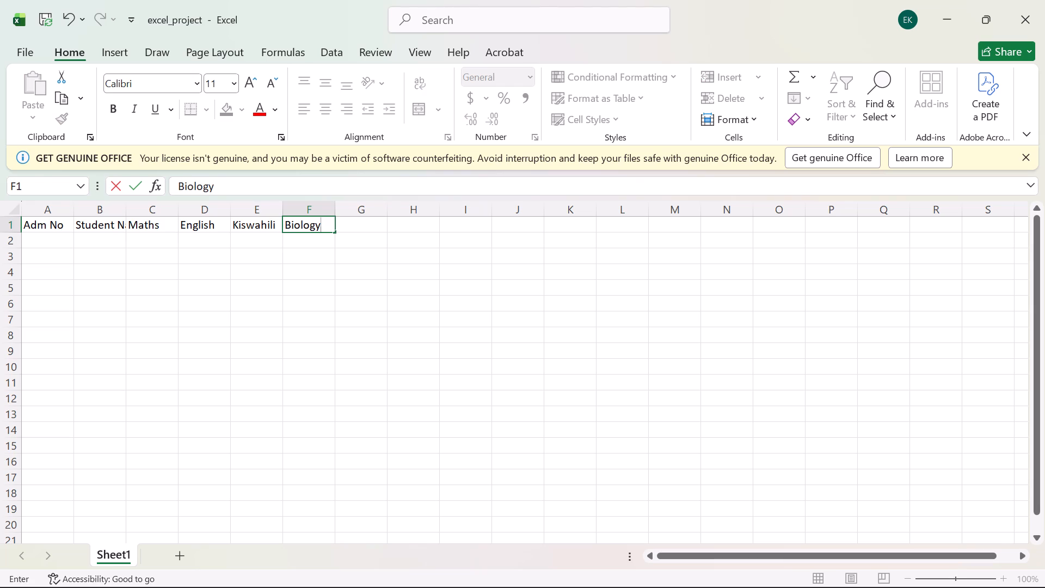
pyautogui.press('Right')
pyautogui.hotkey('shift', 'c')
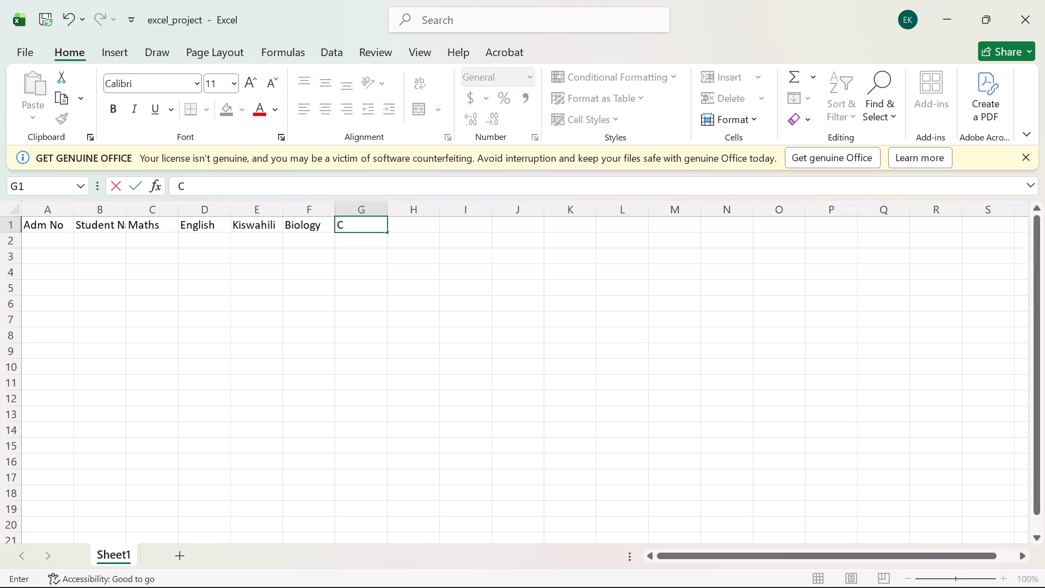
pyautogui.write('hemistry')
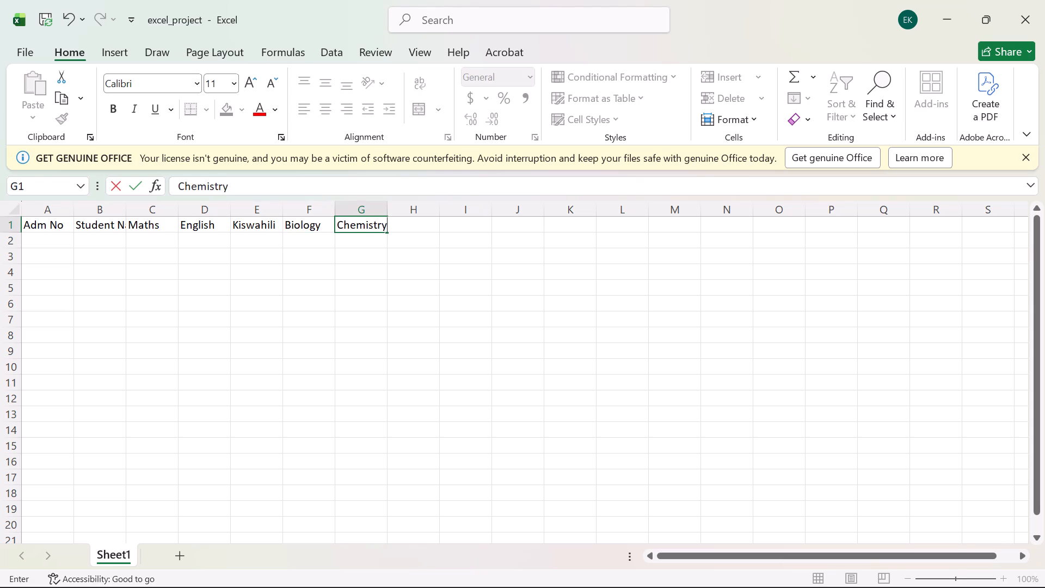
pyautogui.click(45, 239)
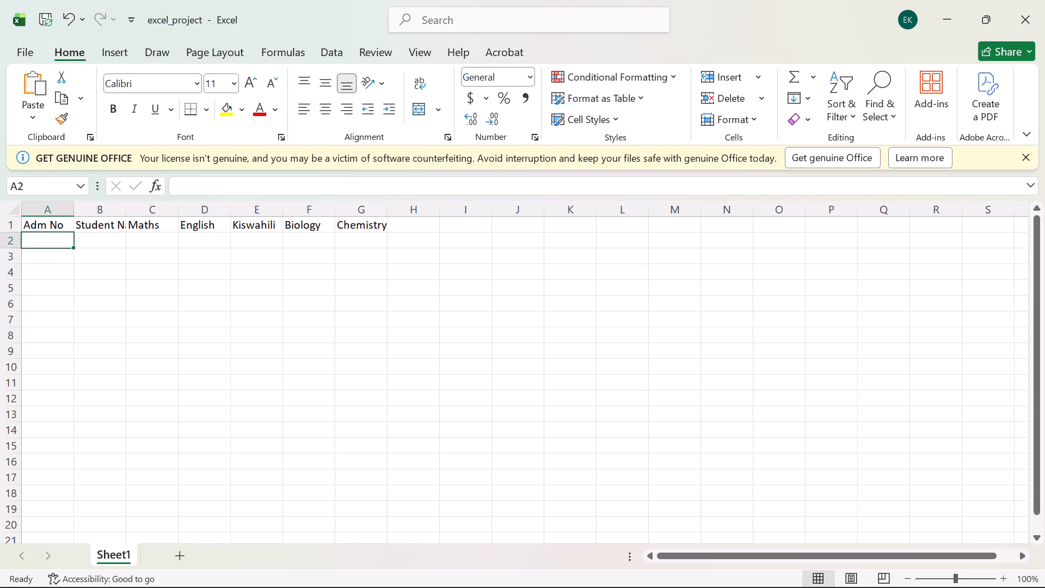
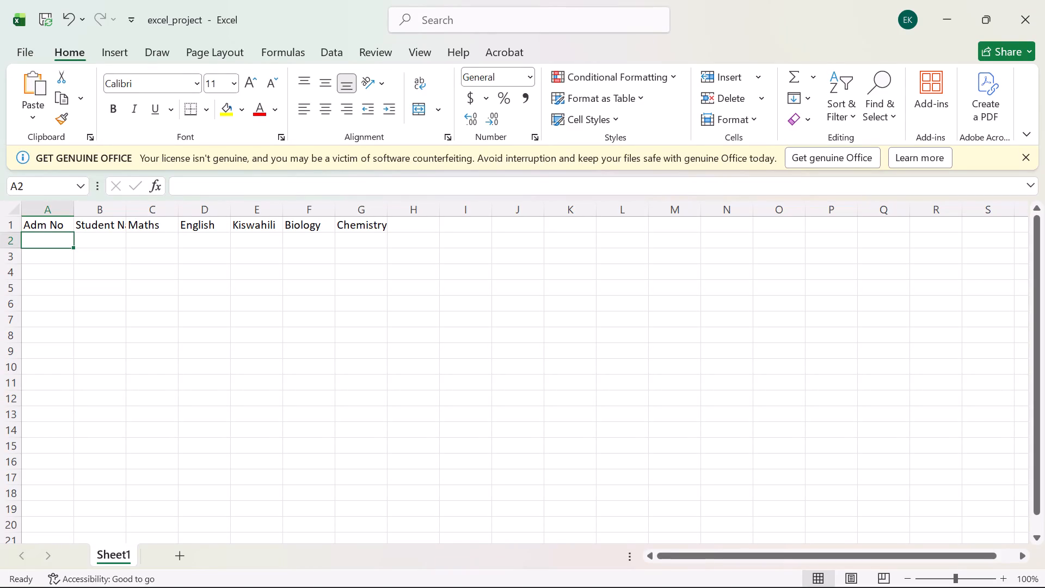
# Enter the admission numbers 001, 002, 003, 004 and 005 in cells A2 to A6.
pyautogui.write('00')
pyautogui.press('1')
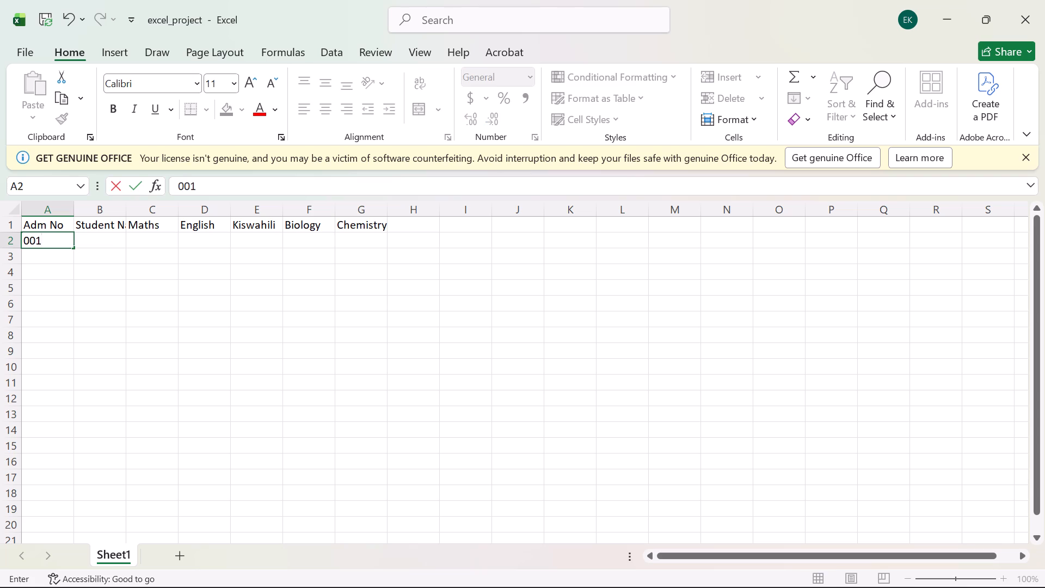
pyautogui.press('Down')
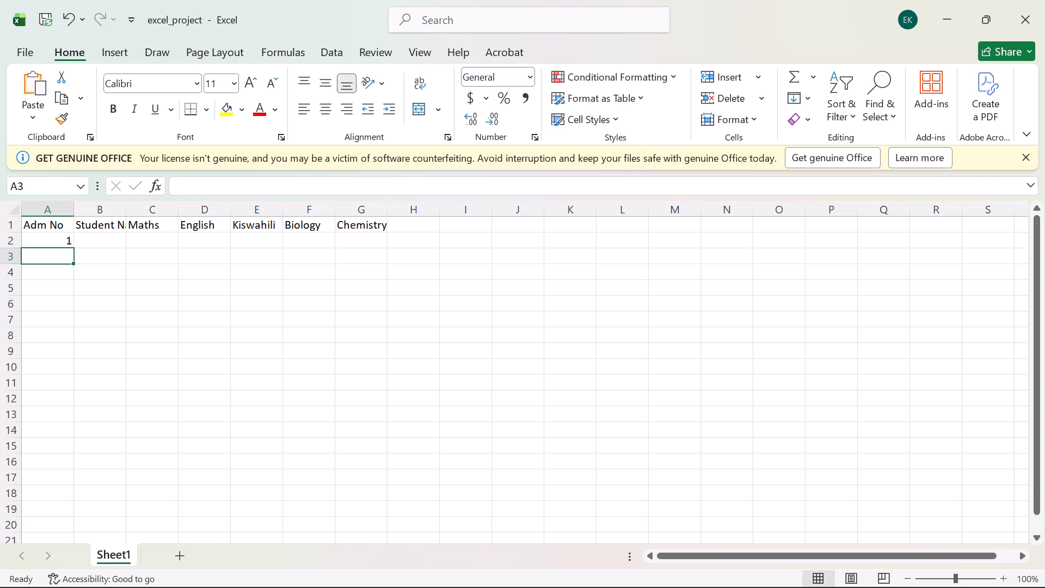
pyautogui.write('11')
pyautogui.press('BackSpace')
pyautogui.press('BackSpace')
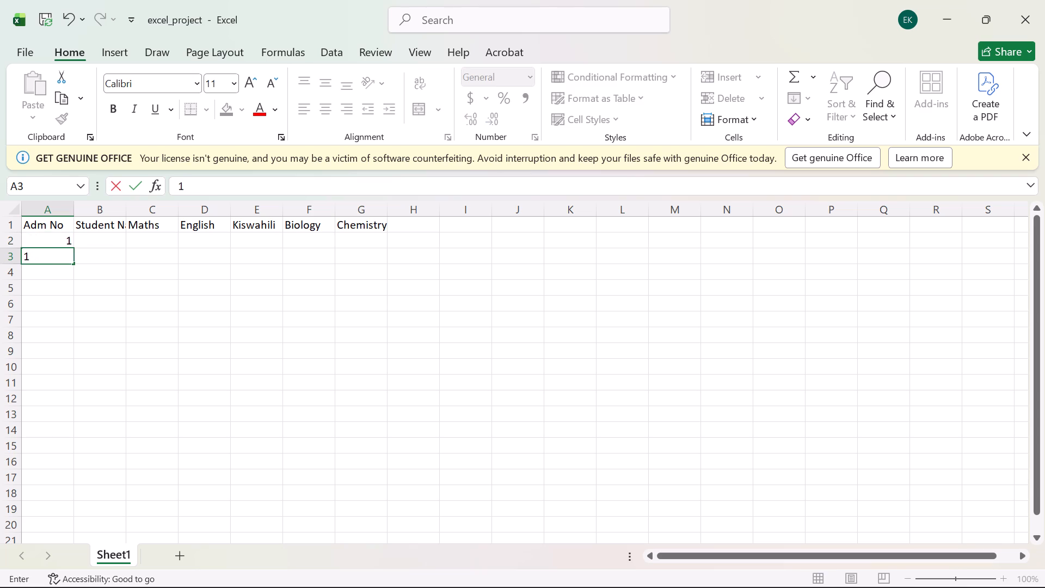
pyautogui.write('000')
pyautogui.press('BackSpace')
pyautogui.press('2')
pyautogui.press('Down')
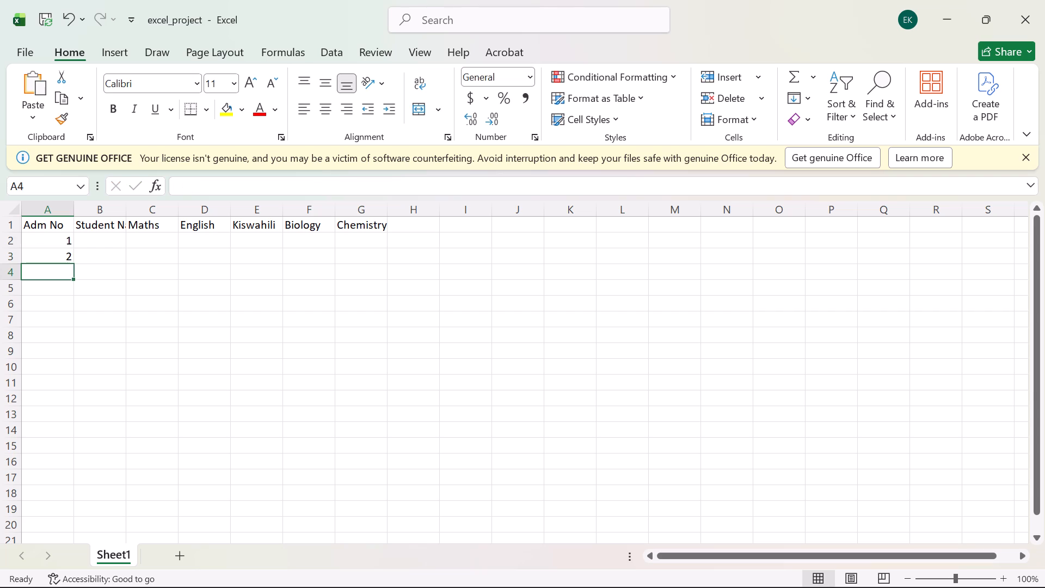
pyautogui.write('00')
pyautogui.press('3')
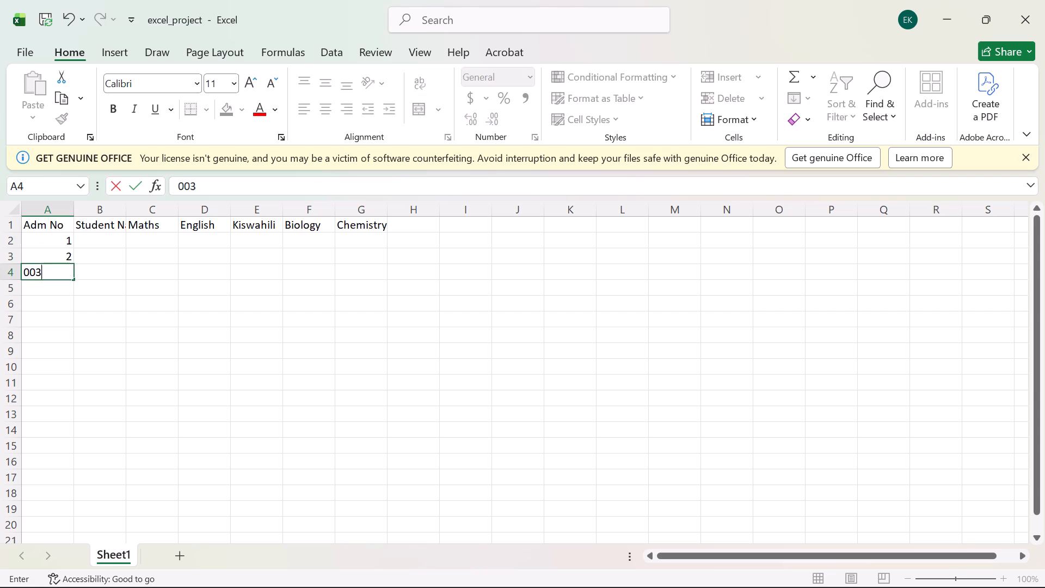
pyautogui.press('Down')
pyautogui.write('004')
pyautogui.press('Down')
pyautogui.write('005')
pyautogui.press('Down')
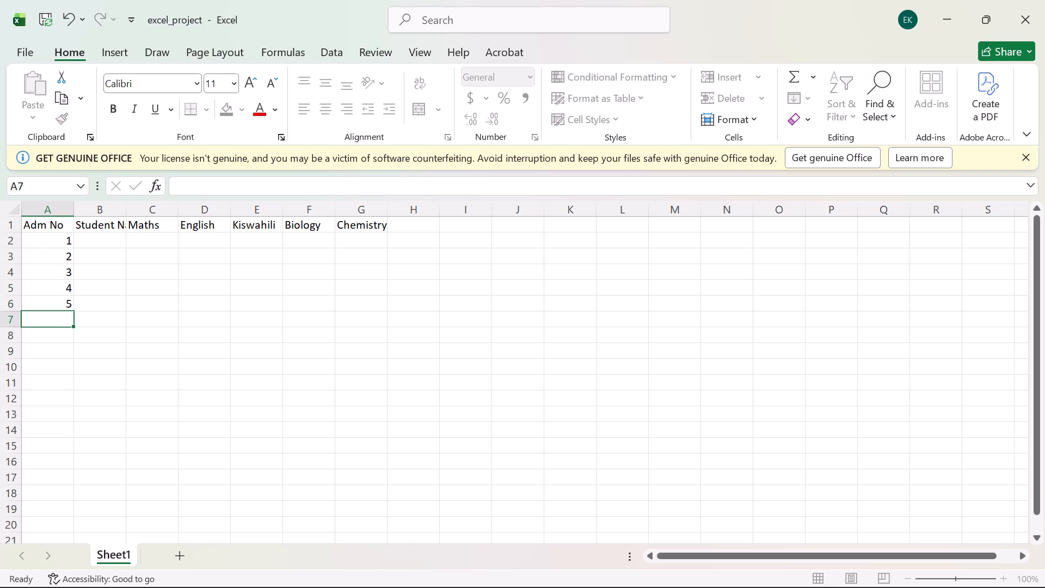
# Continue the admission numbers with 6, 7, 8, 9 and 10 in cells A7 to A11.
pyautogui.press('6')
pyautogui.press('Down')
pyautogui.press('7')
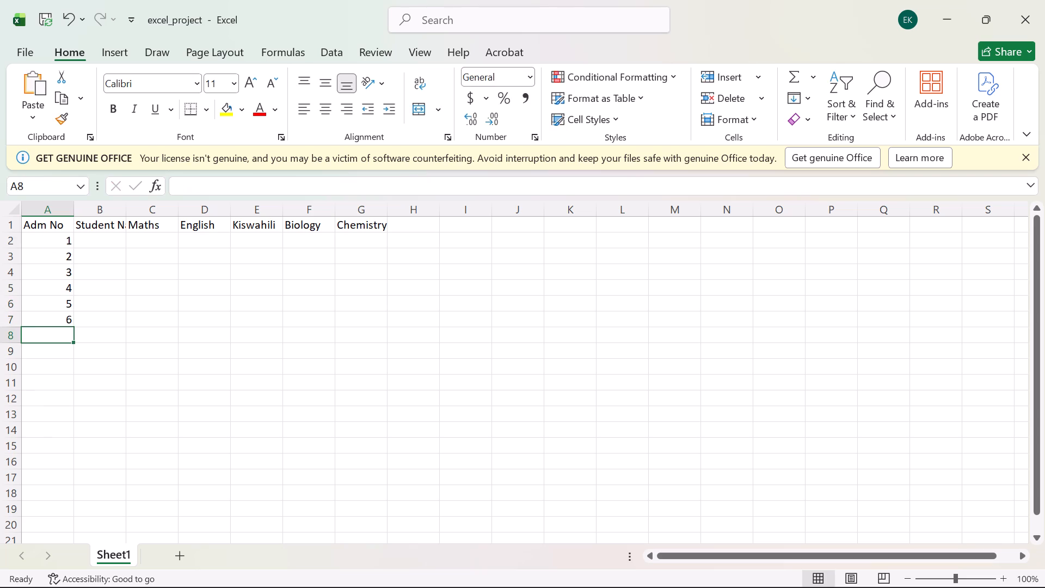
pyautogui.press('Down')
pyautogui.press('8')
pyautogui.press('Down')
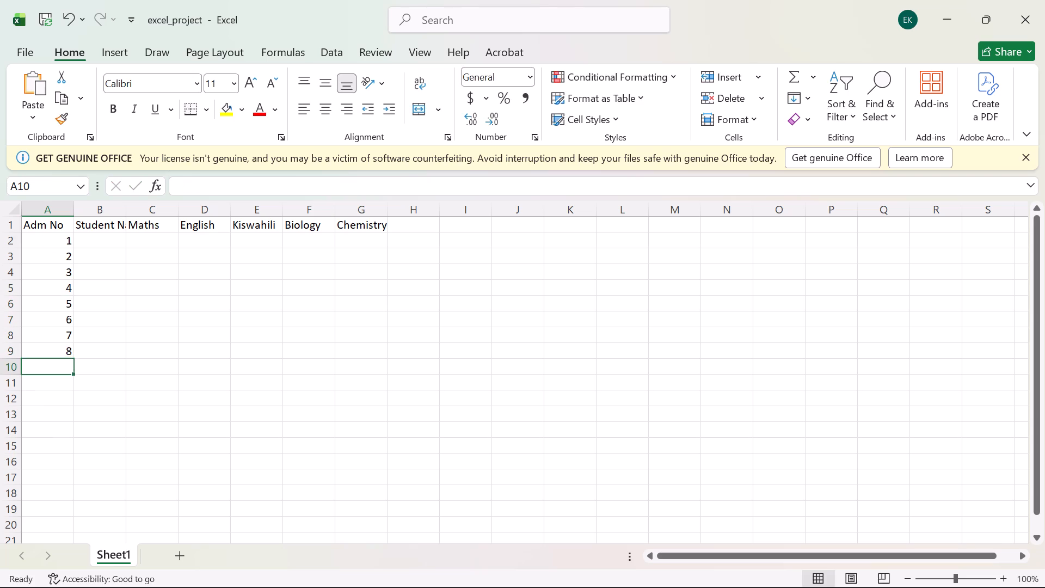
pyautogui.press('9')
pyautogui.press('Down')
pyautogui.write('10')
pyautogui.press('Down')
# Enter the admission numbers 11, 12, 13, 14 and 15 in cells A12 to A16.
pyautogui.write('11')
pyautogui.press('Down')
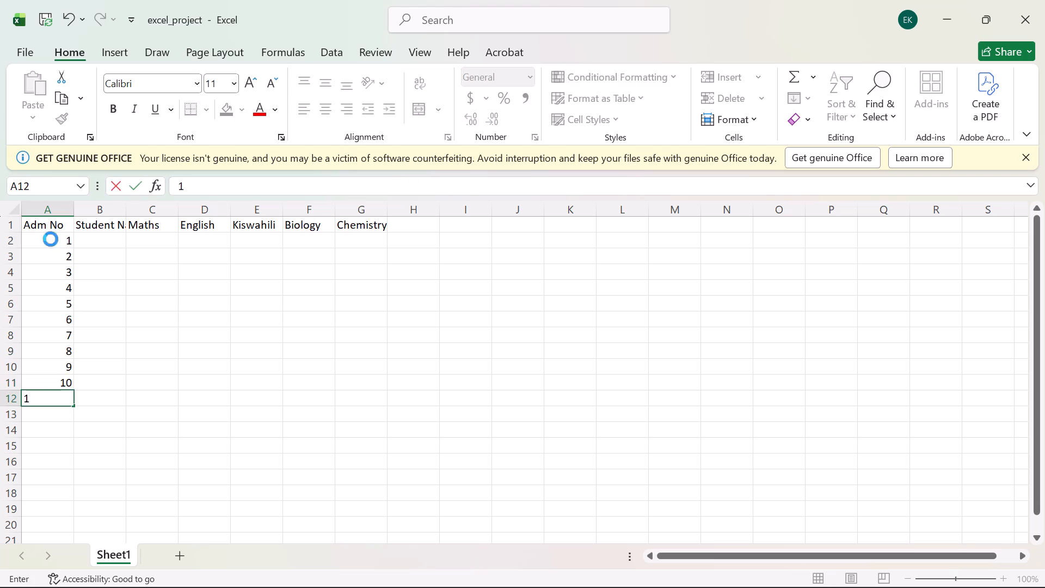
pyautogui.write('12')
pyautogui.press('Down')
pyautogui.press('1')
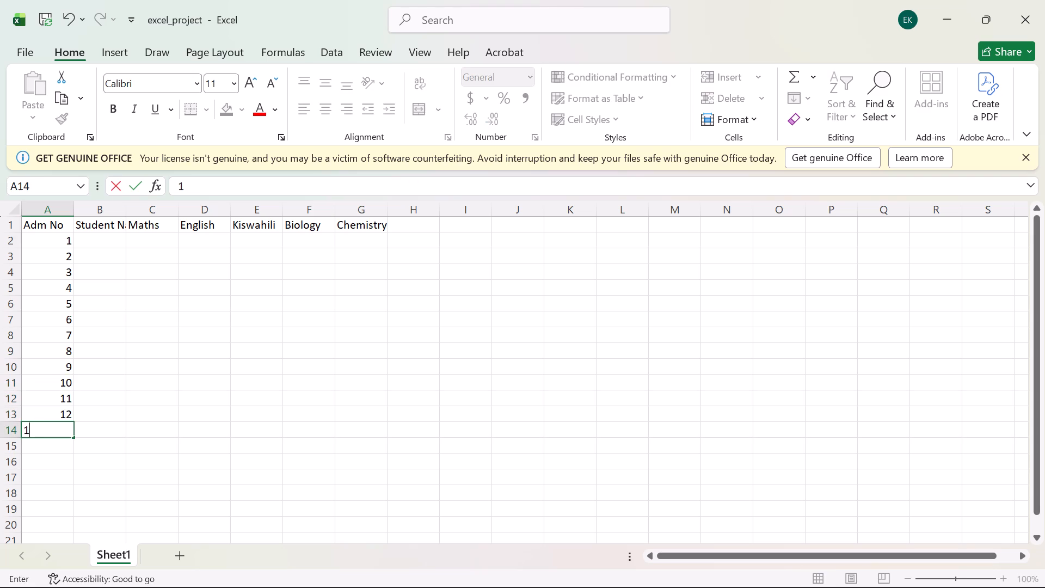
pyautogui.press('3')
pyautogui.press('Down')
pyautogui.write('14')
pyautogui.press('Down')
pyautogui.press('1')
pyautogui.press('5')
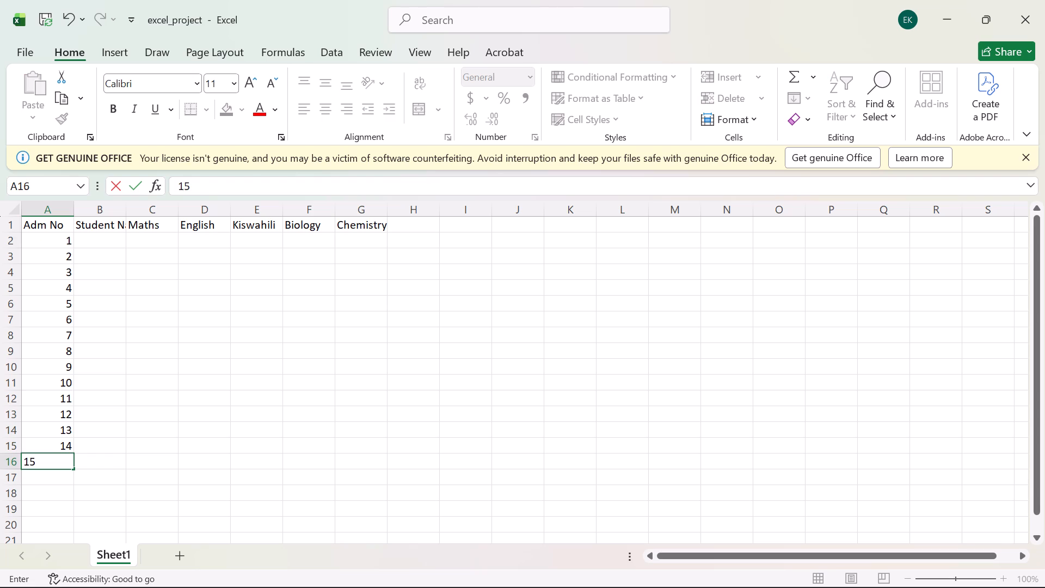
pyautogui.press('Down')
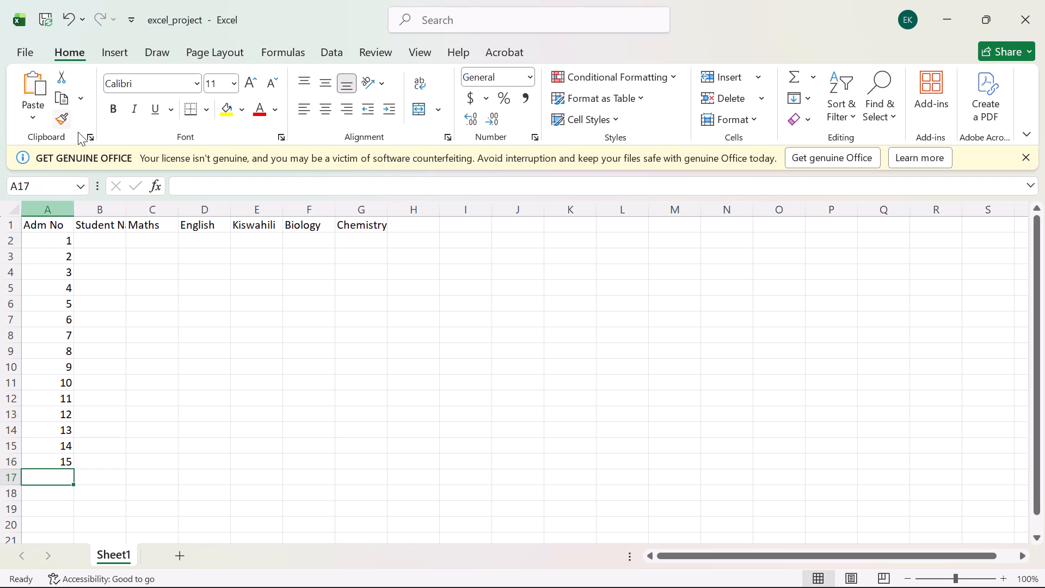
# Widen column B so the whole Student Name header fits in its cell.
pyautogui.click(94, 248)
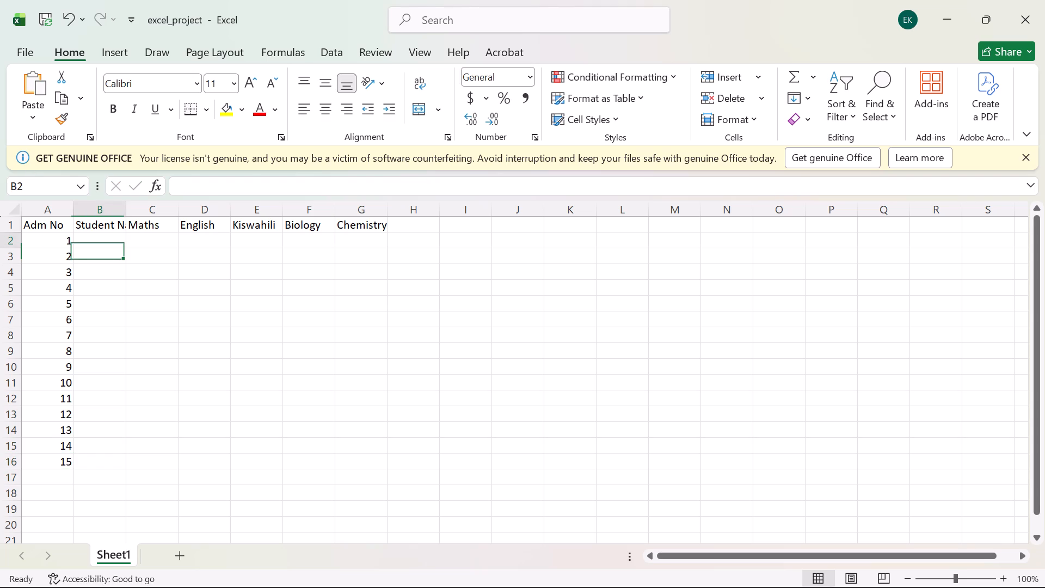
pyautogui.moveTo(125, 211); pyautogui.dragTo(157, 209)
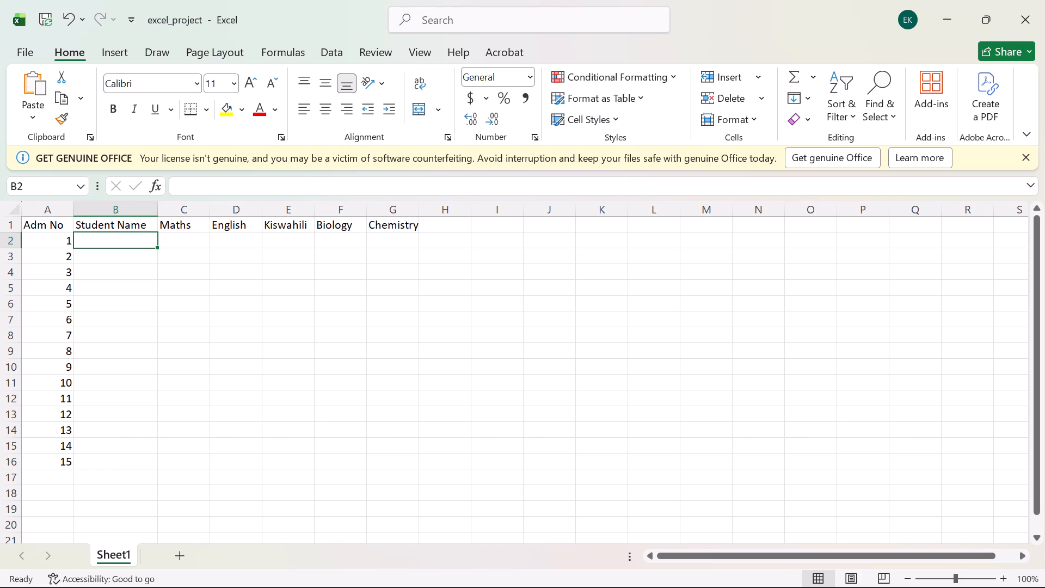
# Enter the student names Brian, Mercy, Kevin and Sharon in cells B2 to B5.
pyautogui.write('Bria')
pyautogui.press('space')
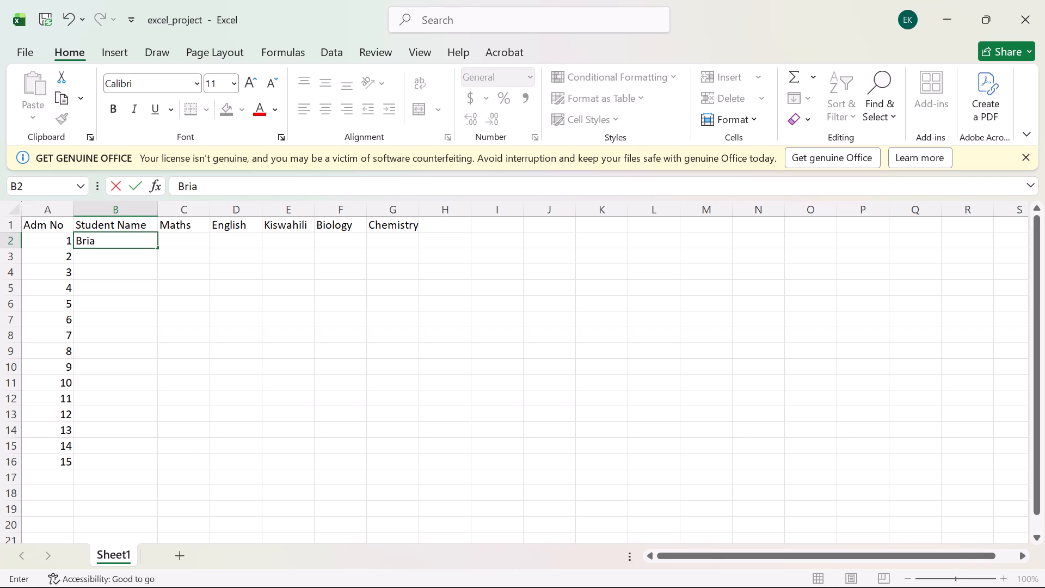
pyautogui.press('BackSpace')
pyautogui.press('n')
pyautogui.press('Return')
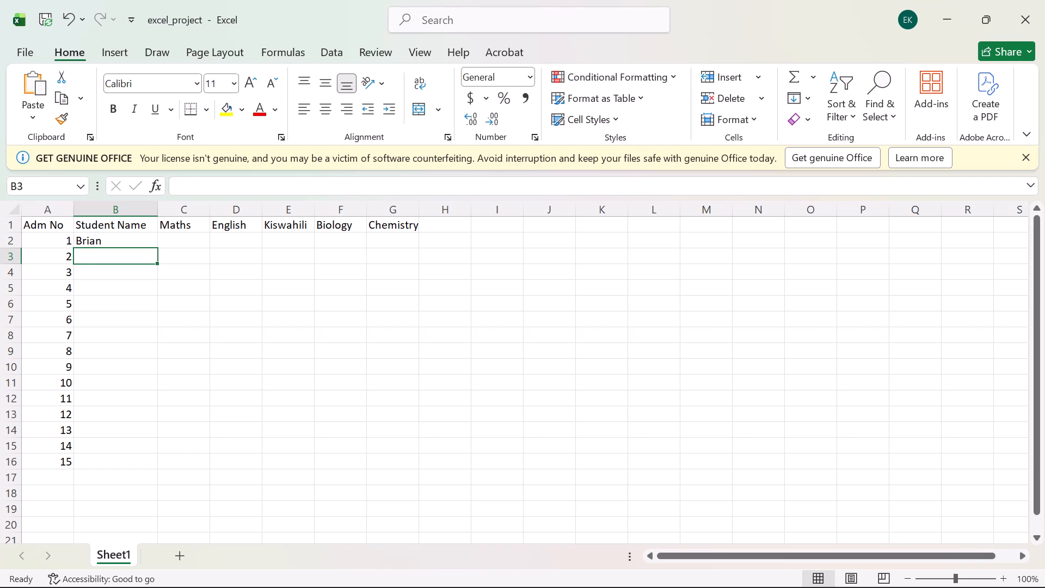
pyautogui.write('Mercy')
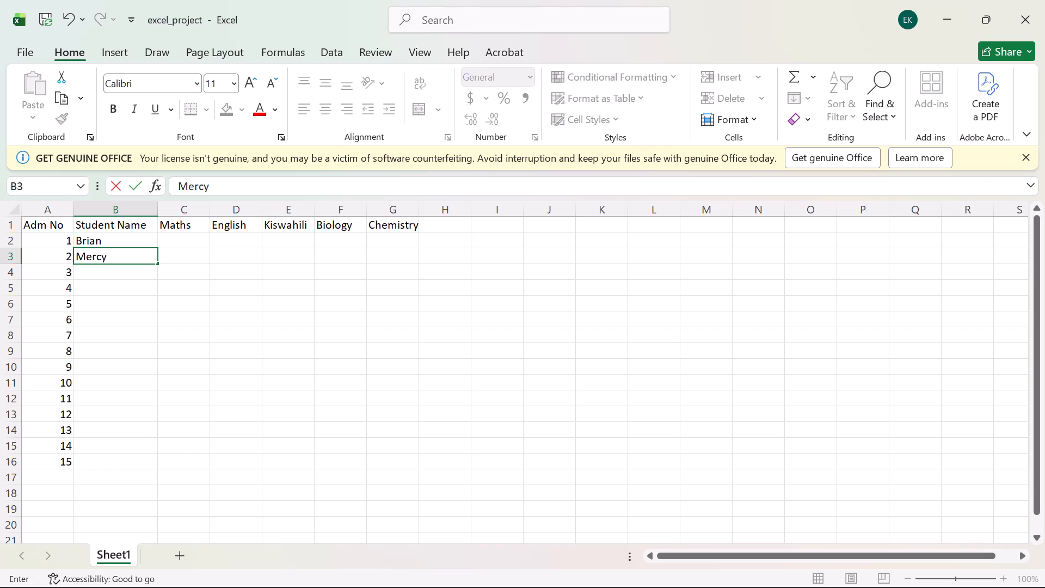
pyautogui.press('Return')
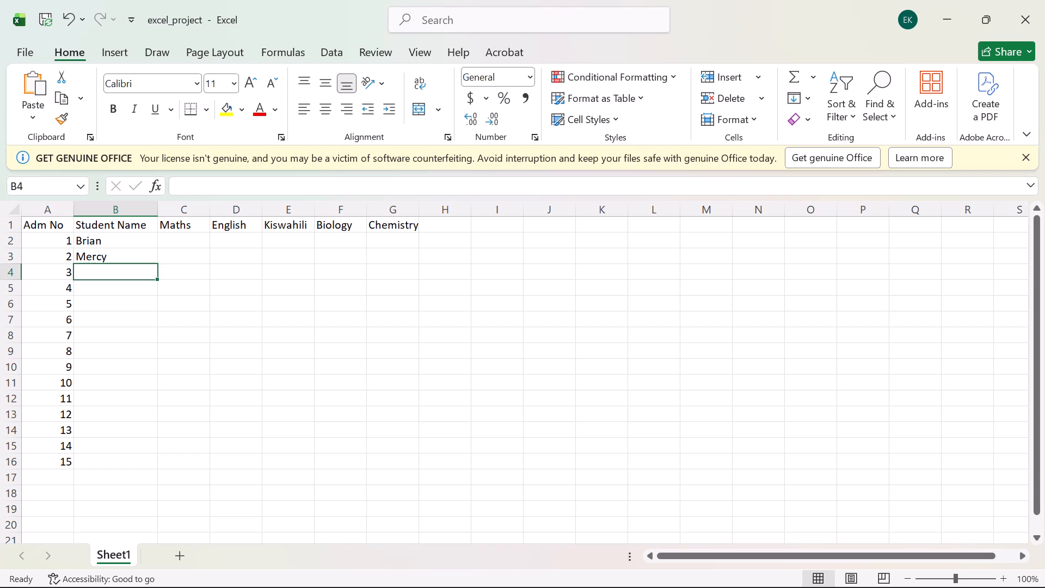
pyautogui.write('Kevin')
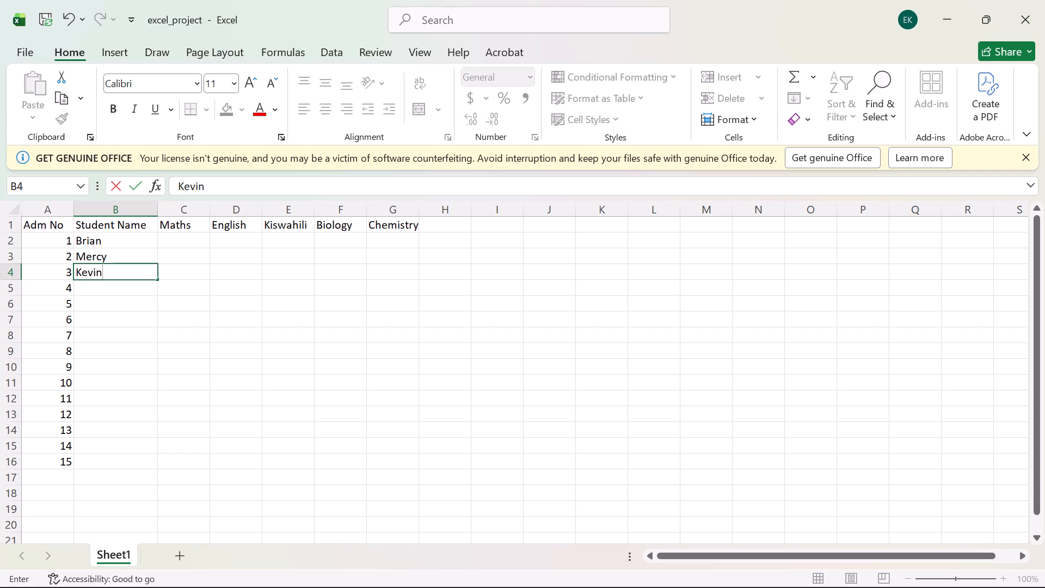
pyautogui.press('Return')
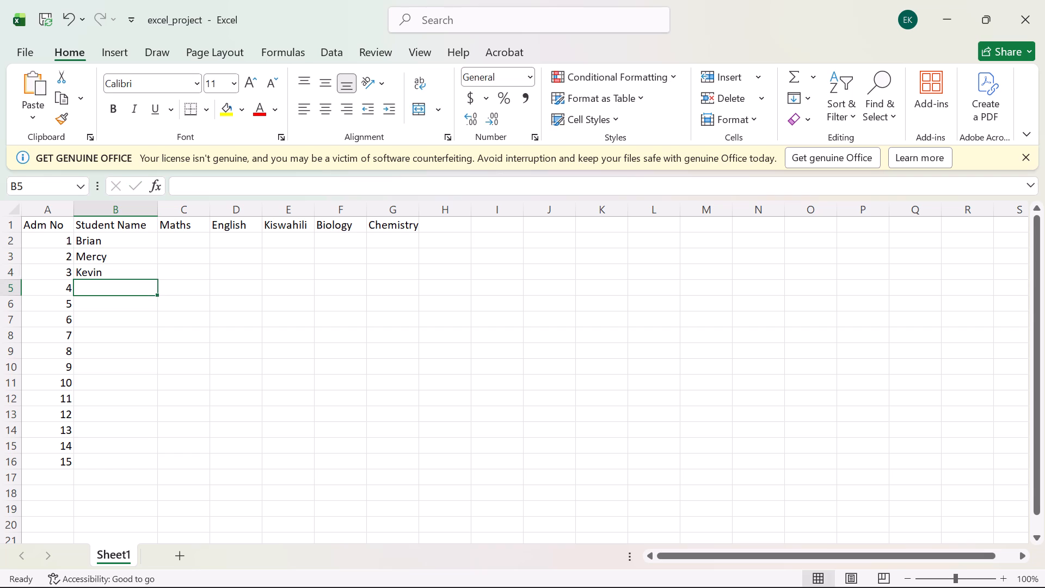
pyautogui.write('Sharon')
pyautogui.press('Return')
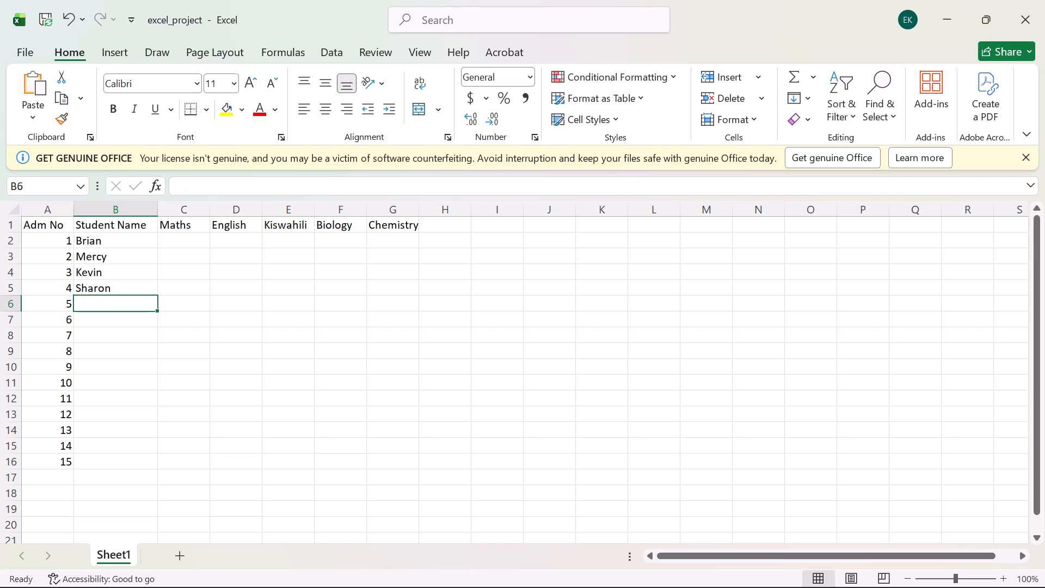
# Enter the student names Peter, Ann, James and Faith in cells B6 to B9.
pyautogui.write('Pey')
pyautogui.press('BackSpace')
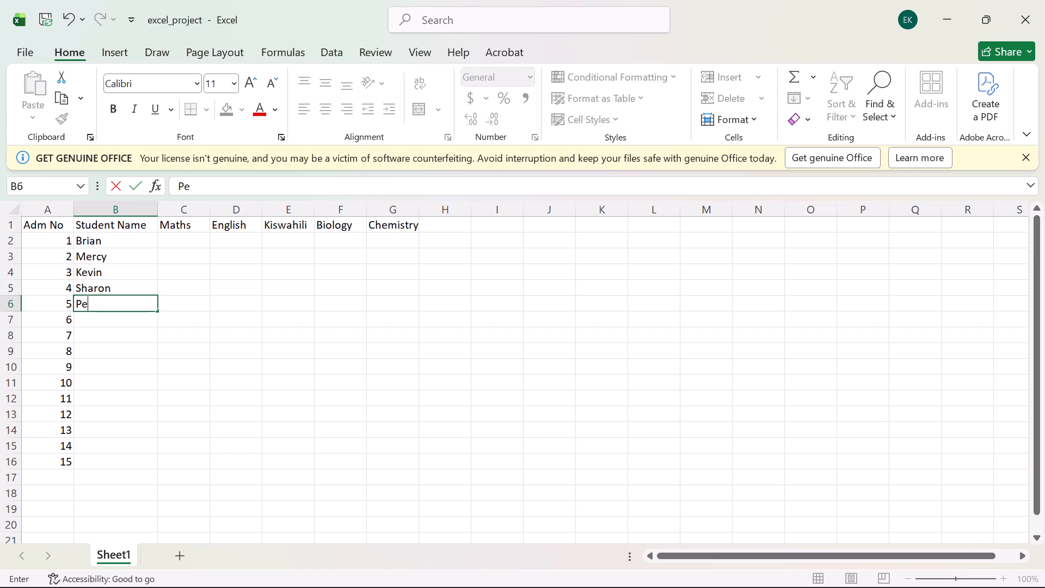
pyautogui.write('ter')
pyautogui.press('space')
pyautogui.press('Return')
pyautogui.write('Ann')
pyautogui.press('Return')
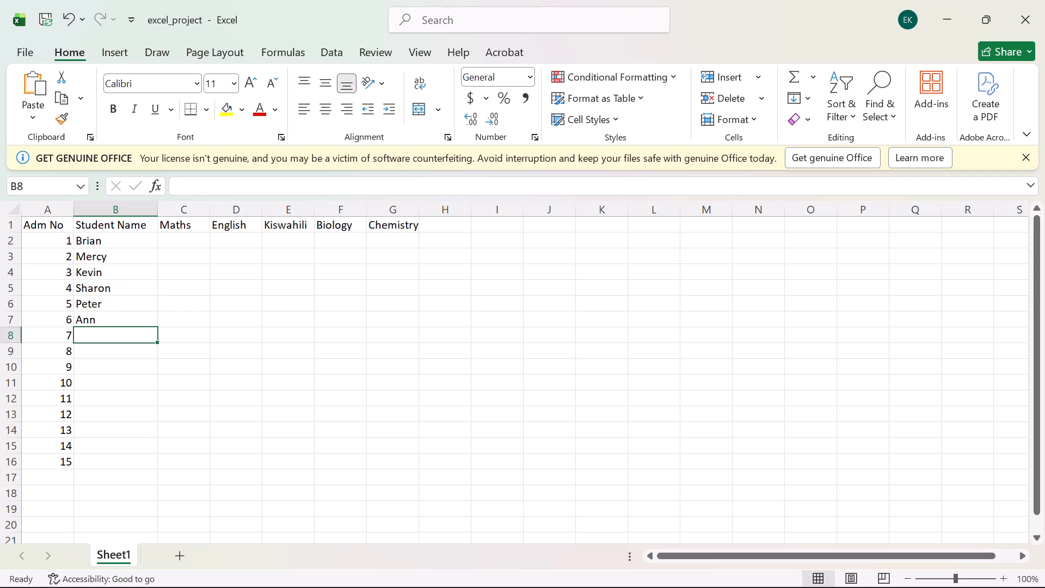
pyautogui.write('James')
pyautogui.press('Return')
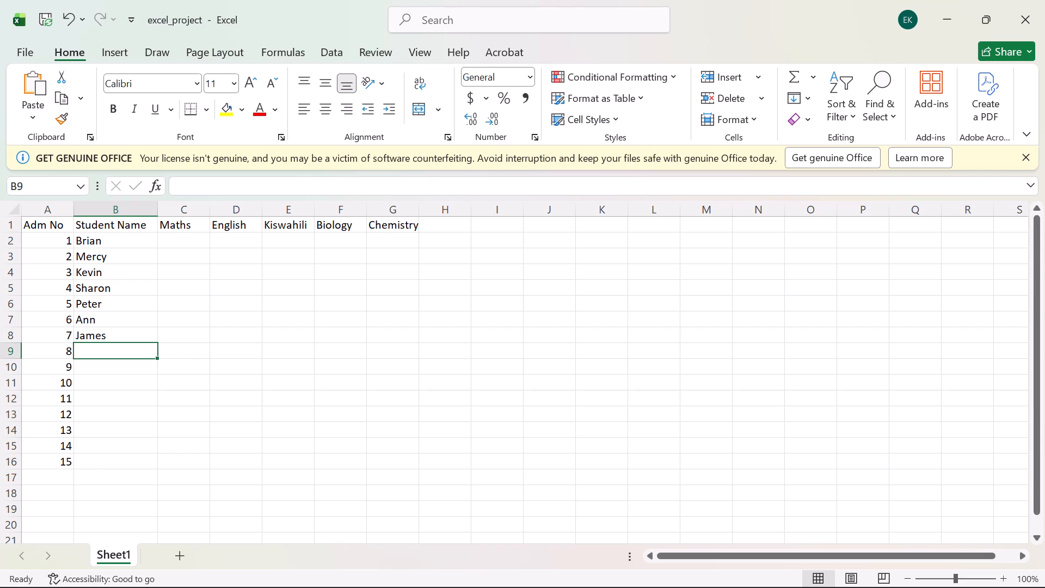
pyautogui.write('Faith')
pyautogui.press('Return')
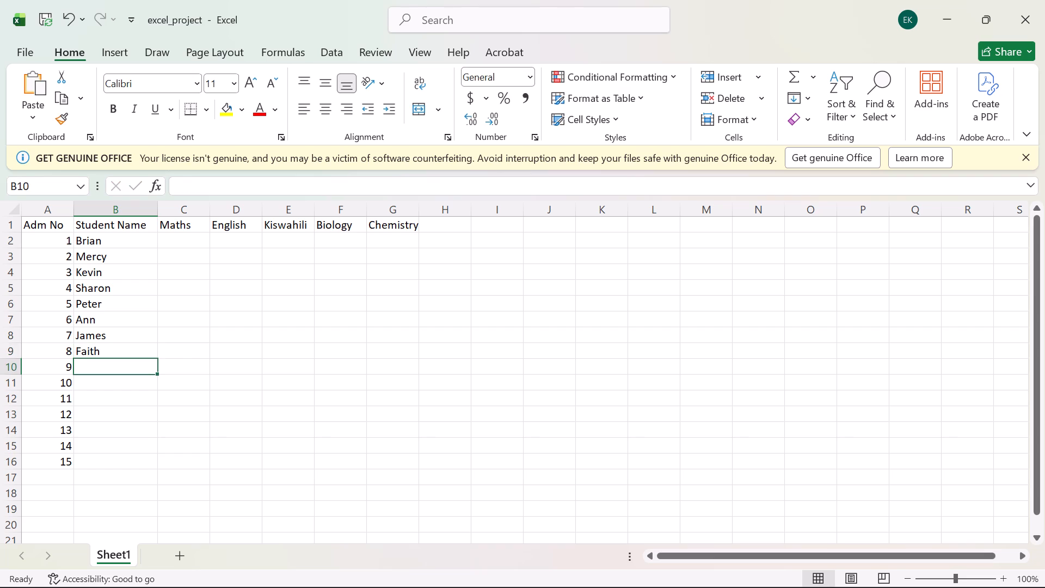
# Enter the student names David and Esther in cells B10 and B11.
pyautogui.write('David')
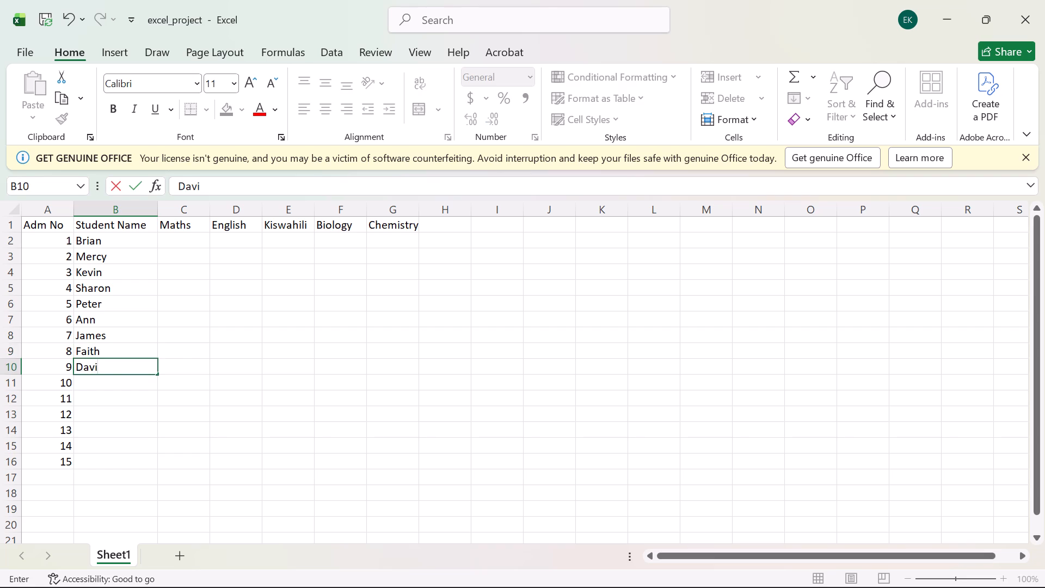
pyautogui.press('space')
pyautogui.write('Esther')
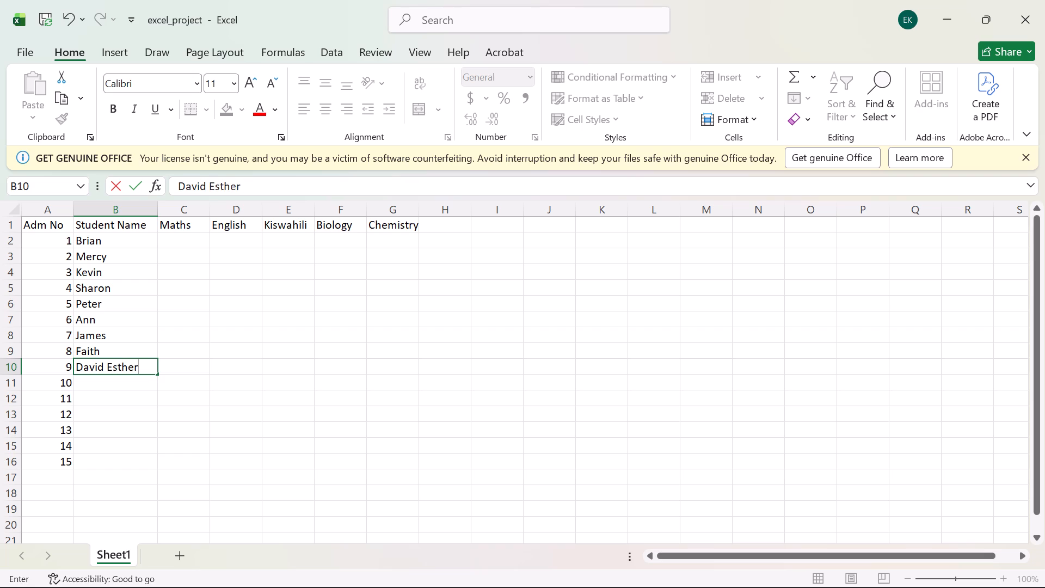
pyautogui.press('BackSpace')
pyautogui.press('BackSpace')
pyautogui.press('BackSpace')
pyautogui.press('BackSpace')
pyautogui.press('BackSpace')
pyautogui.press('BackSpace')
pyautogui.press('Return')
pyautogui.write('Esther')
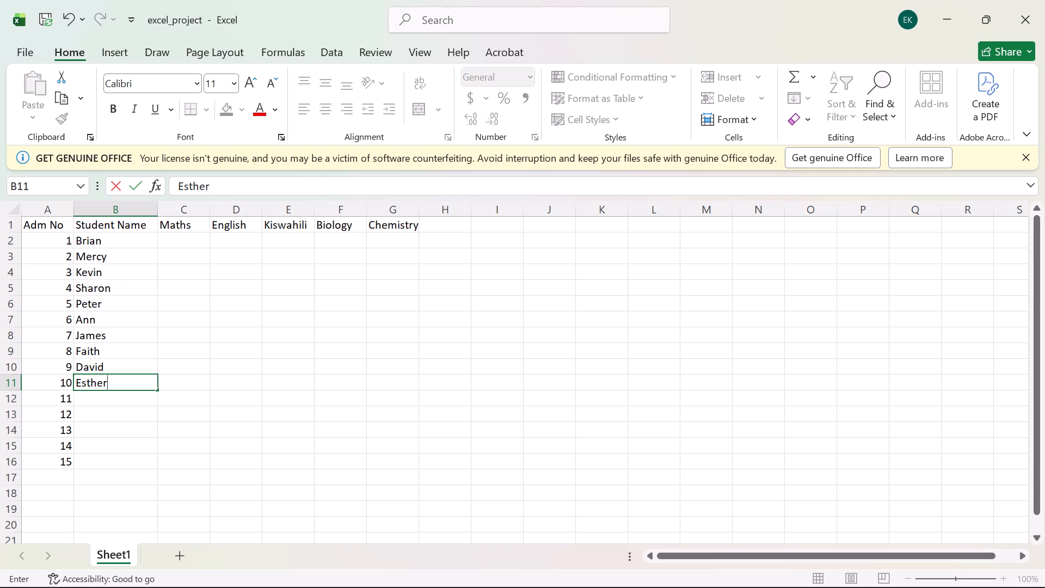
pyautogui.press('Return')
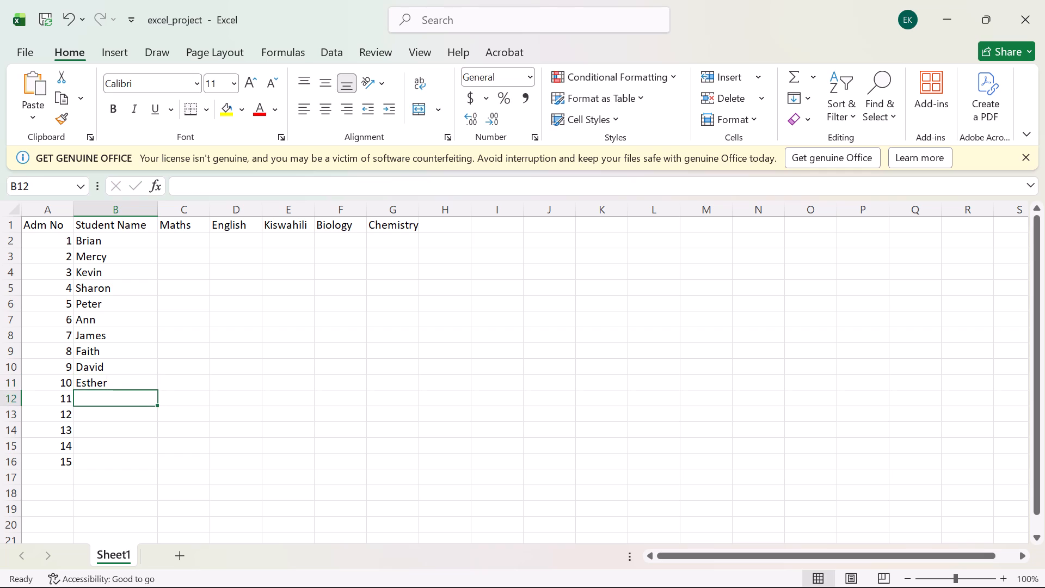
# Enter the student names Samuel, Linda, Joseph, Alice and Daniel in cells B12 to B16.
pyautogui.write('Sa')
pyautogui.write('muel')
pyautogui.press('Return')
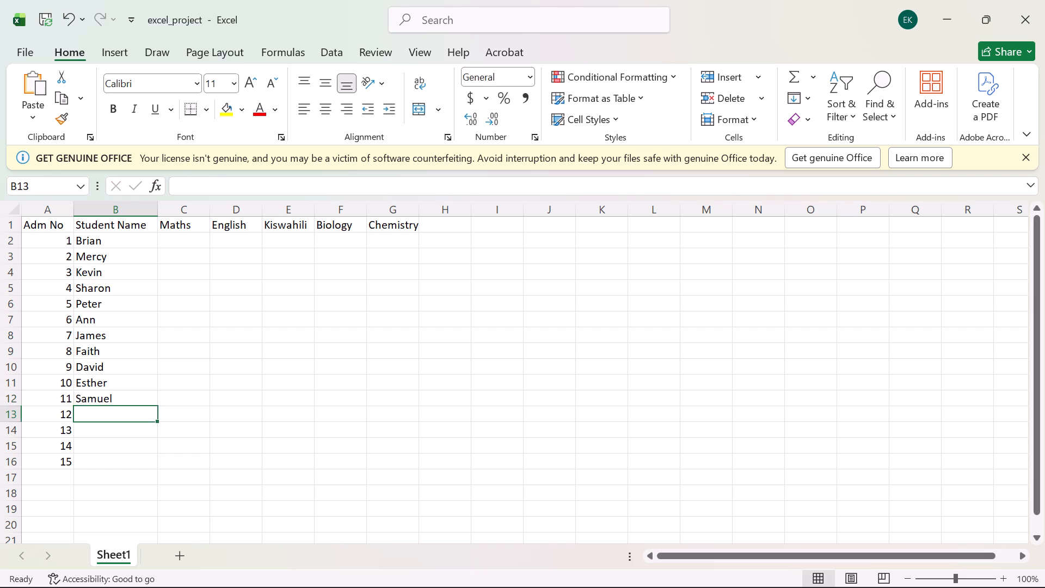
pyautogui.write('Lind')
pyautogui.press('a')
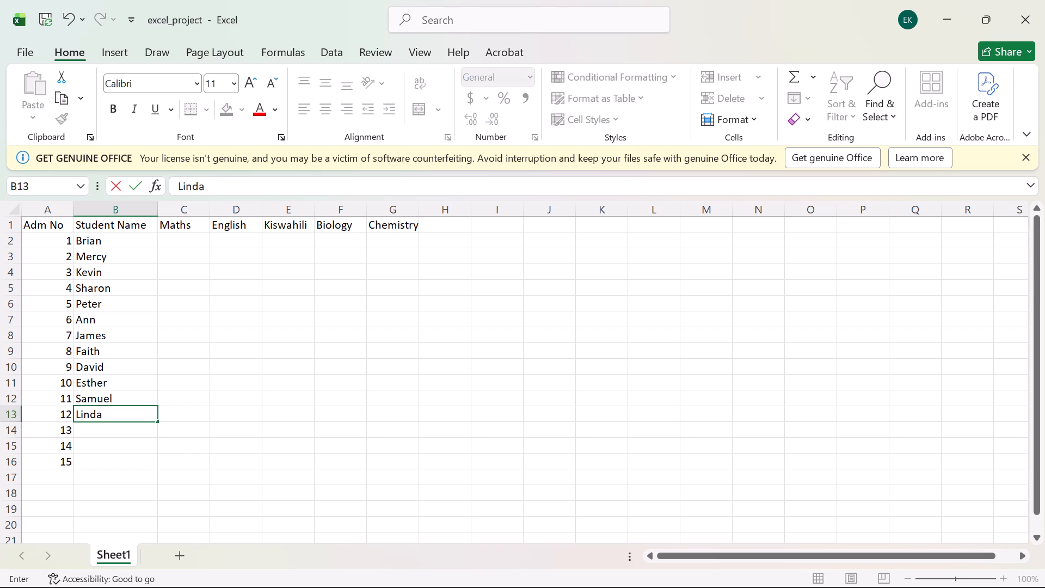
pyautogui.press('Return')
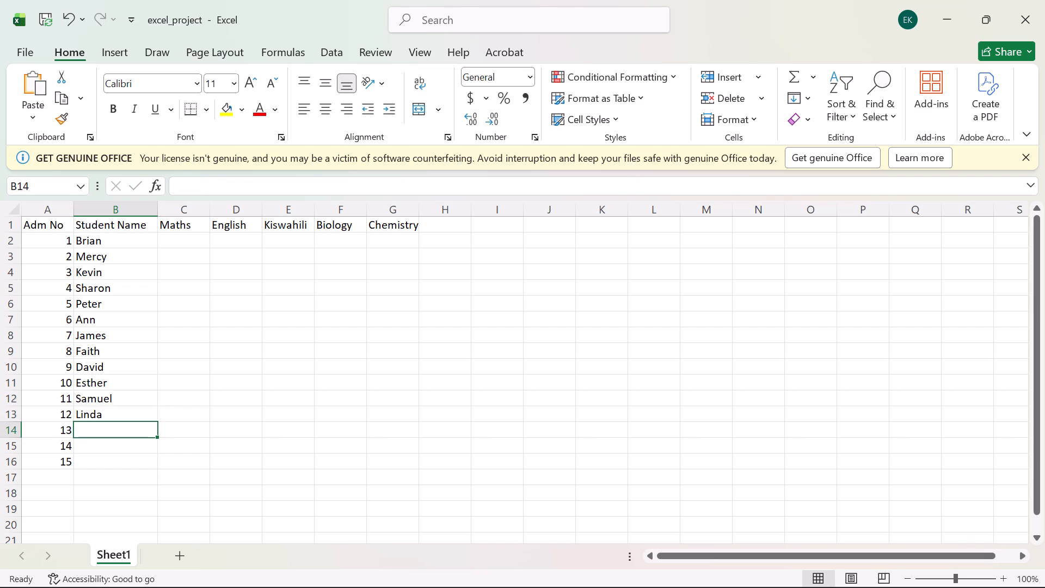
pyautogui.write('JO')
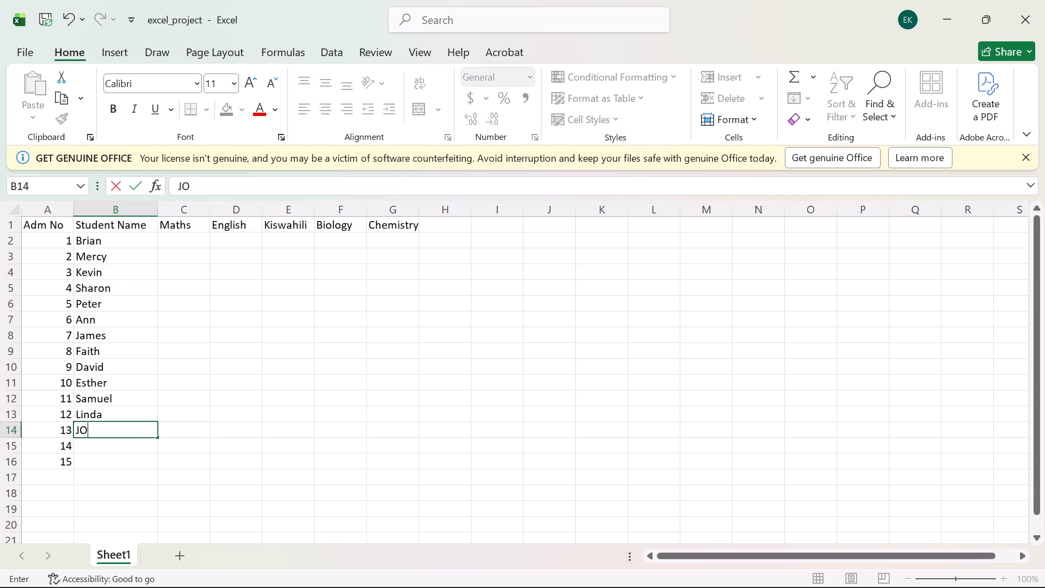
pyautogui.press('BackSpace')
pyautogui.write('oseph')
pyautogui.press('Return')
pyautogui.write('Alice')
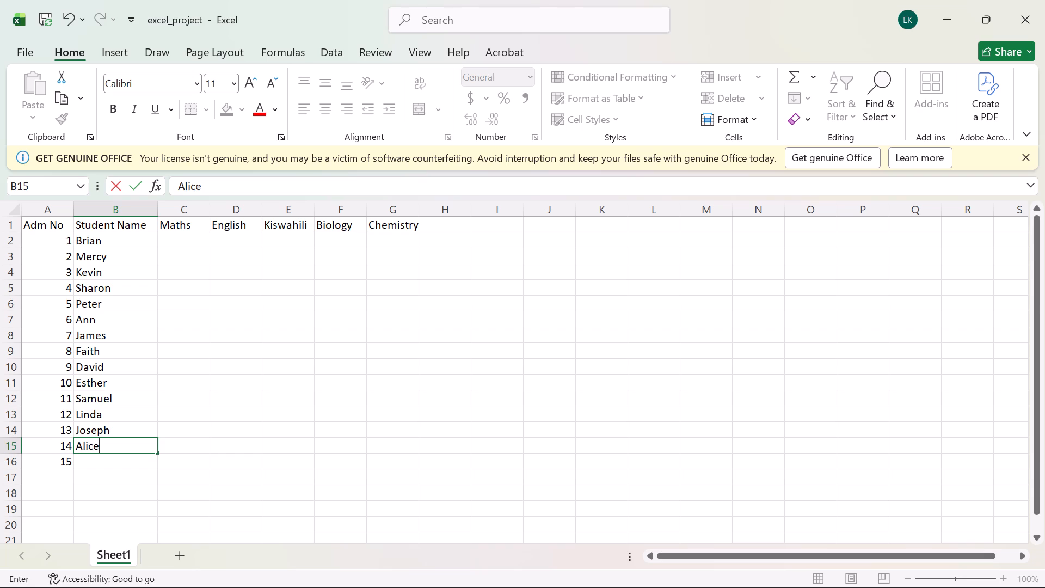
pyautogui.press('Return')
pyautogui.write('Daniel')
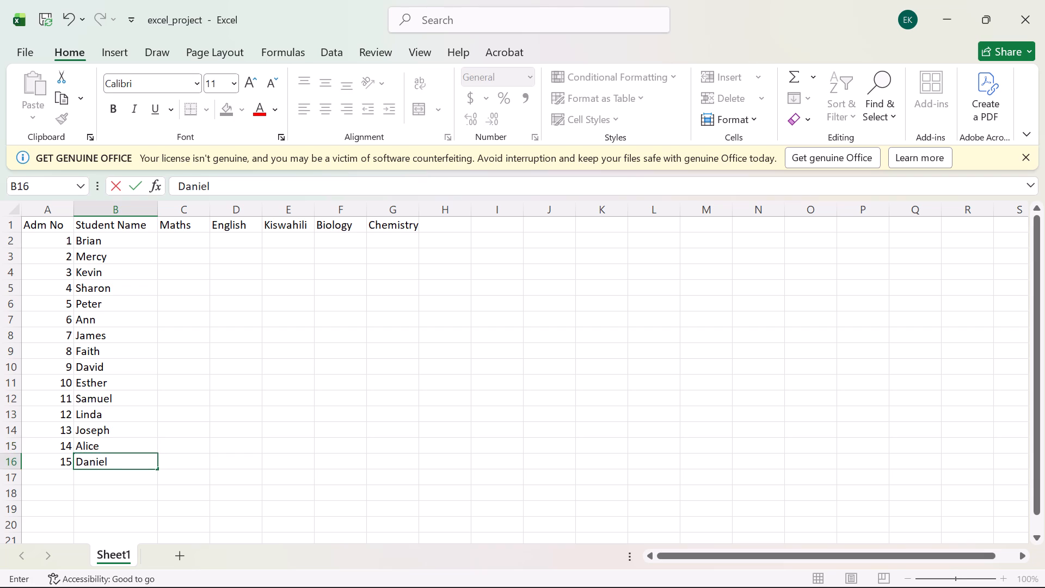
# Enter the Maths marks 78, 85, 56, 92 and 45 in cells C2 to C6.
pyautogui.click(176, 239)
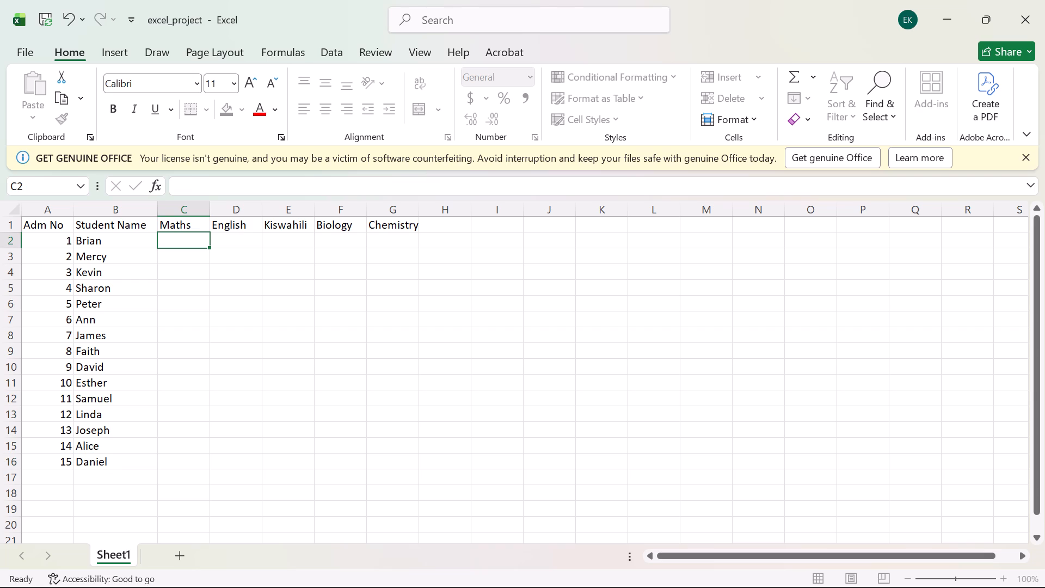
pyautogui.write('78')
pyautogui.press('Return')
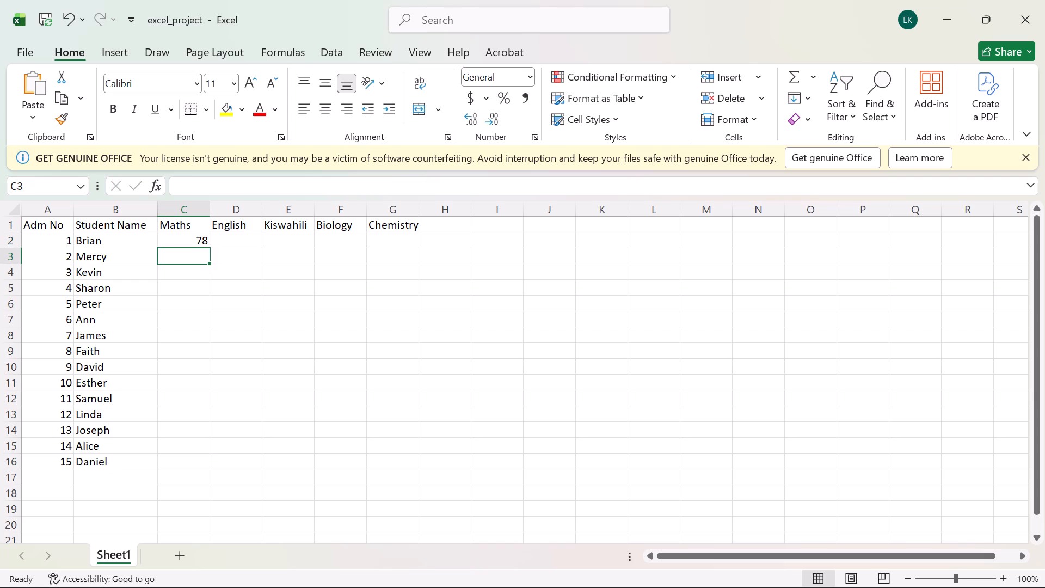
pyautogui.write('85')
pyautogui.press('Return')
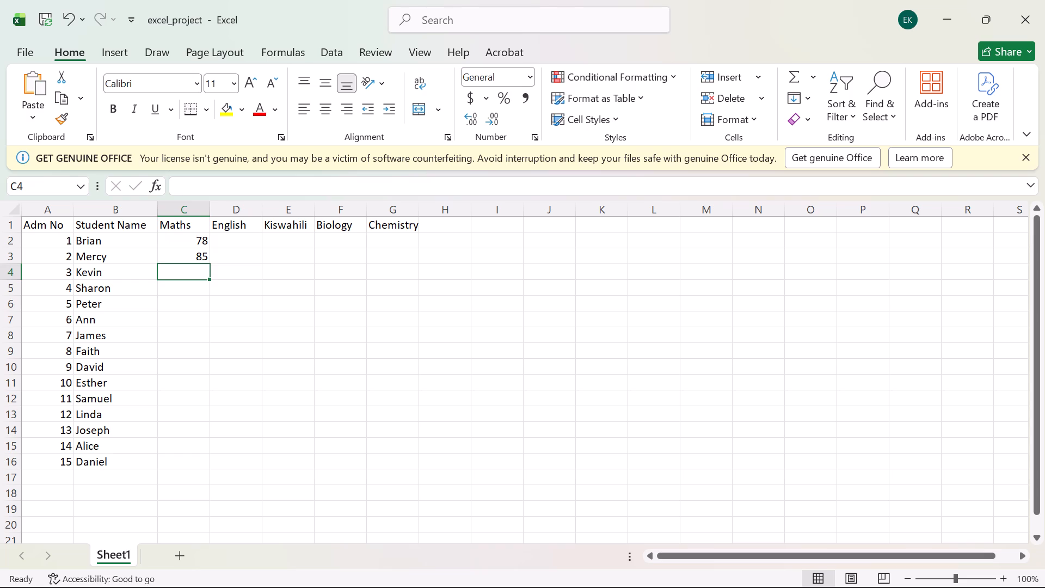
pyautogui.write('56')
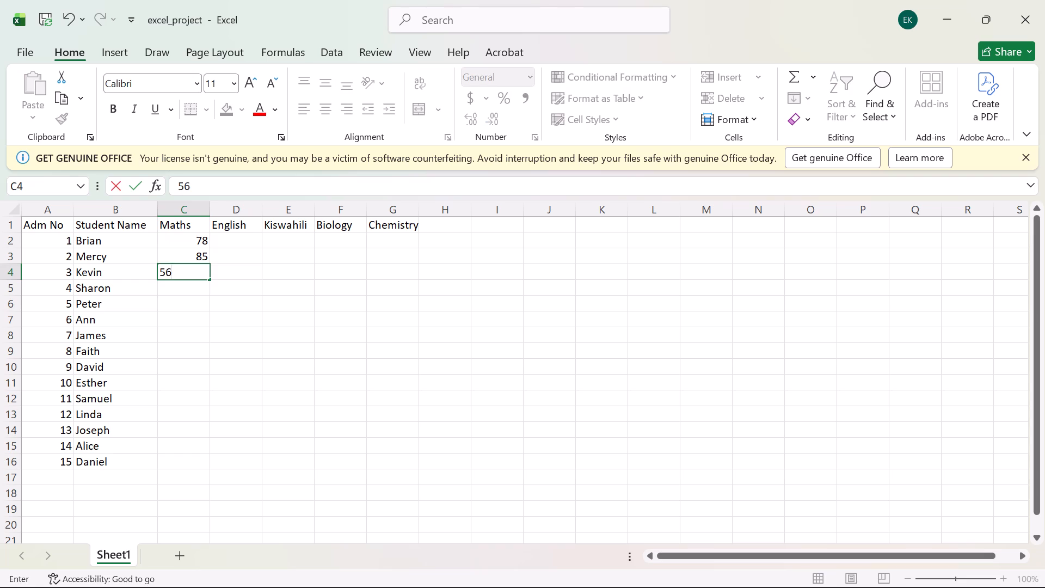
pyautogui.press('Return')
pyautogui.write('92')
pyautogui.press('Return')
pyautogui.write('45')
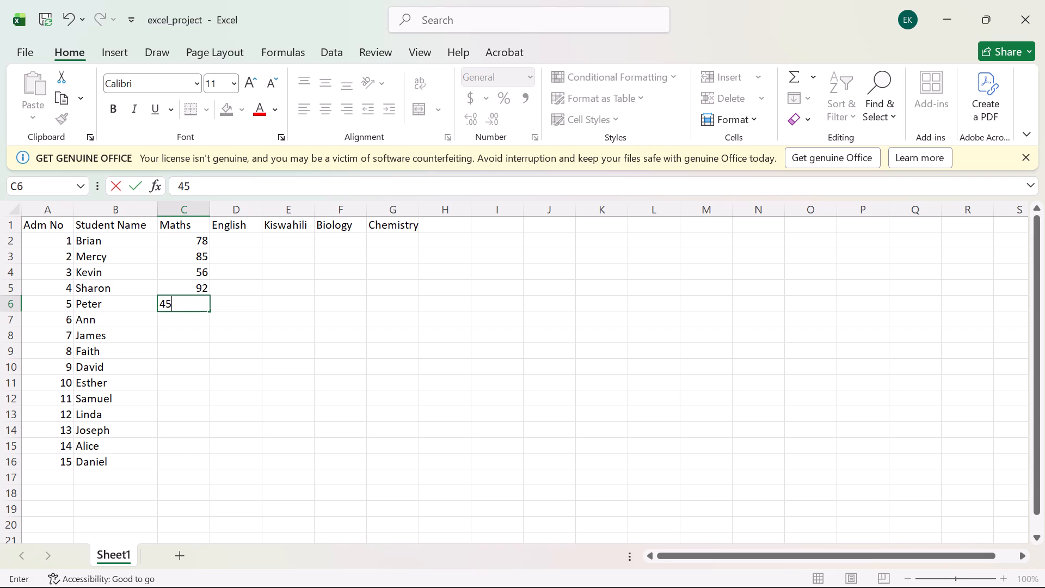
pyautogui.press('Return')
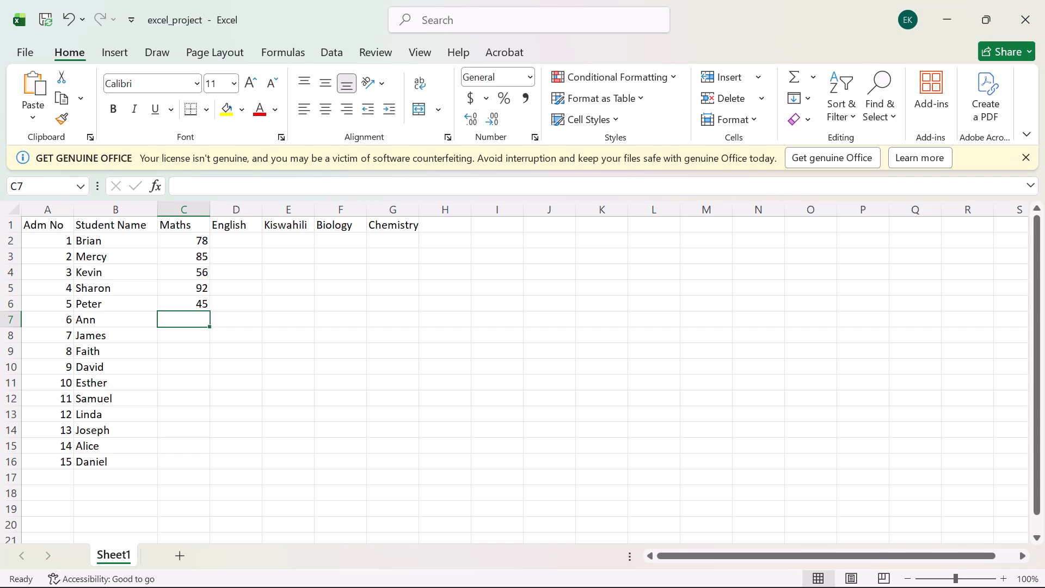
# Enter the Maths marks 73, 61, 88, 39 and 80 in cells C7 to C11.
pyautogui.write('73')
pyautogui.press('Return')
pyautogui.write('61')
pyautogui.press('Return')
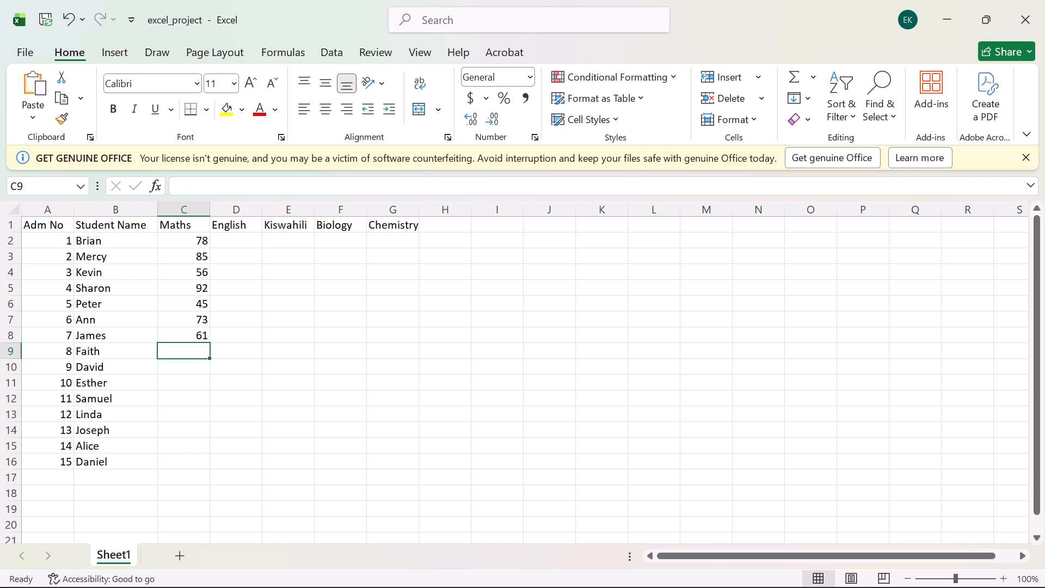
pyautogui.write('88')
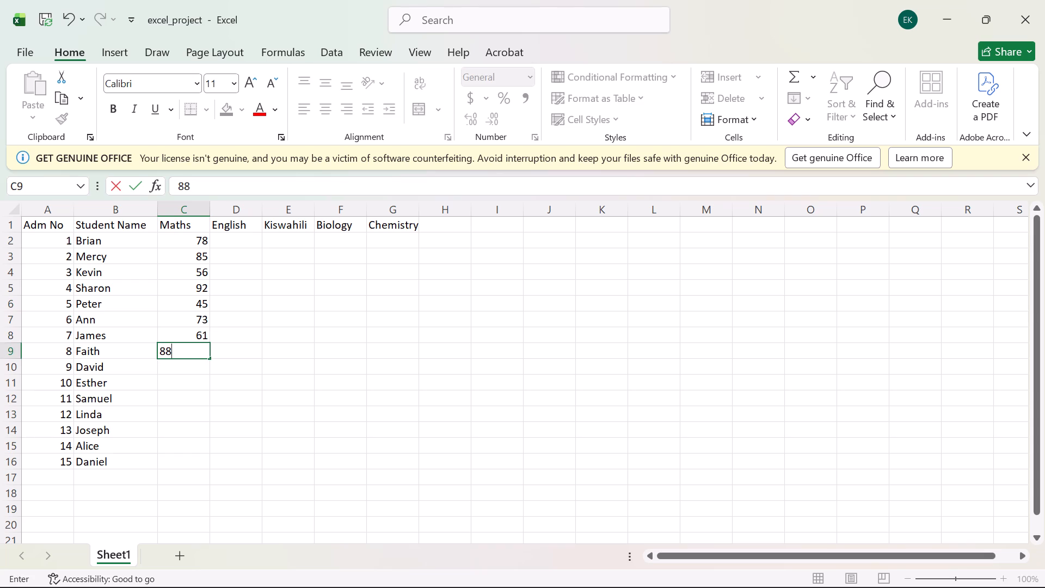
pyautogui.press('Return')
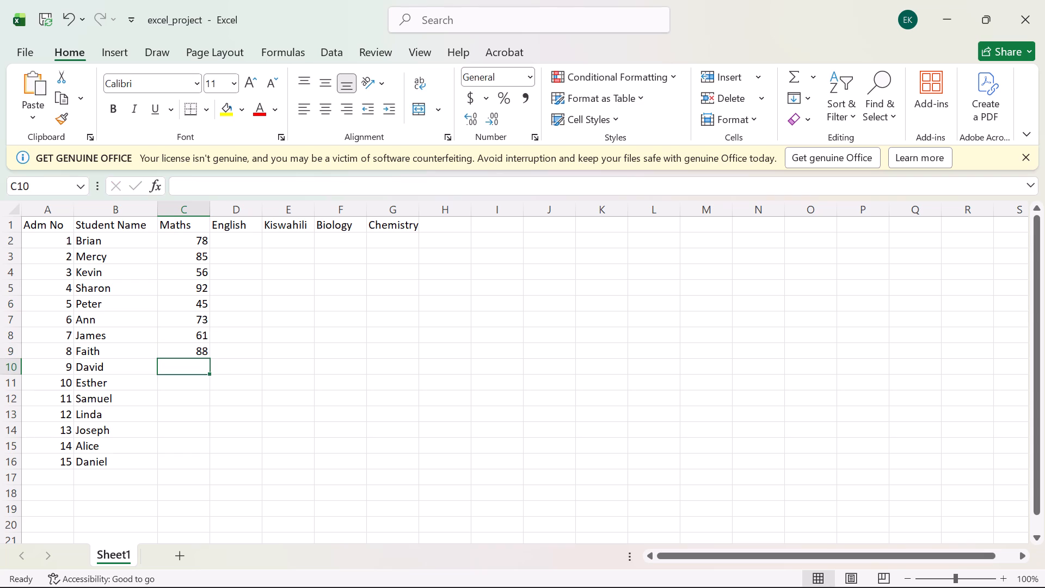
pyautogui.write('39')
pyautogui.press('Return')
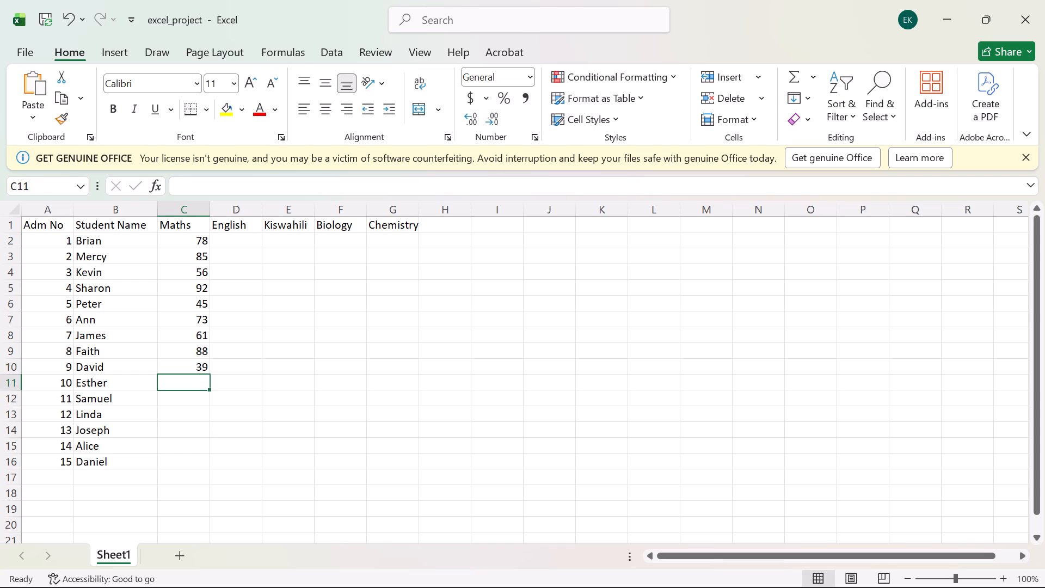
pyautogui.write('80')
pyautogui.press('Return')
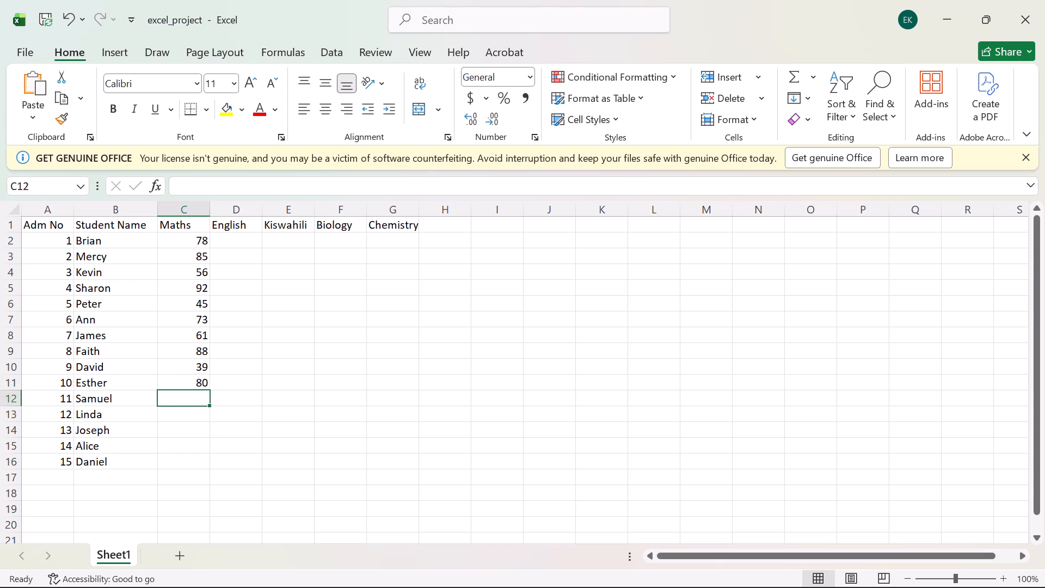
# Enter the Maths marks 67, 95, 52, 76 and 64 in cells C12 to C16.
pyautogui.write('67')
pyautogui.press('Return')
pyautogui.write('95')
pyautogui.press('Return')
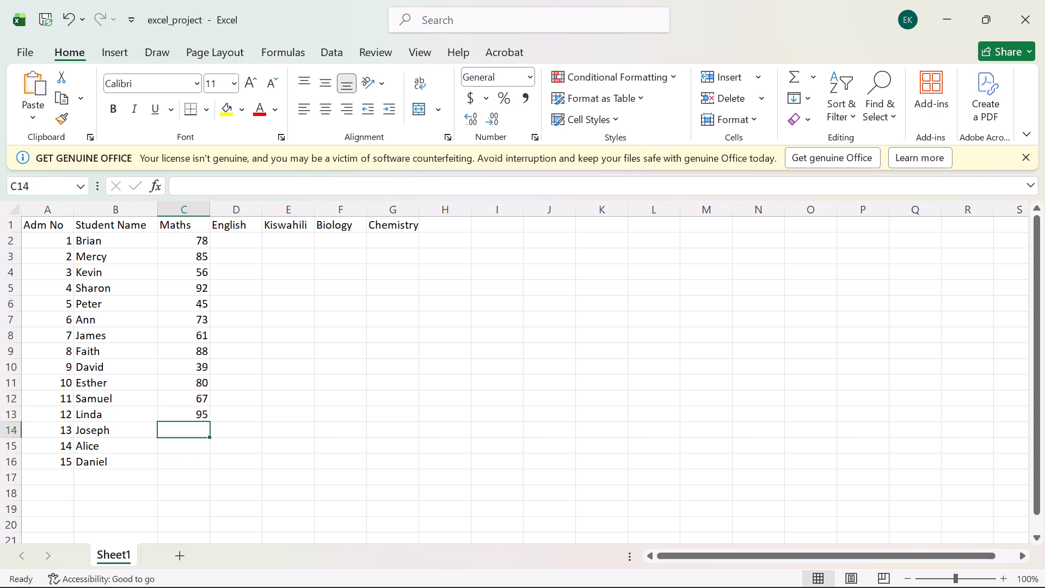
pyautogui.write('52')
pyautogui.press('Return')
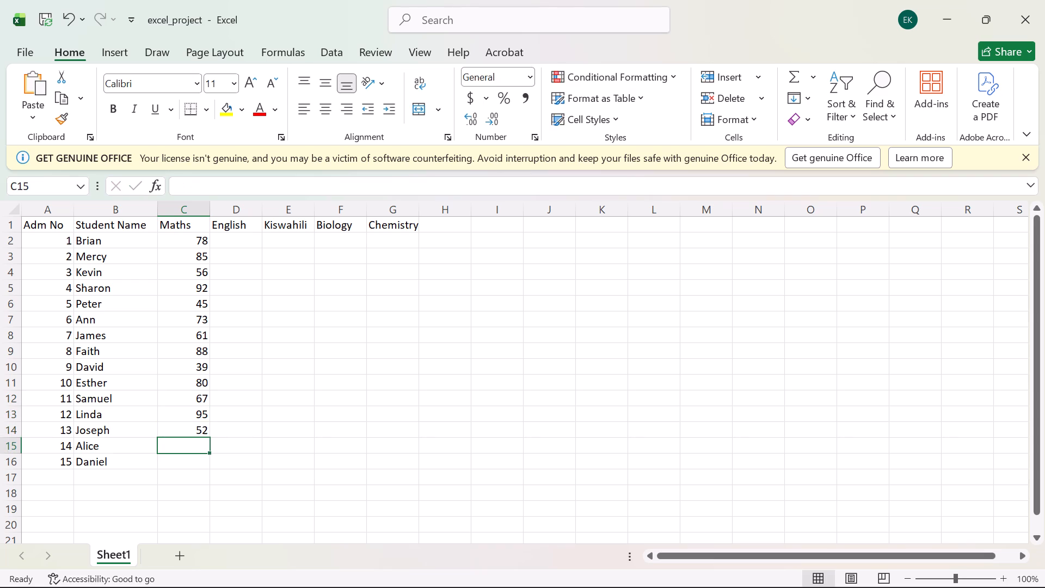
pyautogui.write('76')
pyautogui.press('Return')
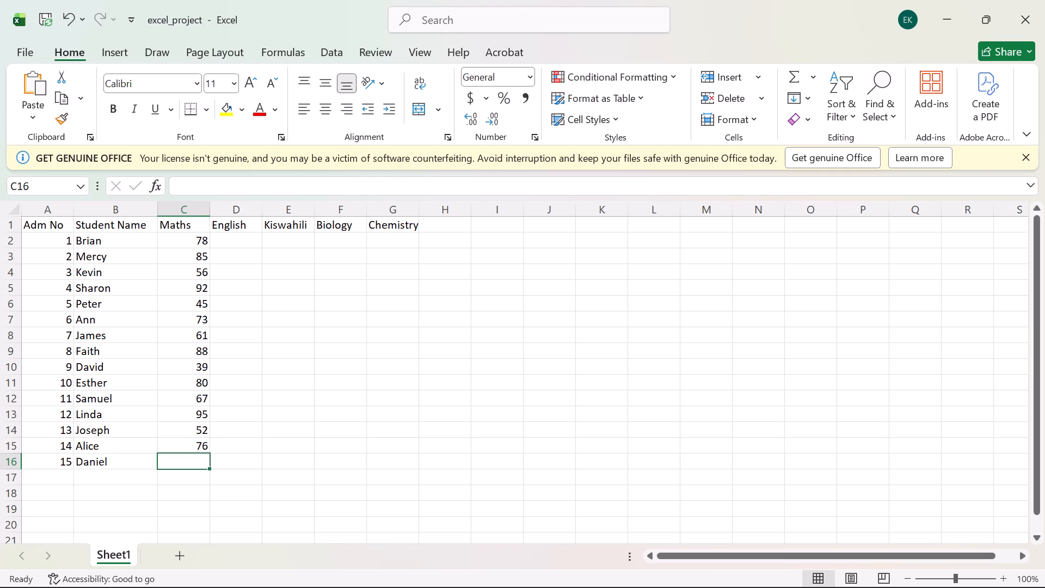
pyautogui.write('64')
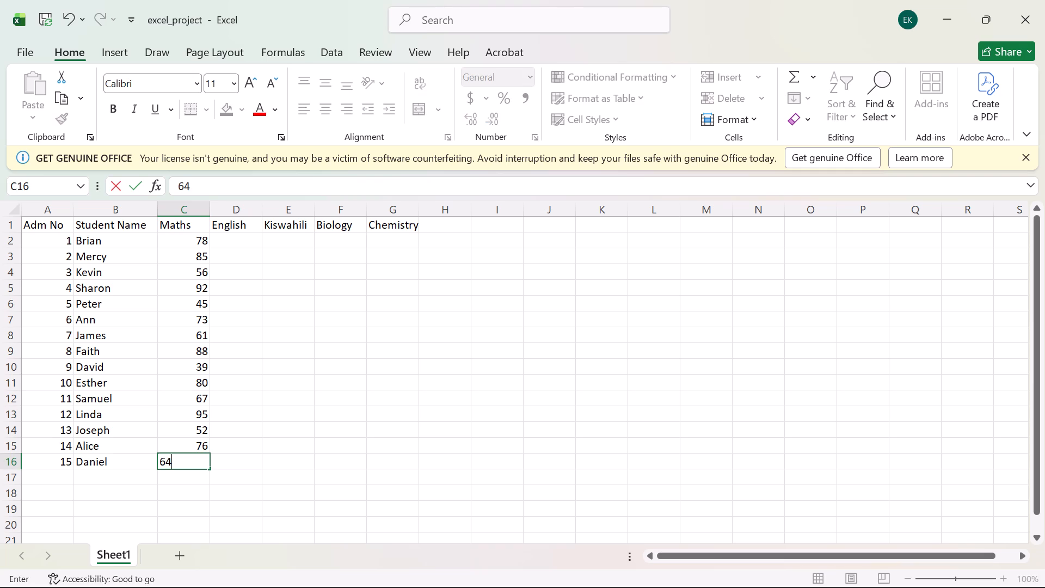
# Enter the English marks 65, 79, 62, 88 and 52 in cells D2 to D6.
pyautogui.click(229, 249)
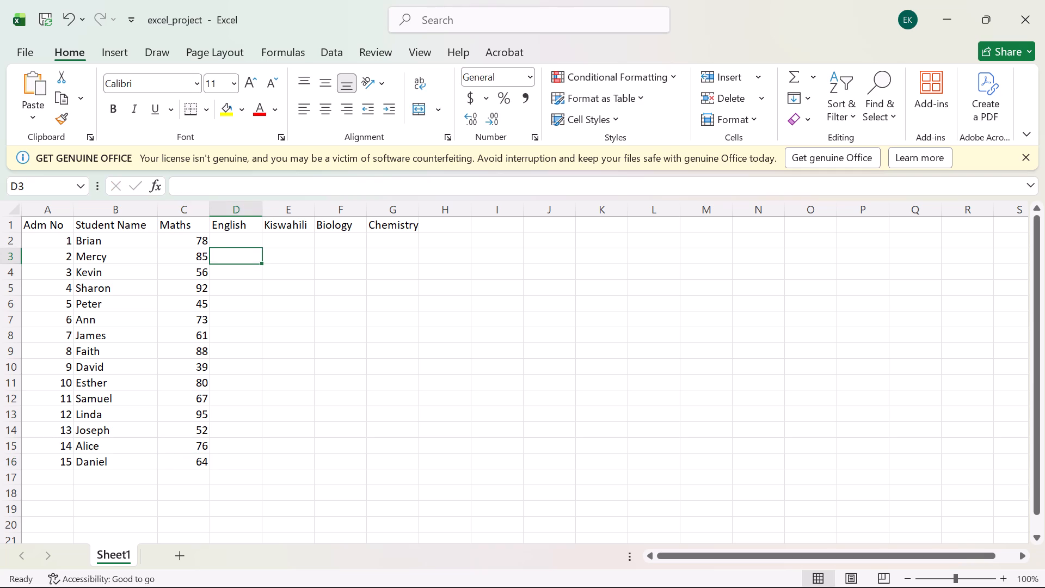
pyautogui.click(230, 238)
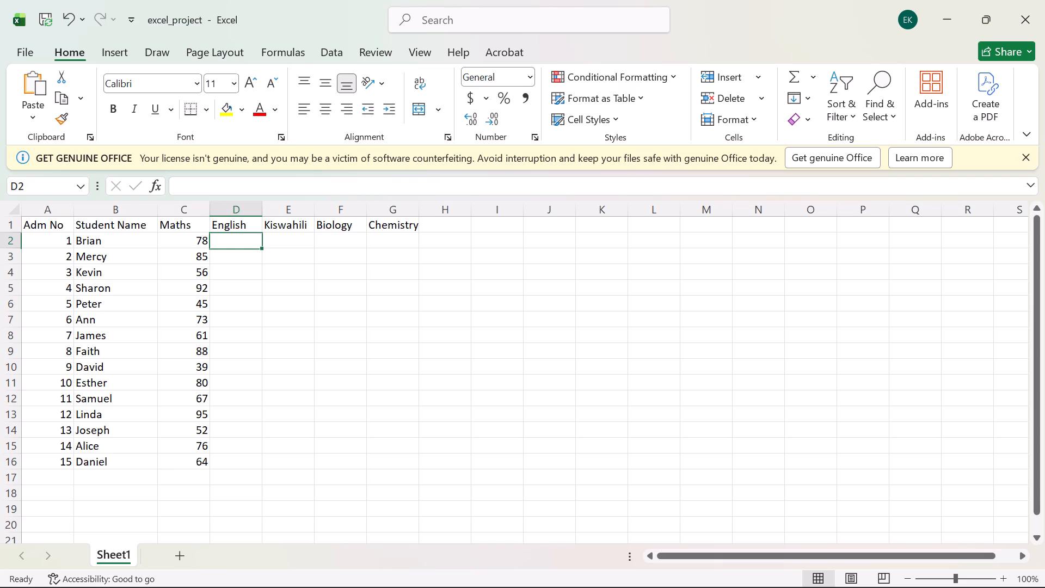
pyautogui.write('65')
pyautogui.press('Return')
pyautogui.write('79')
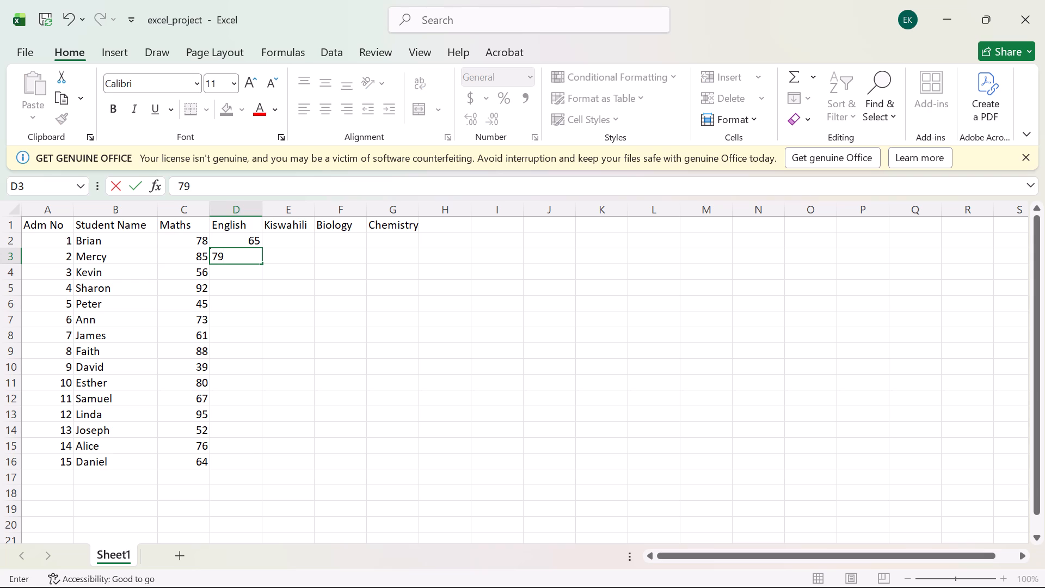
pyautogui.press('Return')
pyautogui.press('6')
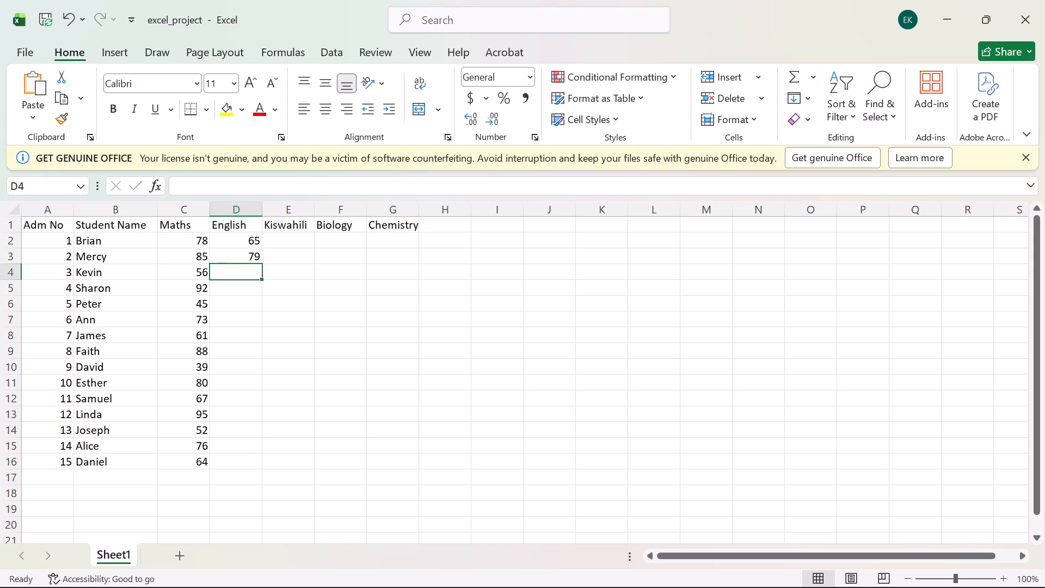
pyautogui.press('2')
pyautogui.press('Return')
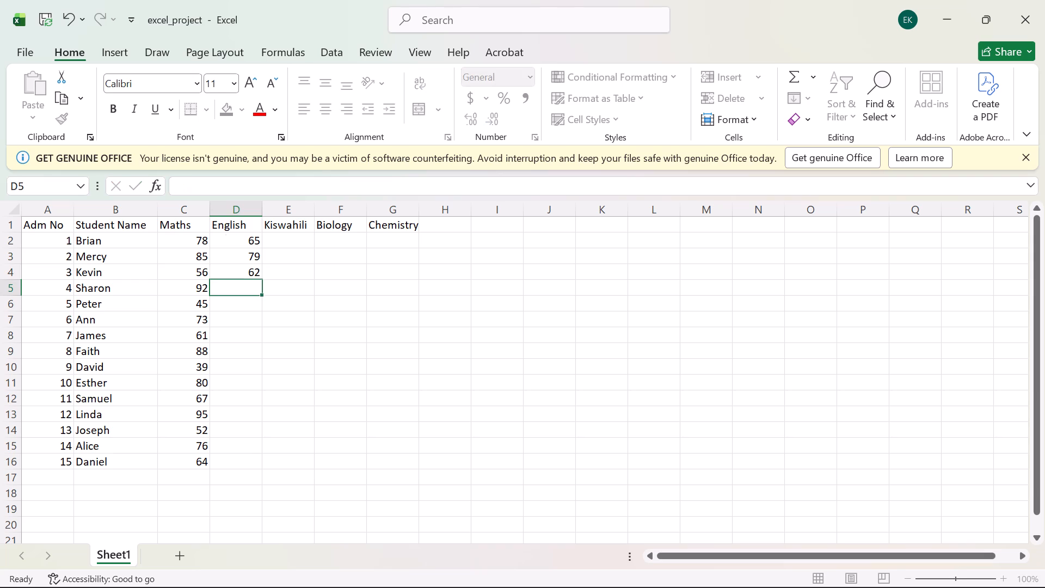
pyautogui.write('88')
pyautogui.press('Return')
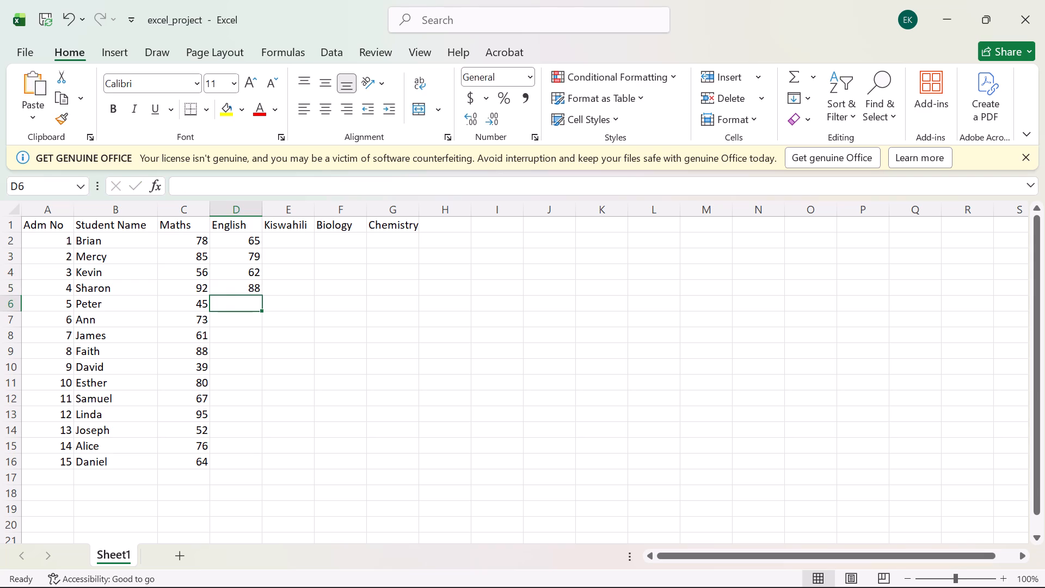
pyautogui.write('52')
pyautogui.press('Return')
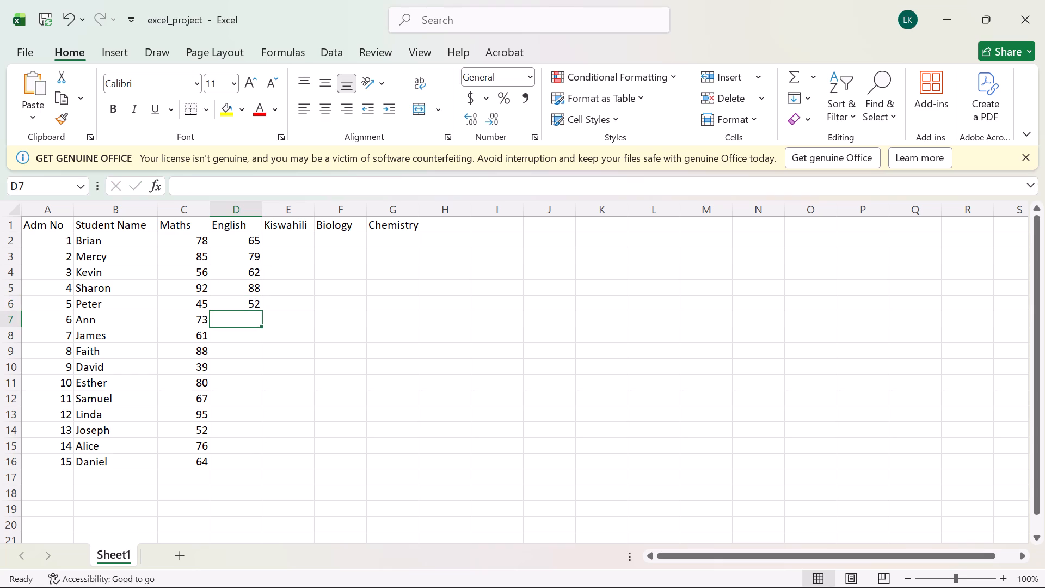
# Enter the English marks 81, 59, 92, 45, 76 and 70 in cells D7 to D12.
pyautogui.press('8')
pyautogui.press('1')
pyautogui.press('Return')
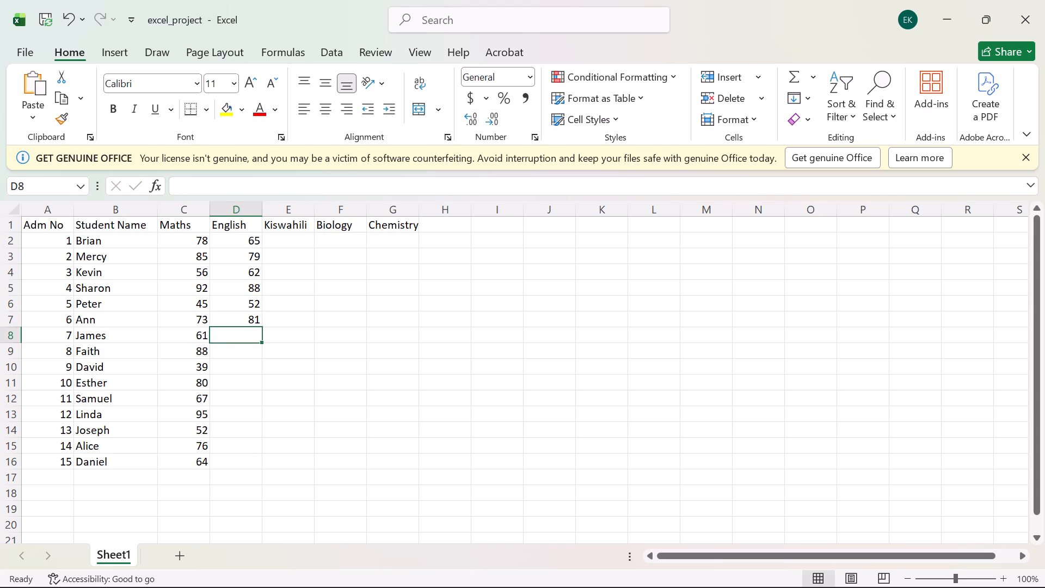
pyautogui.write('59')
pyautogui.press('Return')
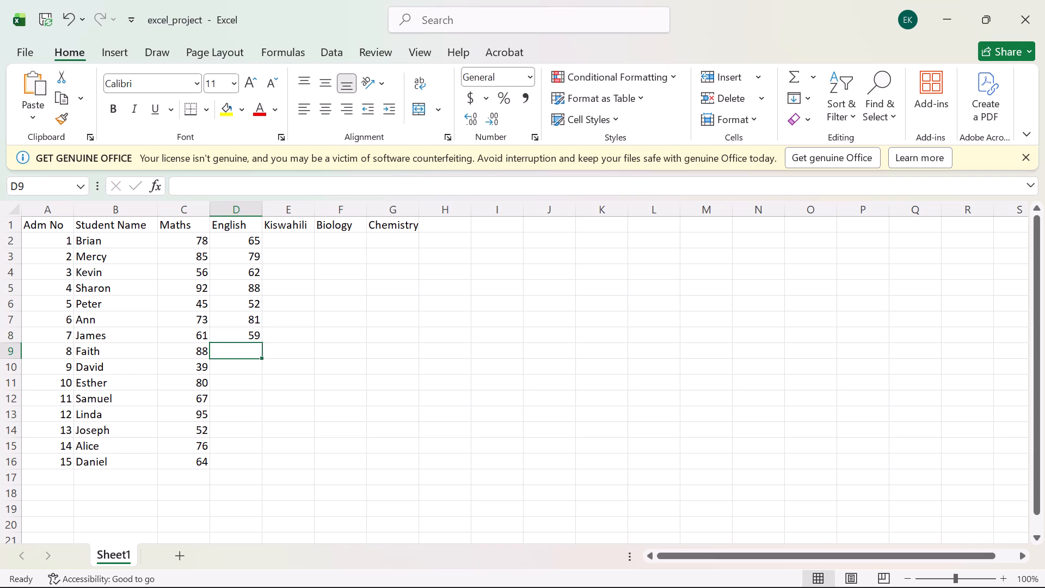
pyautogui.write('92')
pyautogui.press('Return')
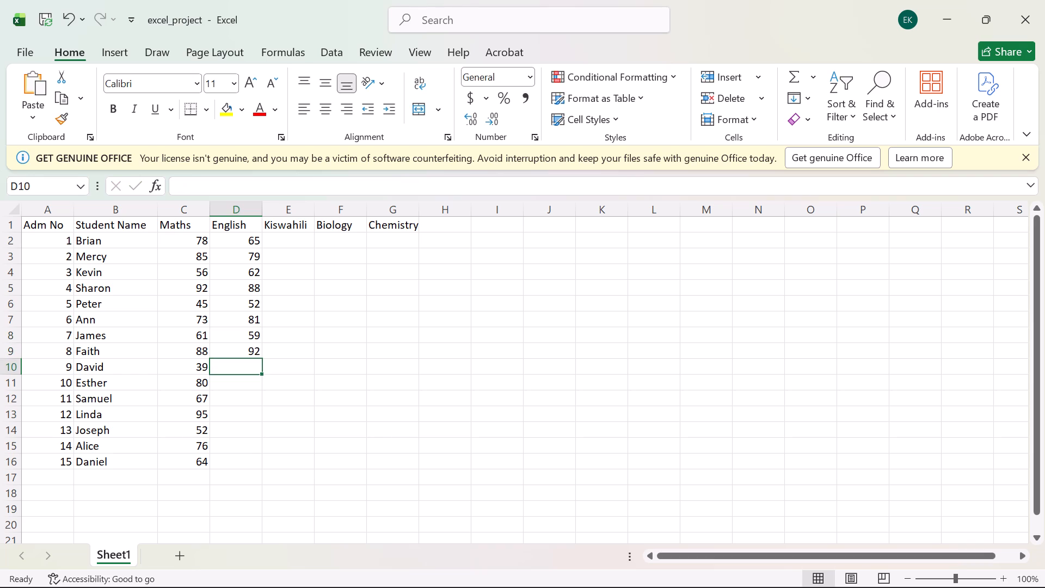
pyautogui.write('45')
pyautogui.press('Return')
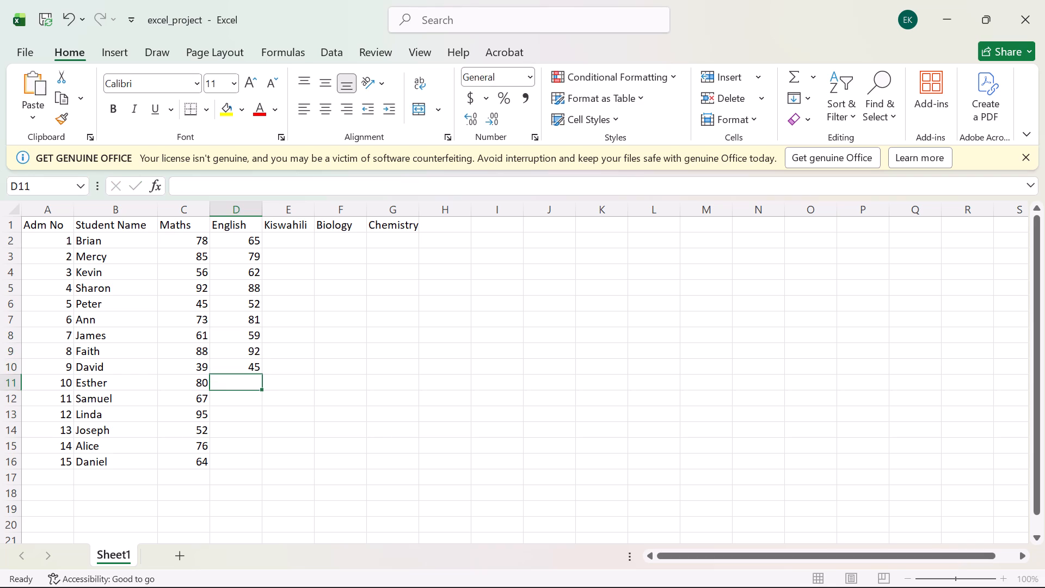
pyautogui.write('76')
pyautogui.press('Return')
pyautogui.write('70')
pyautogui.press('Return')
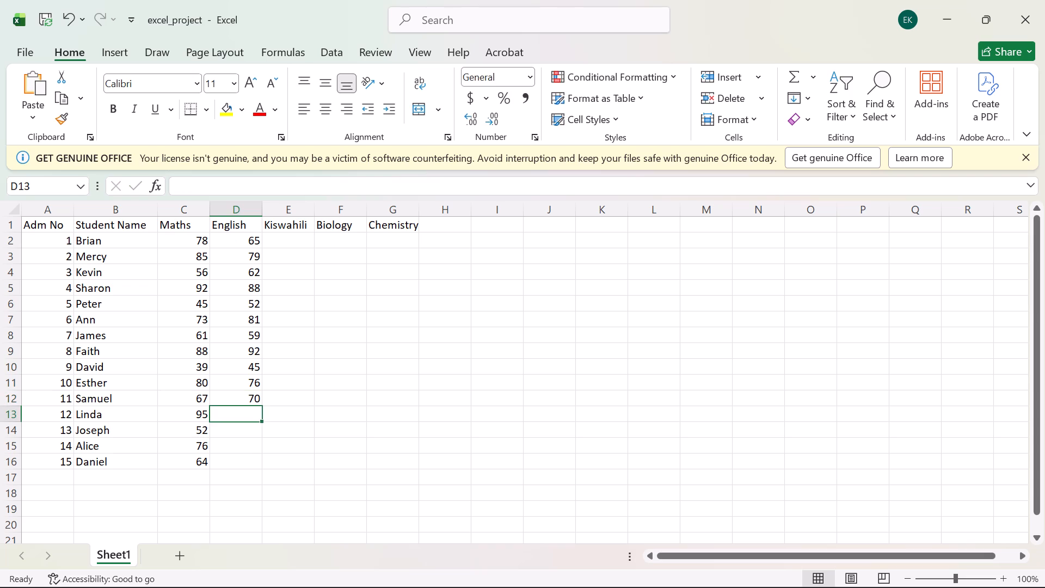
# Enter the English marks 89, 48, 83 and 68 in cells D13 to D16.
pyautogui.write('89')
pyautogui.press('Return')
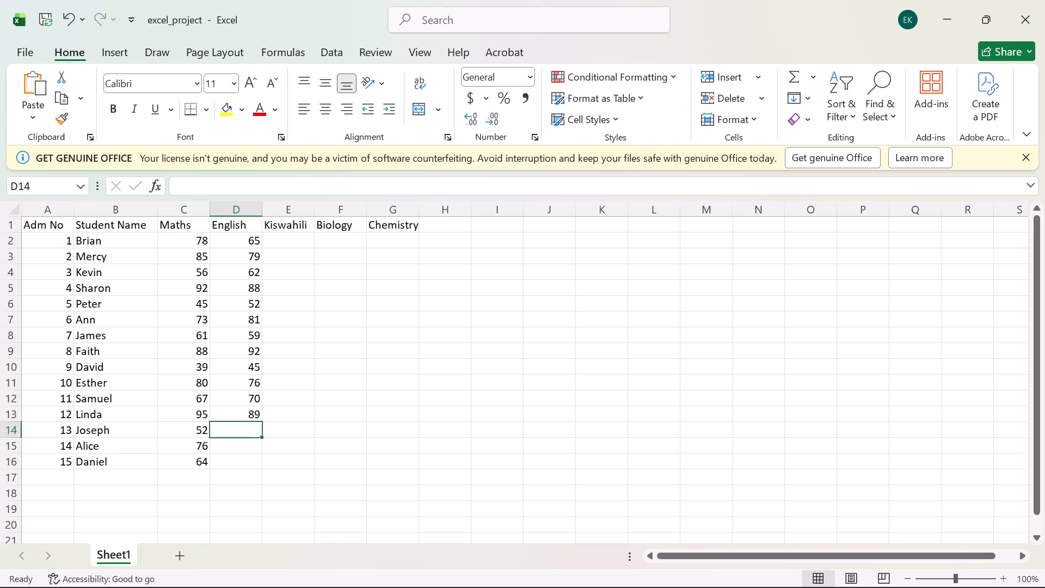
pyautogui.write('48')
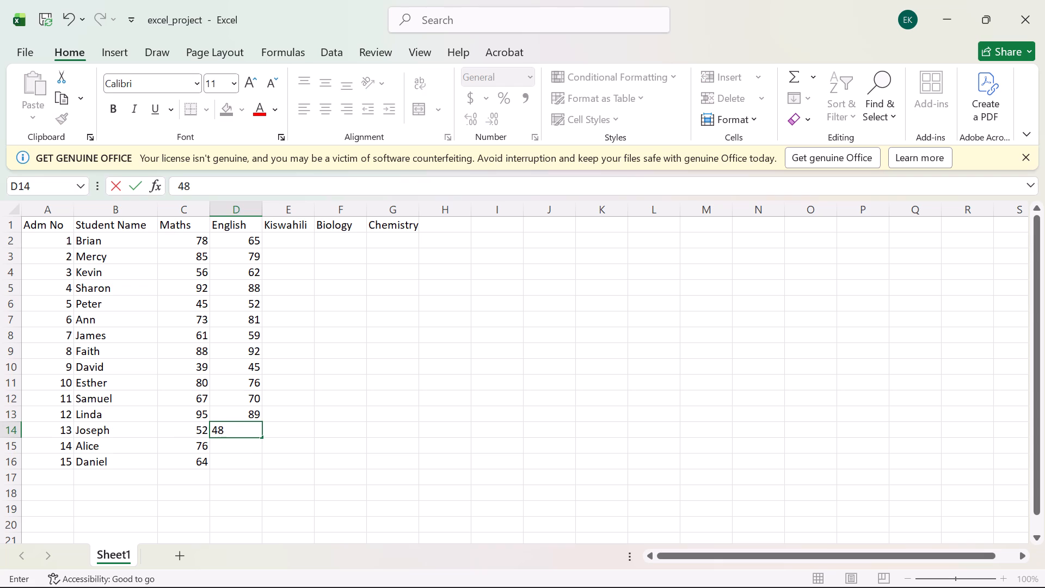
pyautogui.press('Return')
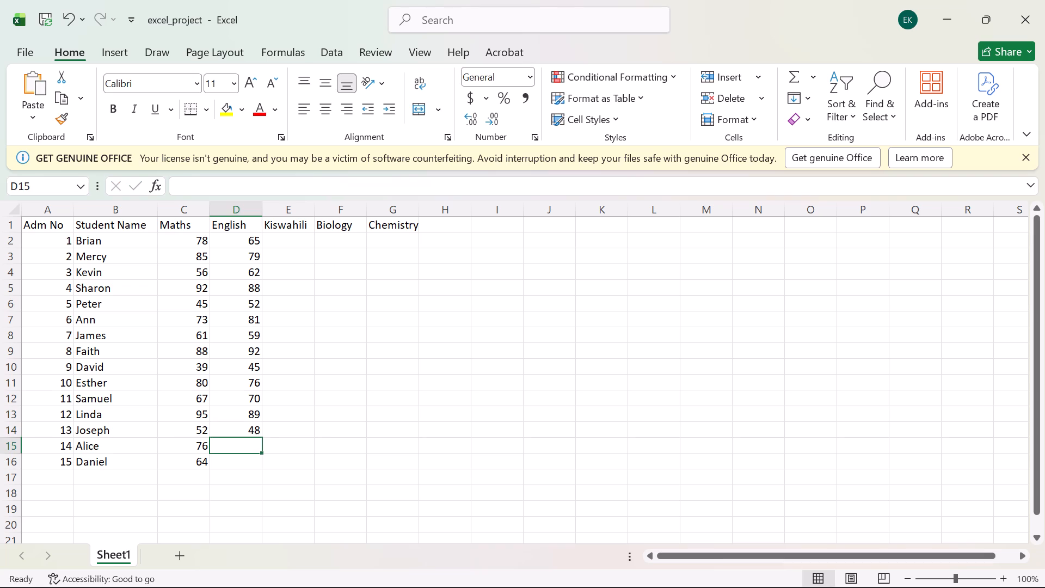
pyautogui.write('83')
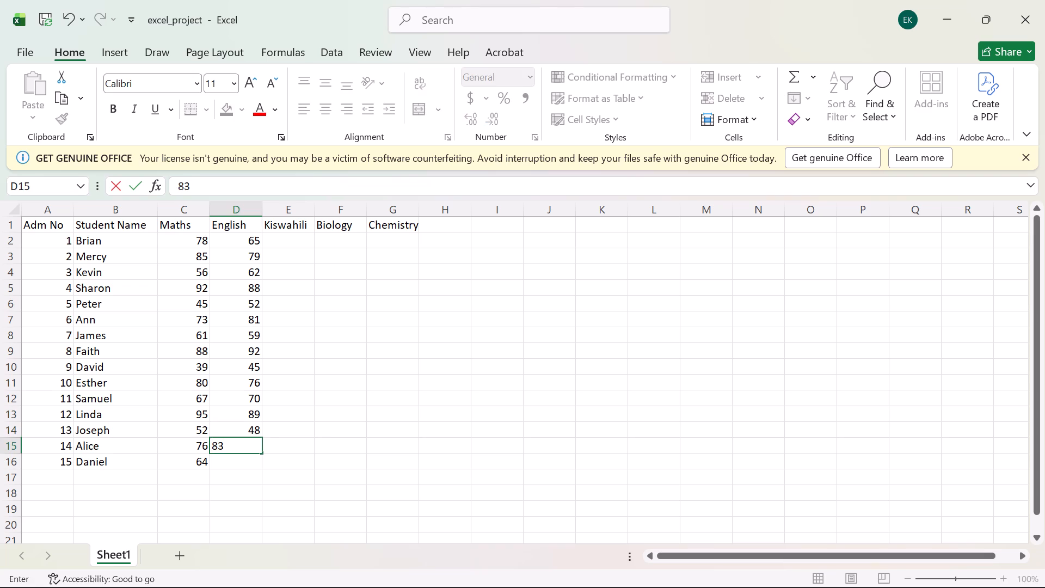
pyautogui.press('Return')
pyautogui.write('68')
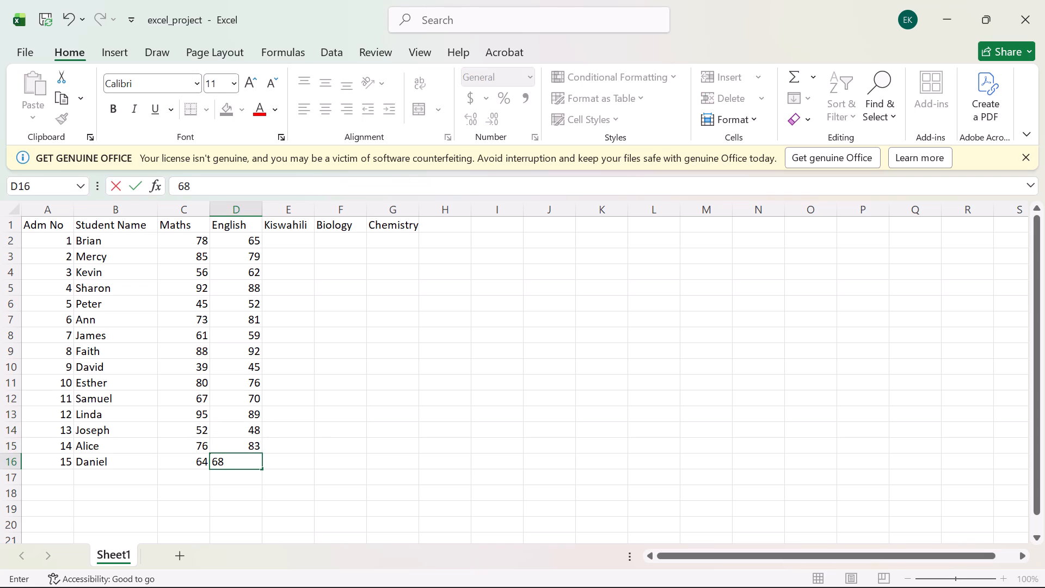
pyautogui.press('Right')
# Enter the Kiswahili marks 72, 88, 58, 85 and 49 in cells E2 to E6.
pyautogui.press('Up')
pyautogui.press('Up')
pyautogui.press('Up')
pyautogui.press('Up')
pyautogui.press('Up')
pyautogui.press('Up')
pyautogui.press('Up')
pyautogui.press('Up')
pyautogui.press('Up')
pyautogui.press('Up')
pyautogui.press('Up')
pyautogui.press('Up')
pyautogui.press('Up')
pyautogui.press('Up')
pyautogui.press('Up')
pyautogui.press('Up')
pyautogui.press('Up')
pyautogui.press('Up')
pyautogui.press('Up')
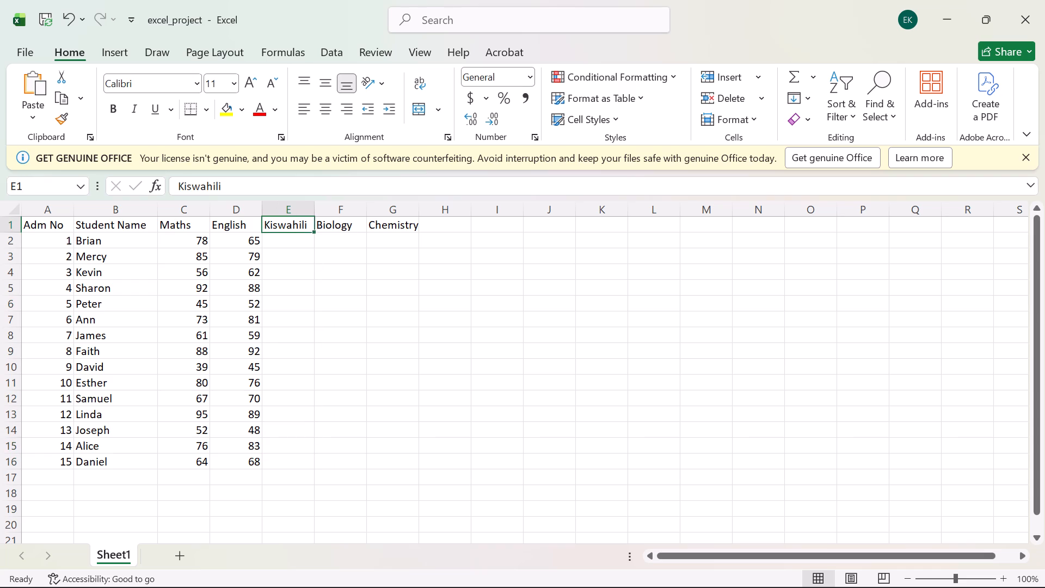
pyautogui.press('Down')
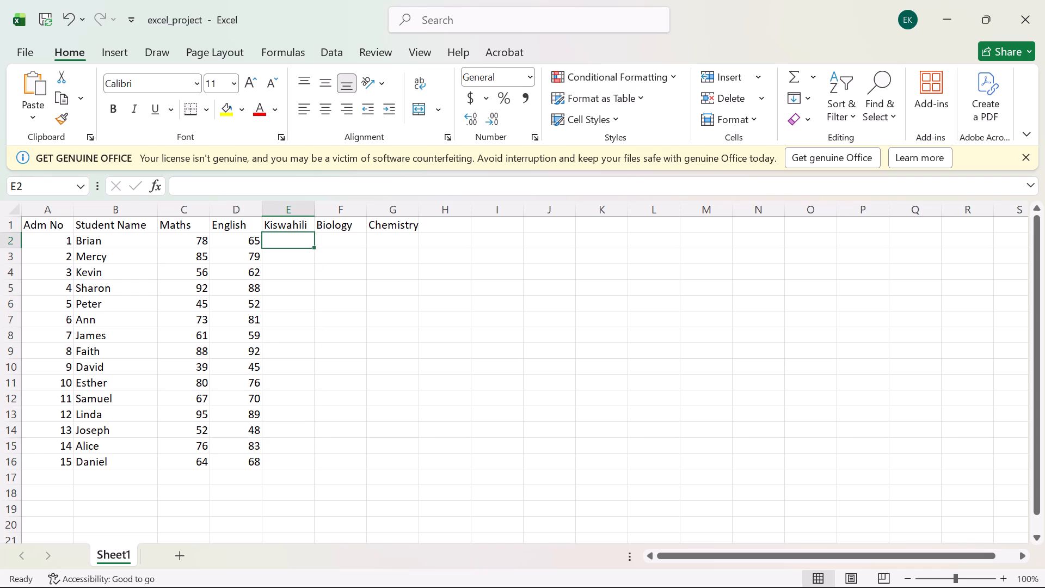
pyautogui.write('72')
pyautogui.press('Return')
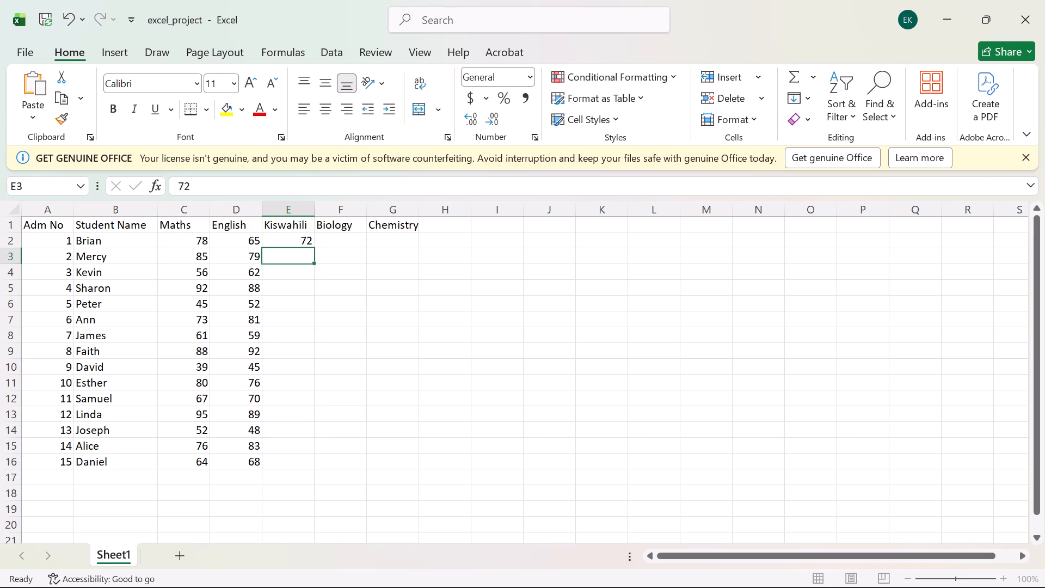
pyautogui.write('88')
pyautogui.press('Return')
pyautogui.write('58')
pyautogui.press('Return')
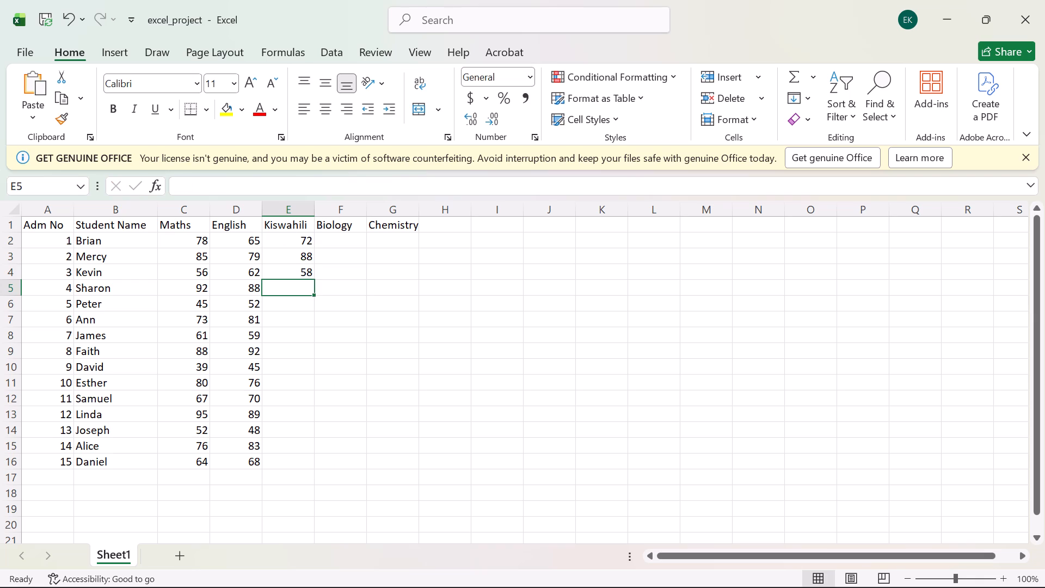
pyautogui.write('85')
pyautogui.press('Return')
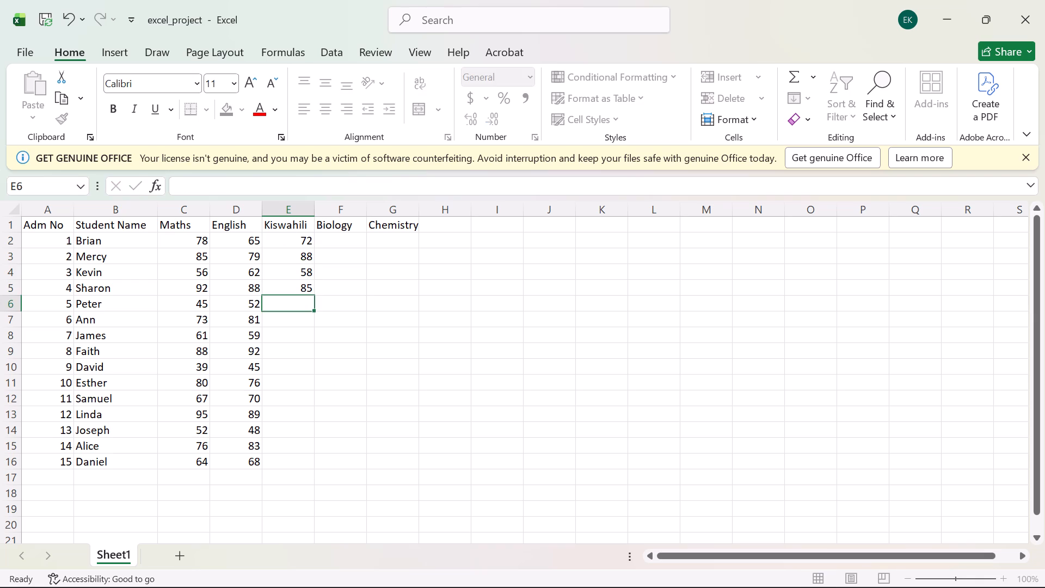
pyautogui.write('49')
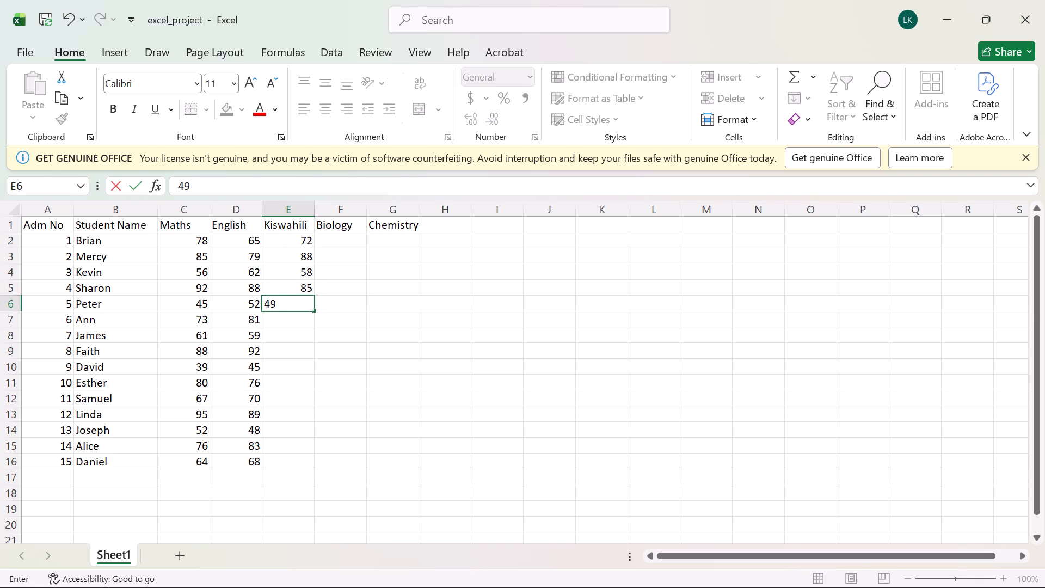
pyautogui.press('Return')
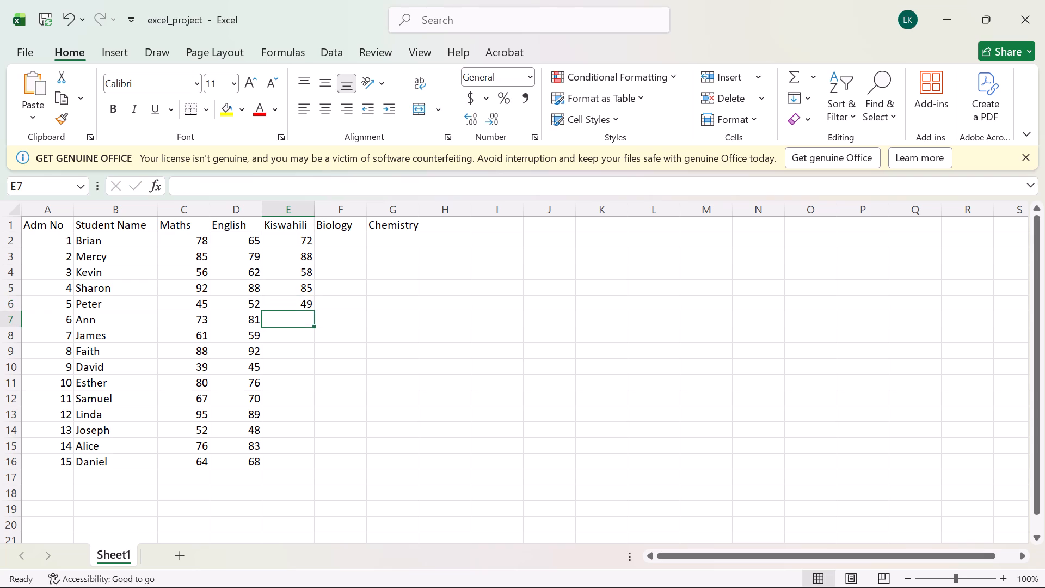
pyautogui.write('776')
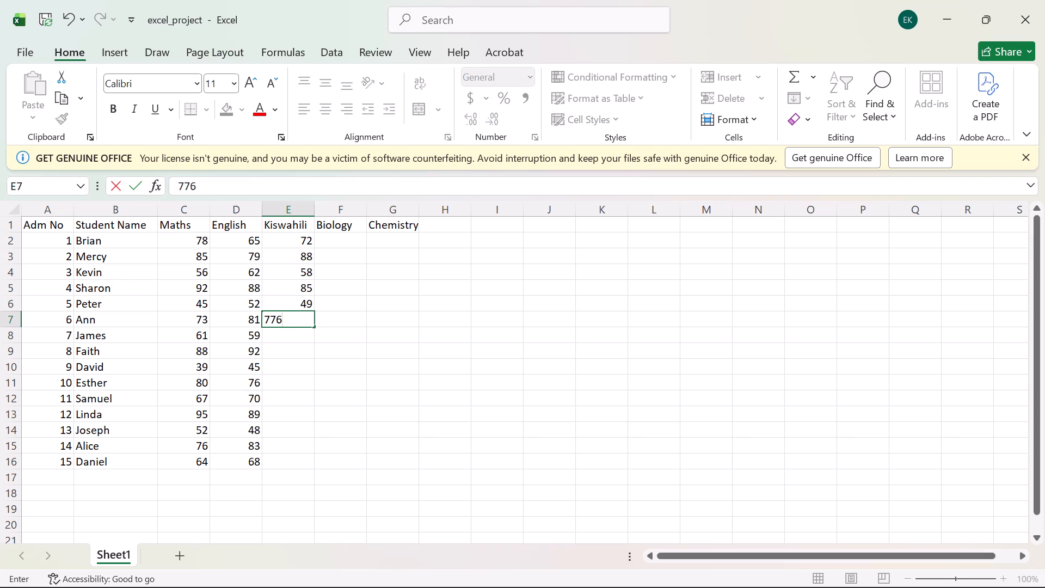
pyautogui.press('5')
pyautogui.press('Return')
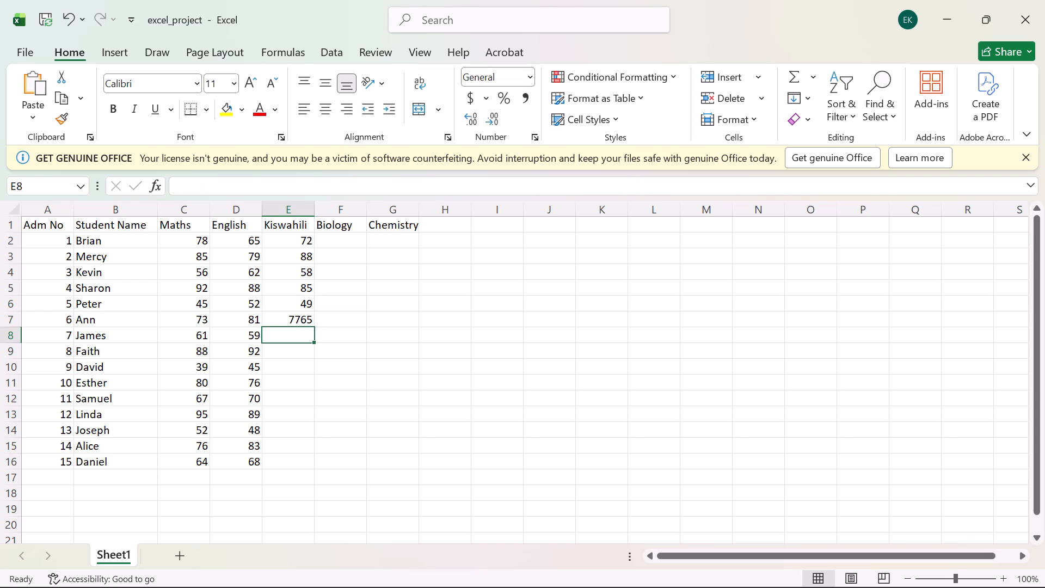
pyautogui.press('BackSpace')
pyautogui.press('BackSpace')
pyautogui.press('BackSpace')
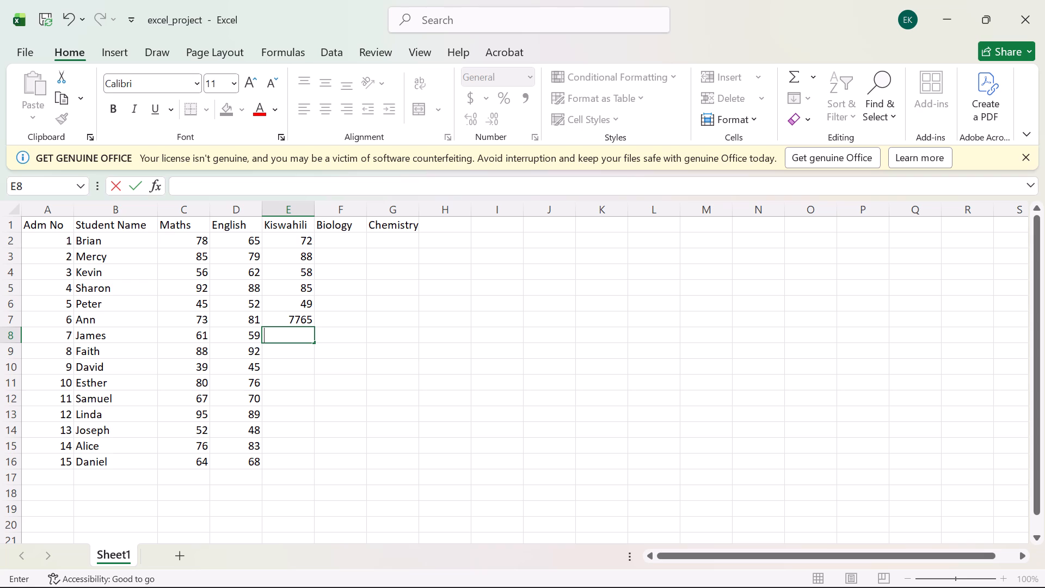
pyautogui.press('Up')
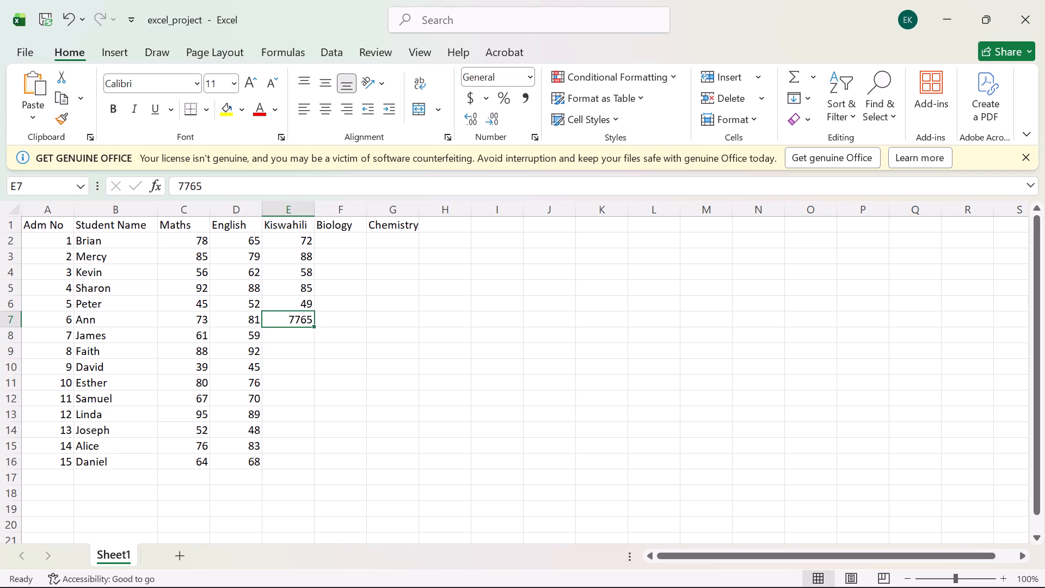
# Enter the Kiswahili marks 77, 65, 90, 42 and 82 in cells E7 to E11.
pyautogui.write('77')
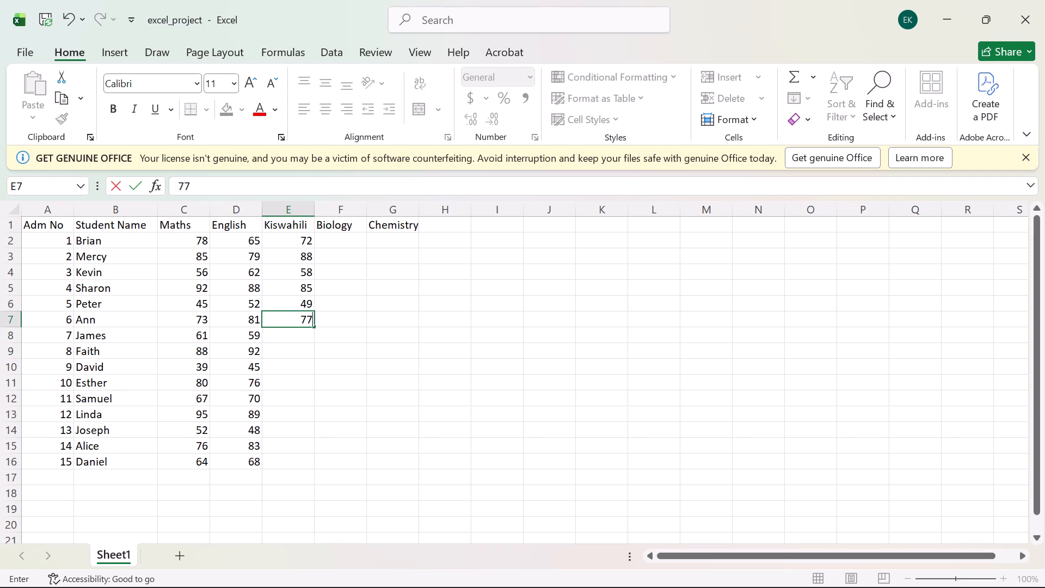
pyautogui.press('Return')
pyautogui.write('65')
pyautogui.press('Return')
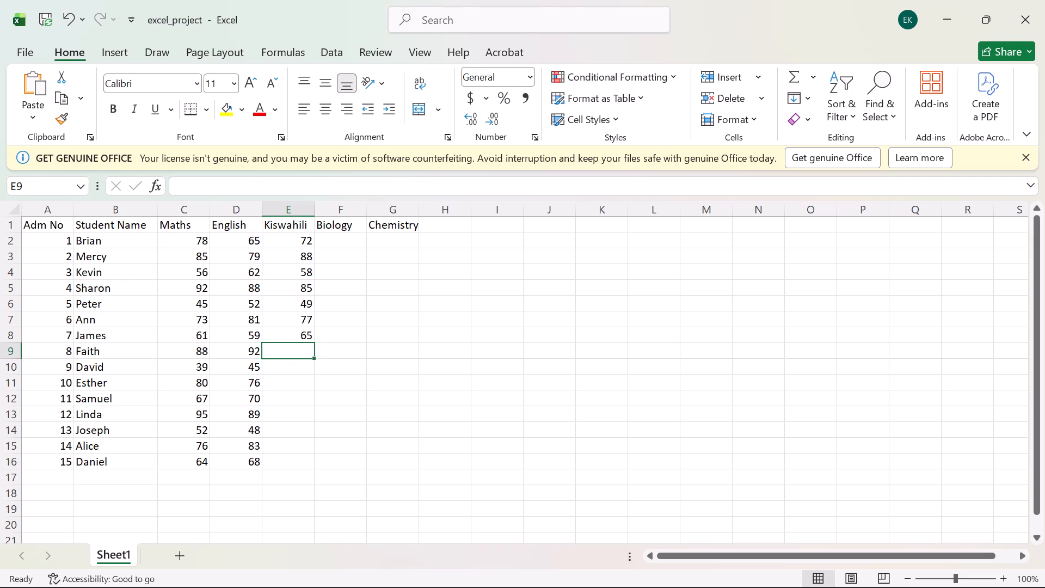
pyautogui.write('90')
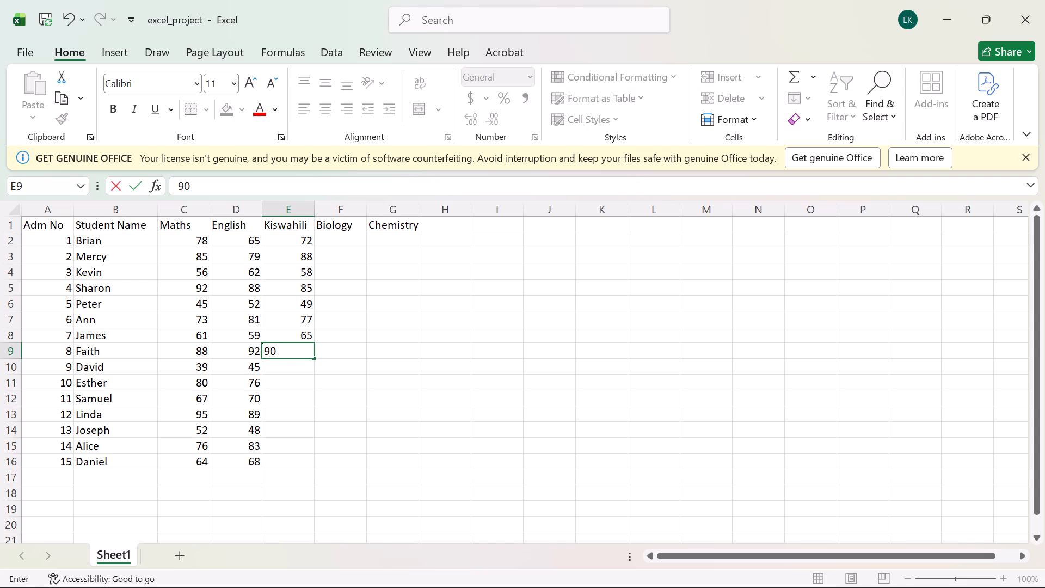
pyautogui.press('Return')
pyautogui.write('42')
pyautogui.press('Return')
pyautogui.write('82')
pyautogui.press('Return')
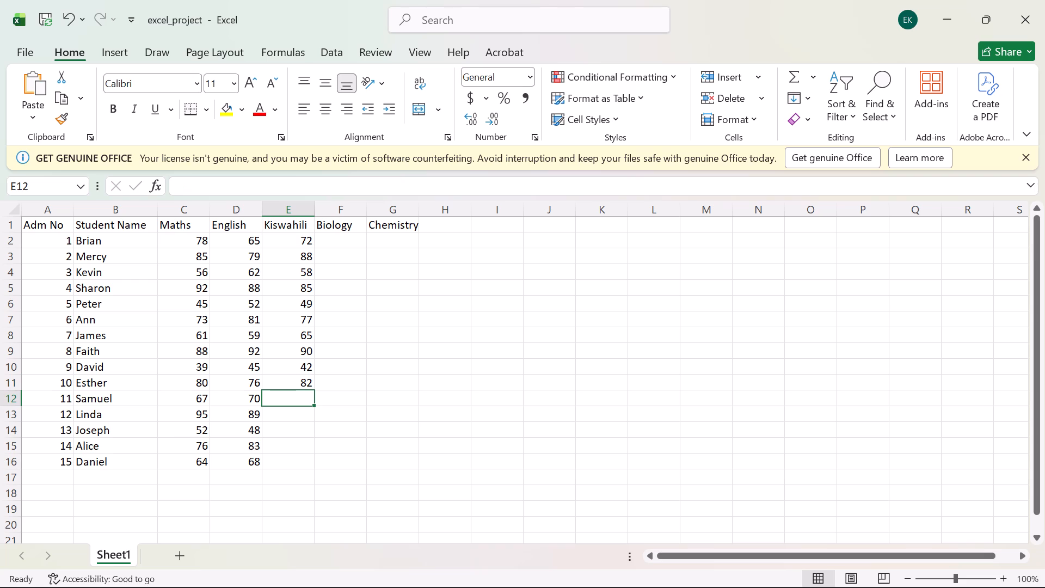
# Enter the Kiswahili marks 63, 93, 55, 79 and 60 in cells E12 to E16.
pyautogui.write('63')
pyautogui.press('Return')
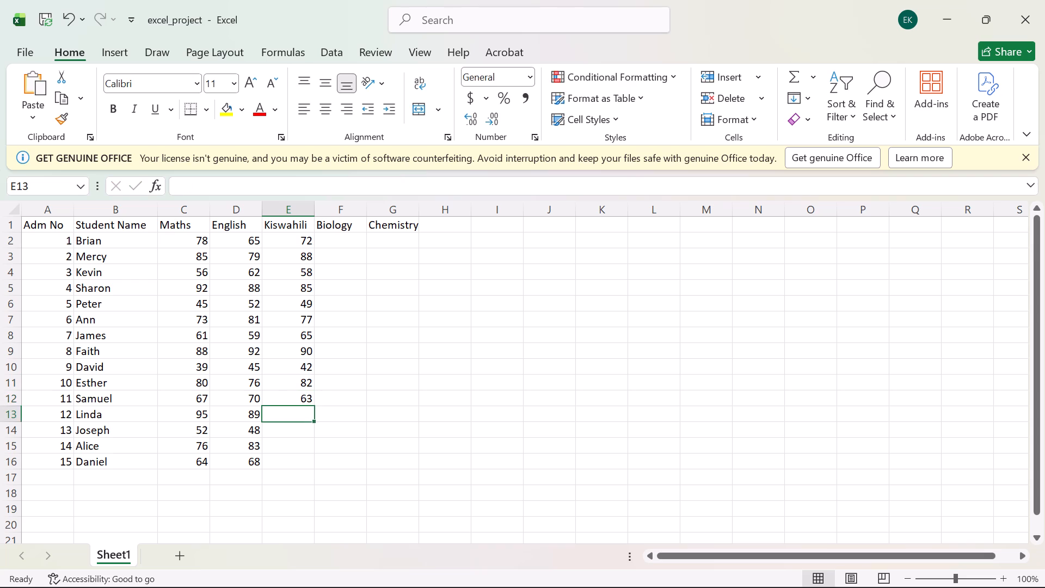
pyautogui.press('9')
pyautogui.press('3')
pyautogui.press('Return')
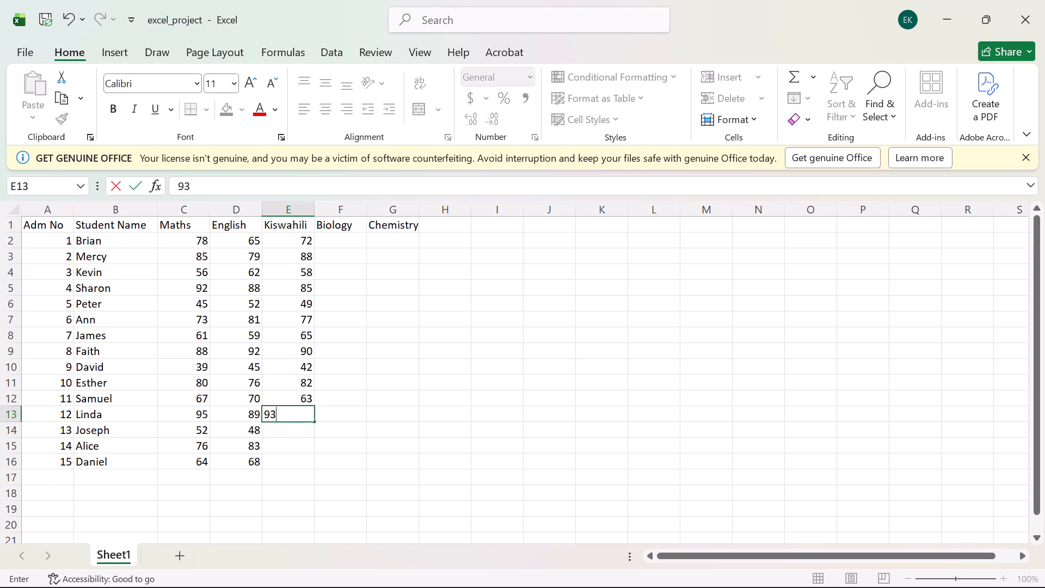
pyautogui.write('65')
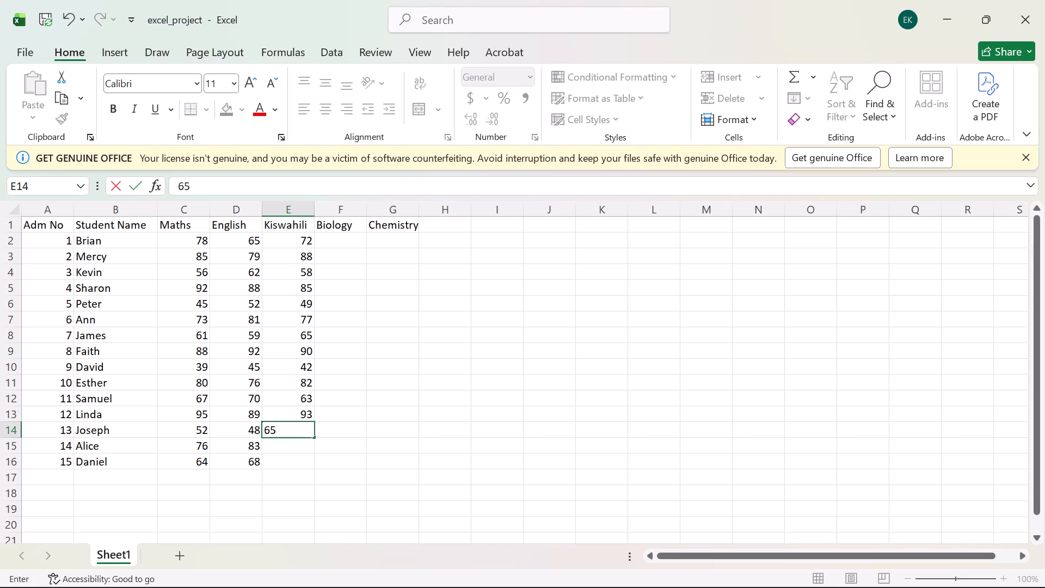
pyautogui.press('BackSpace')
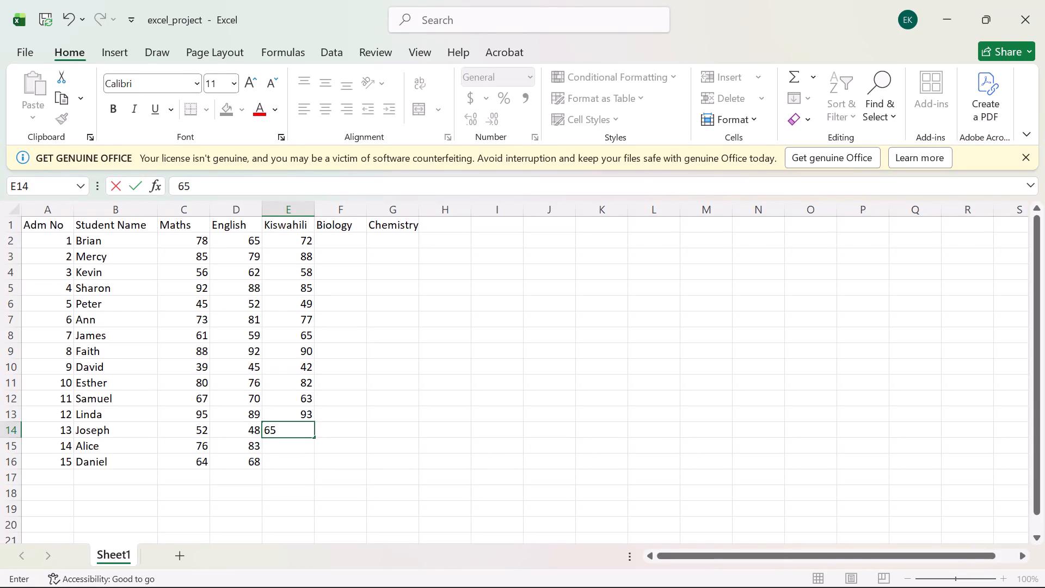
pyautogui.press('BackSpace')
pyautogui.write('55')
pyautogui.press('Return')
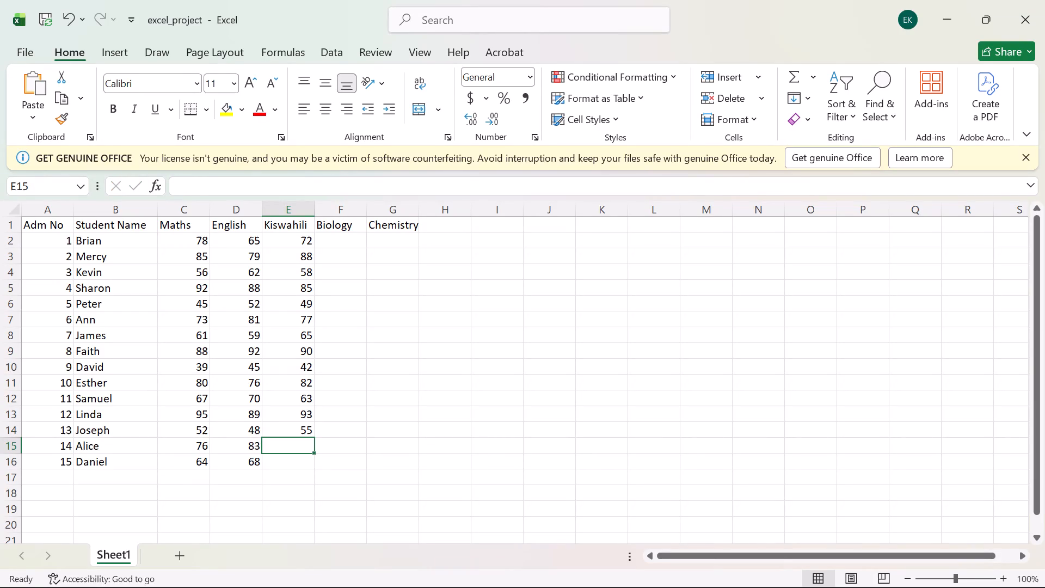
pyautogui.write('79')
pyautogui.press('Return')
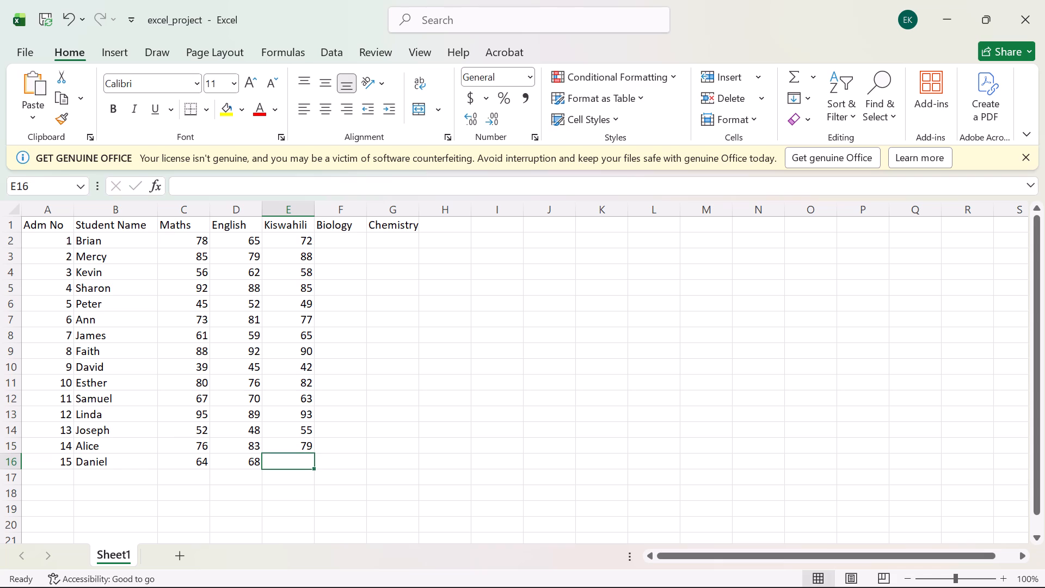
pyautogui.write('60')
pyautogui.press('Return')
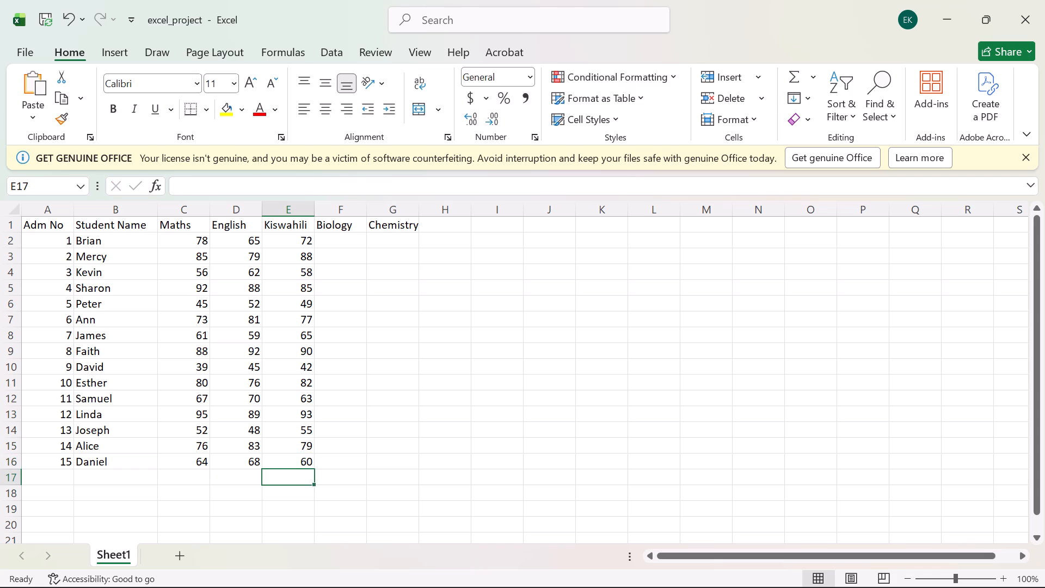
# Enter the Biology marks 80, 76, 64, 90, 55 and 85 in cells F2 to F7.
pyautogui.click(342, 242)
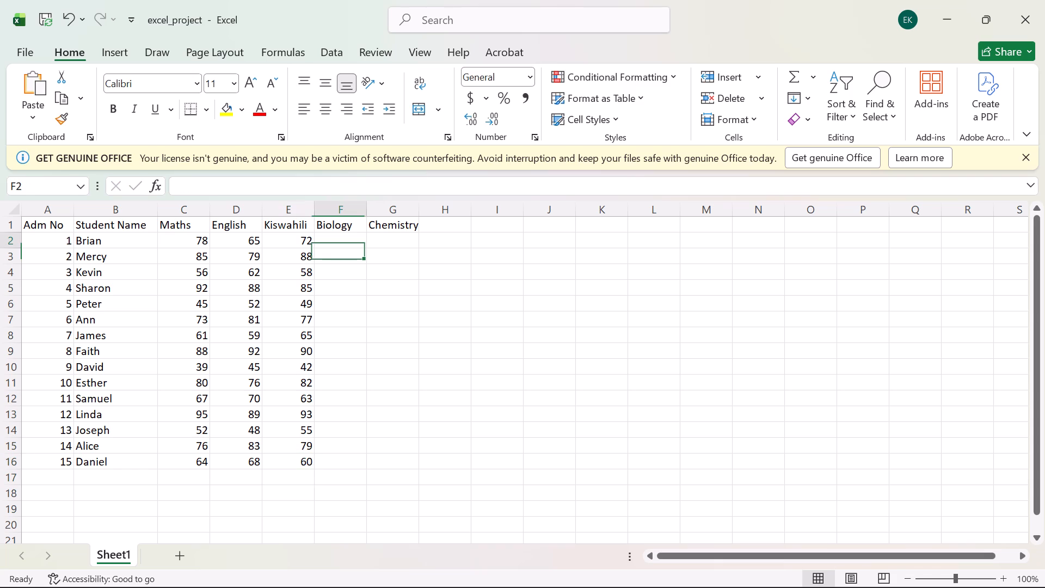
pyautogui.write('80')
pyautogui.press('Return')
pyautogui.write('76')
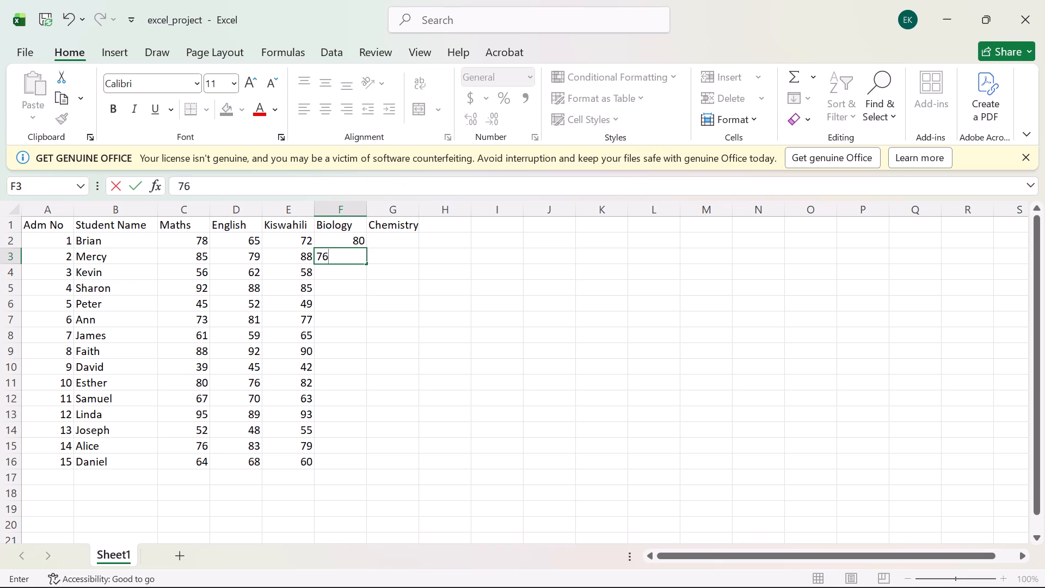
pyautogui.press('Return')
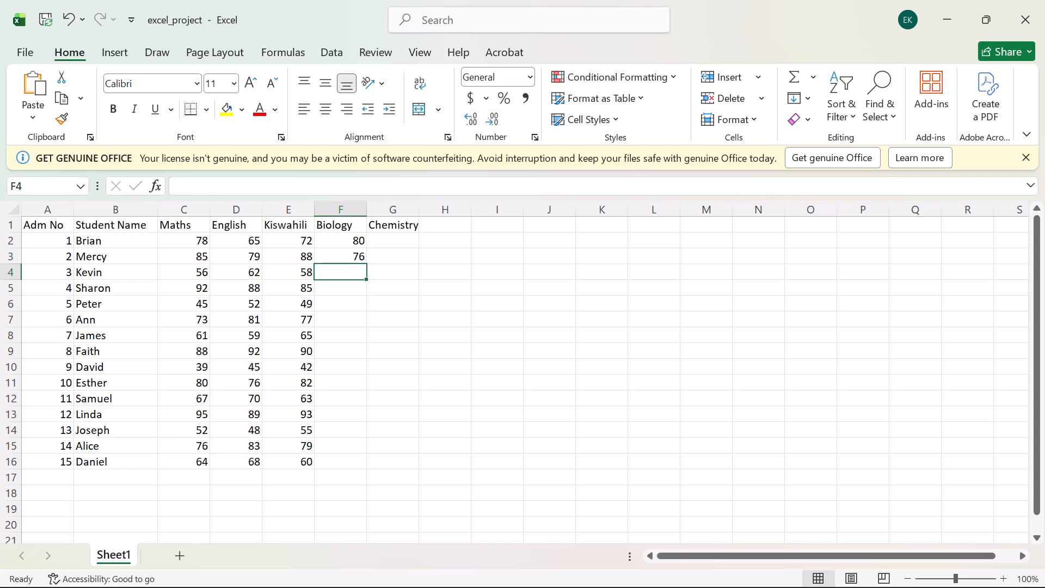
pyautogui.write('64')
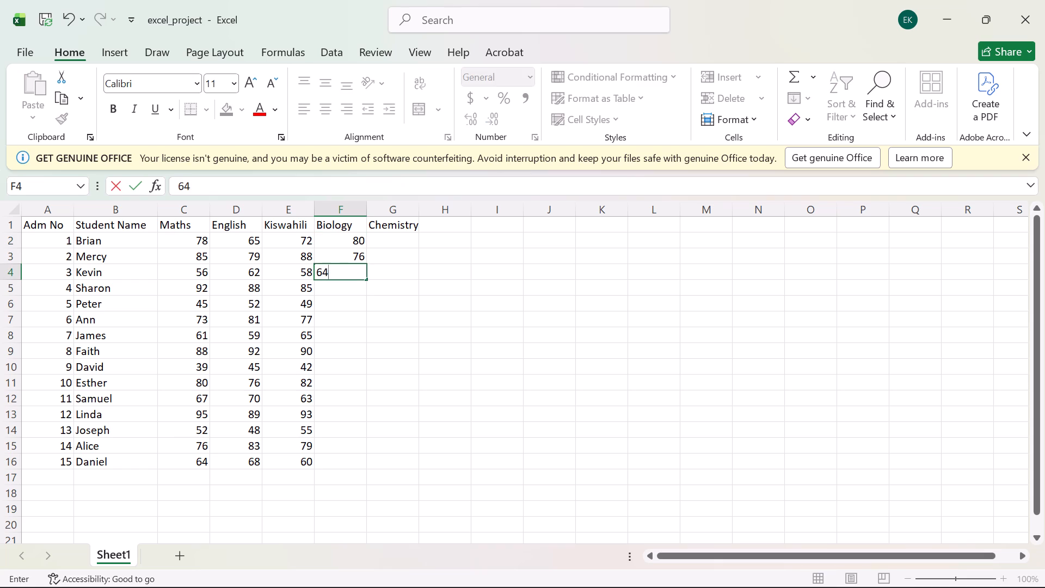
pyautogui.press('Return')
pyautogui.write('90')
pyautogui.press('Return')
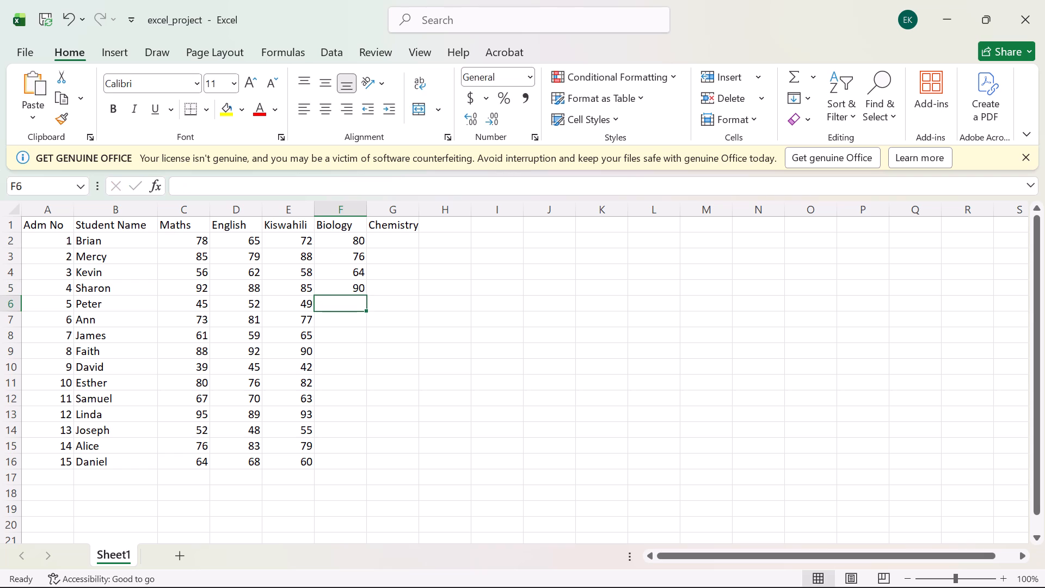
pyautogui.write('55')
pyautogui.press('Return')
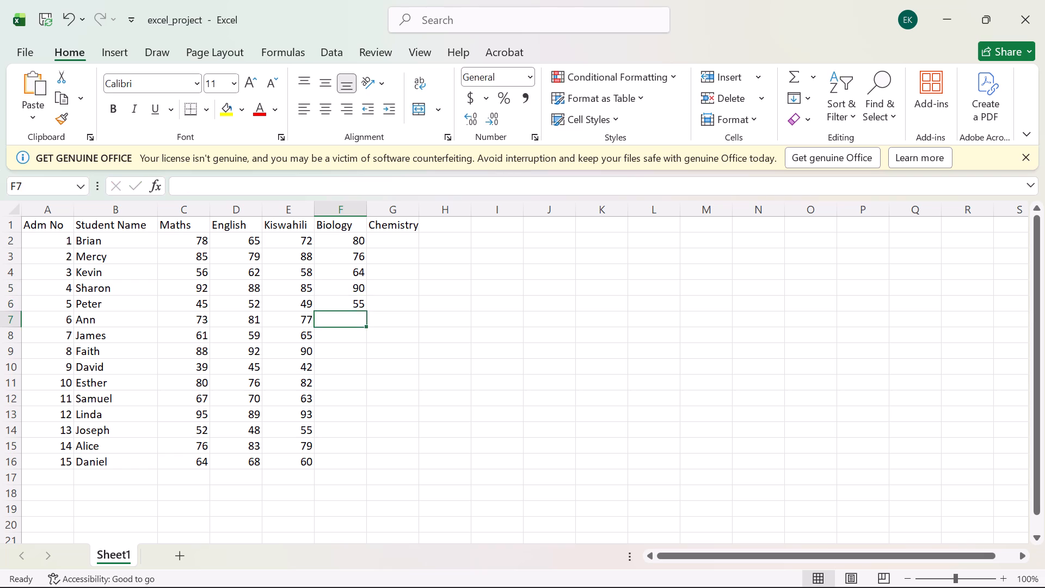
pyautogui.write('85')
pyautogui.press('Return')
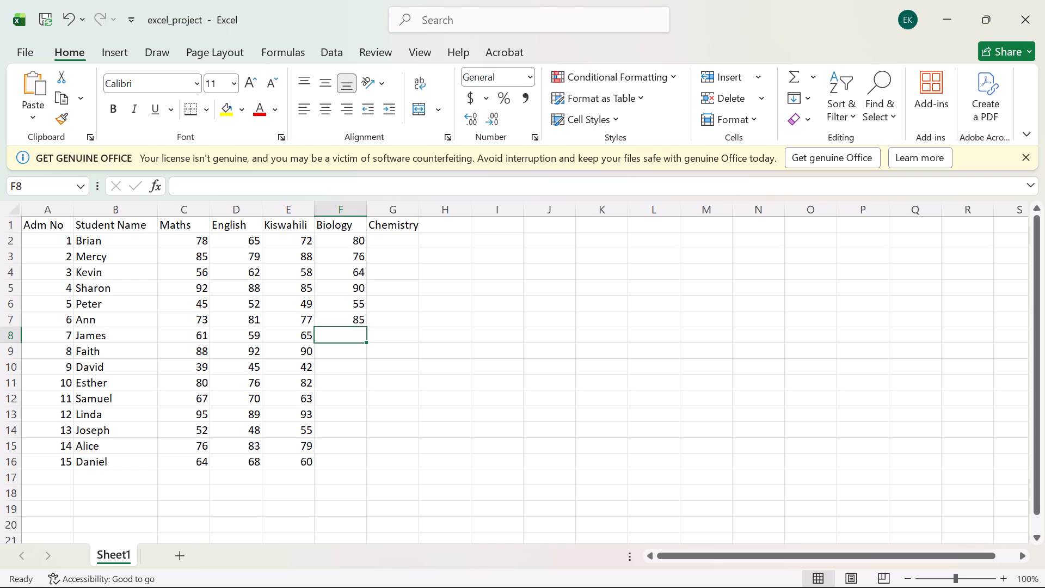
# Enter the Biology marks 58, 86, 48 and 79 in cells F8 to F11.
pyautogui.write('58')
pyautogui.press('Return')
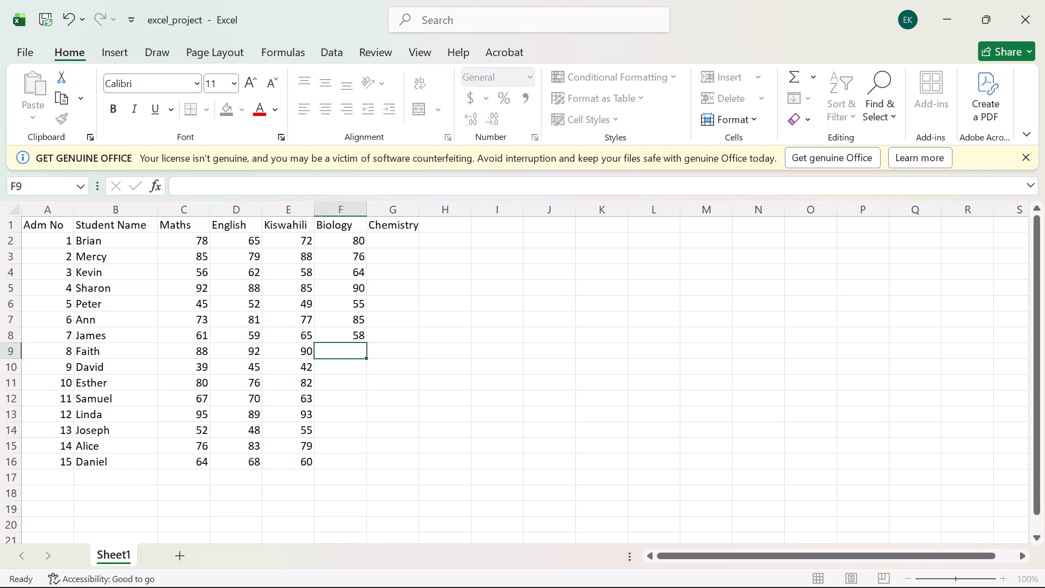
pyautogui.write('86')
pyautogui.press('Return')
pyautogui.write('48')
pyautogui.press('Return')
pyautogui.write('79')
pyautogui.press('Return')
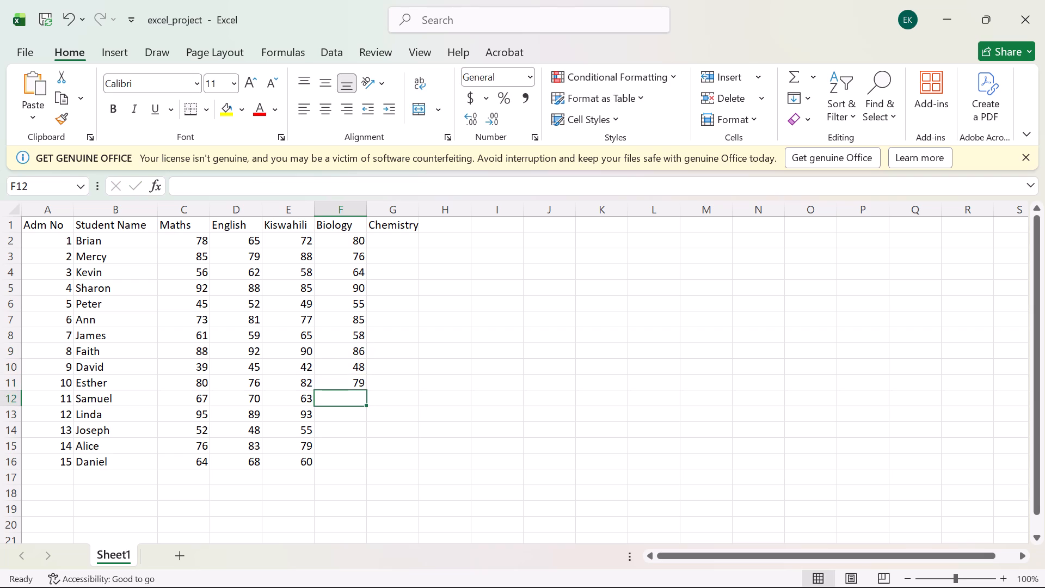
# Enter the Biology marks 72, 91, 50, 82 and 66 in cells F12 to F16.
pyautogui.write('72')
pyautogui.press('Return')
pyautogui.write('91')
pyautogui.press('Return')
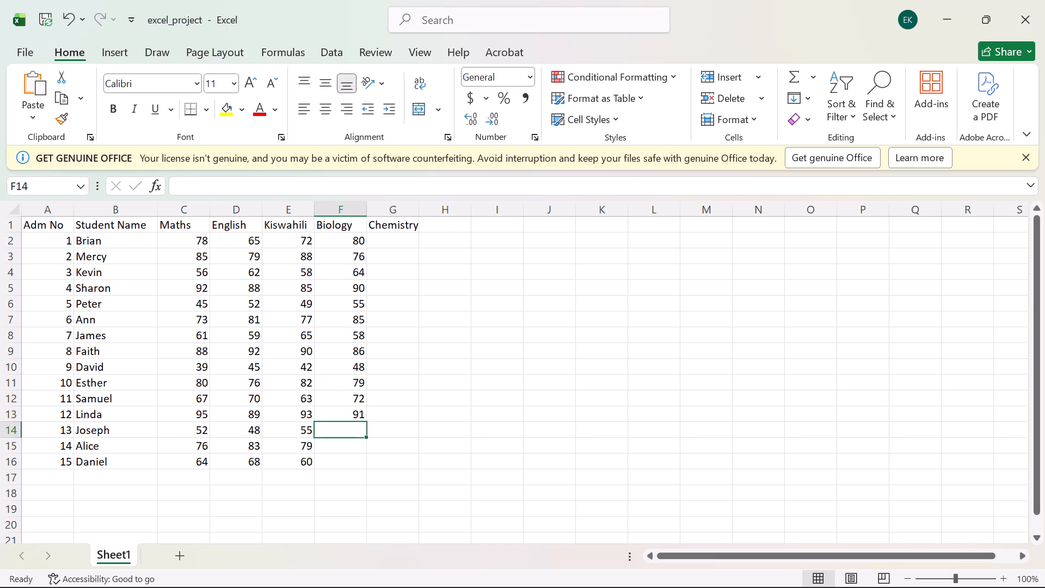
pyautogui.write('50')
pyautogui.press('Return')
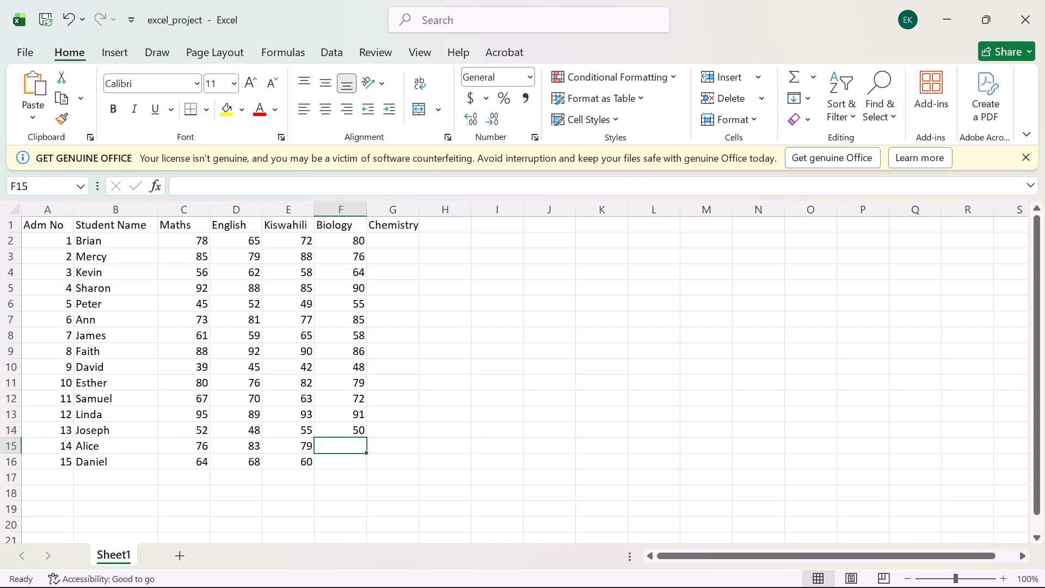
pyautogui.press('8')
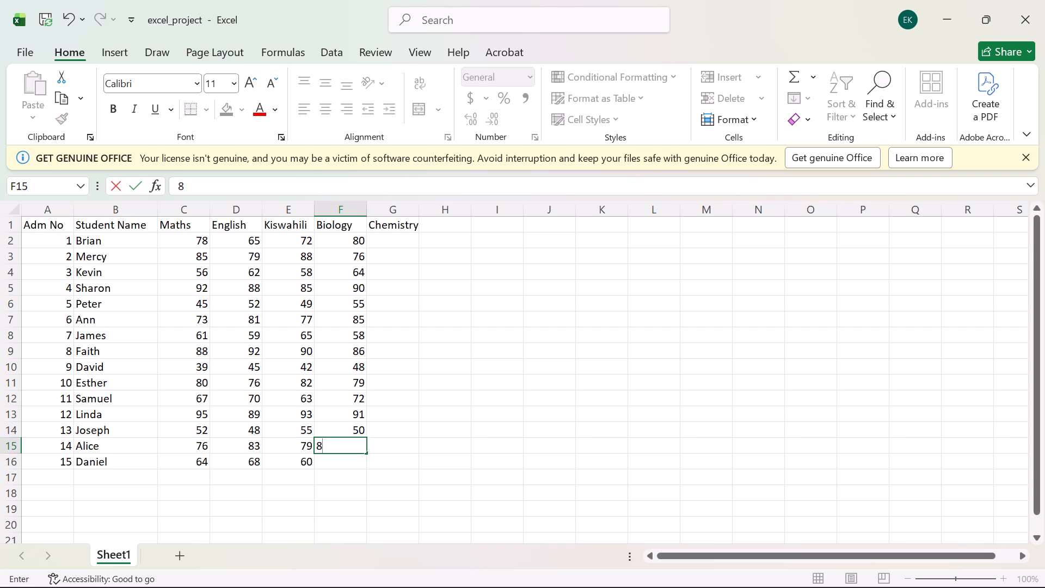
pyautogui.press('2')
pyautogui.press('Return')
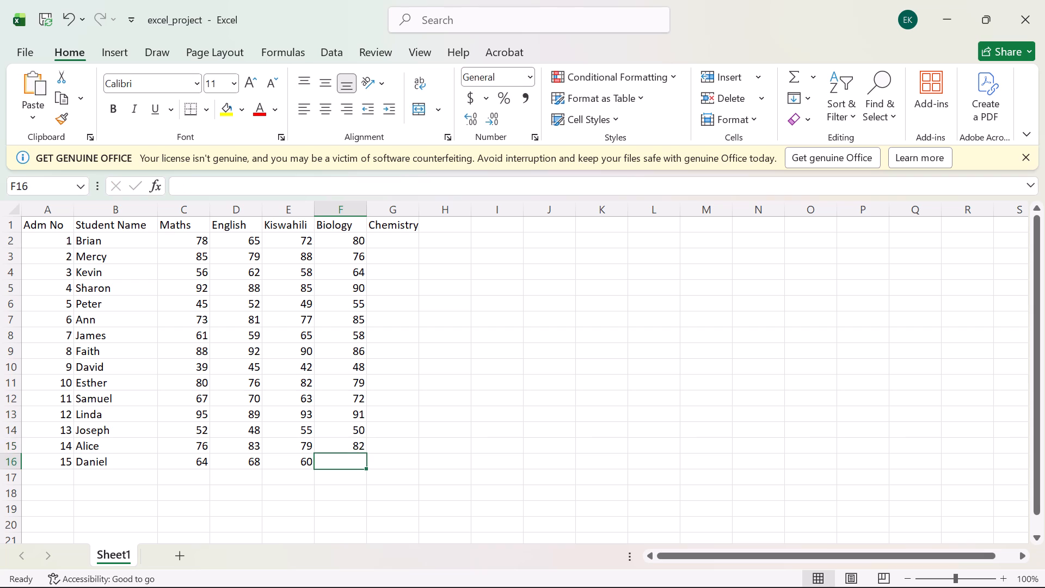
pyautogui.write('66')
pyautogui.press('Return')
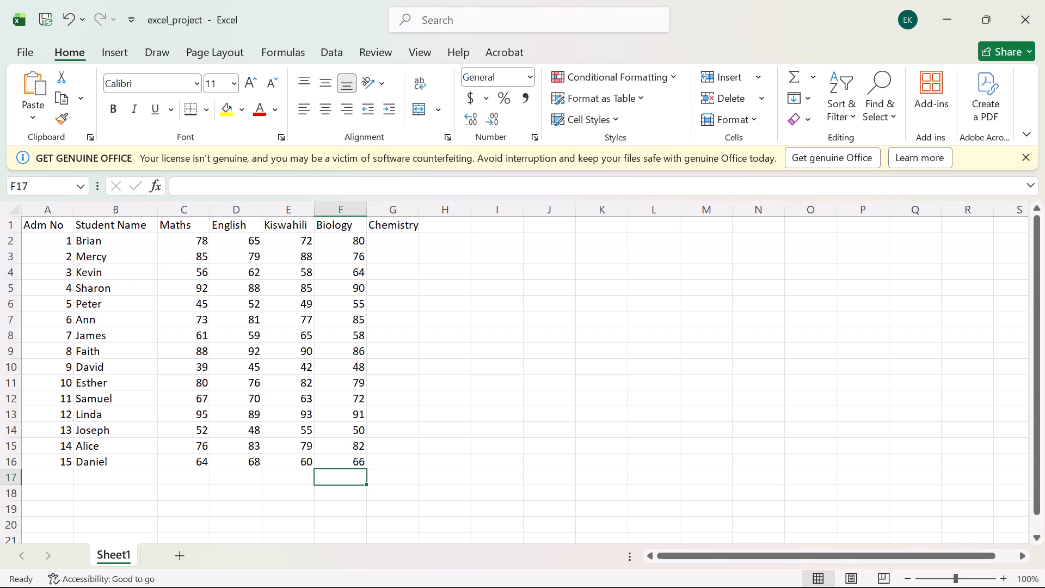
# Enter the Chemistry marks 69, 91, 60, 87 and 48 in cells G2 to G6.
pyautogui.click(377, 243)
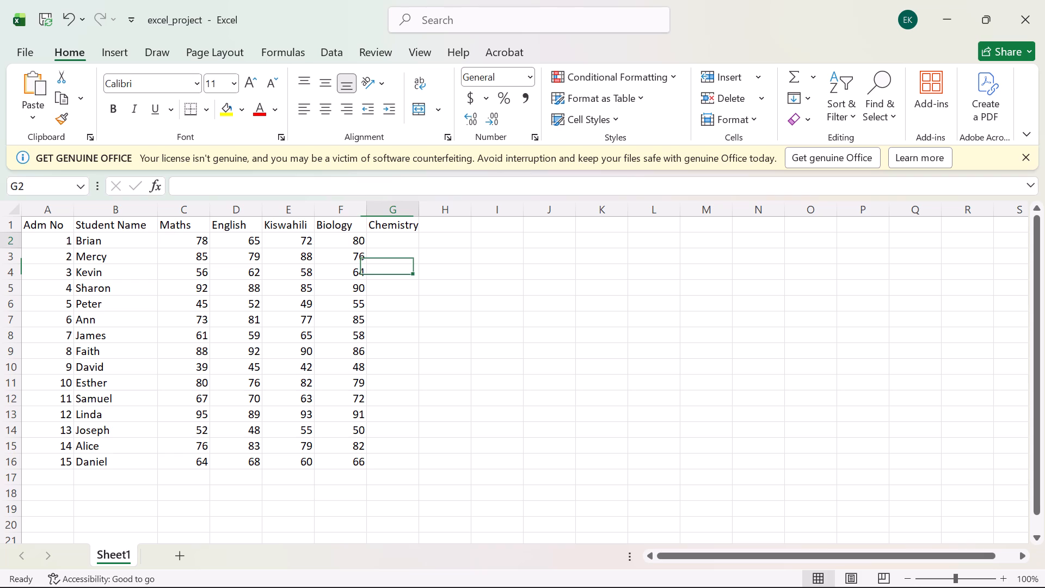
pyautogui.write('69')
pyautogui.press('Return')
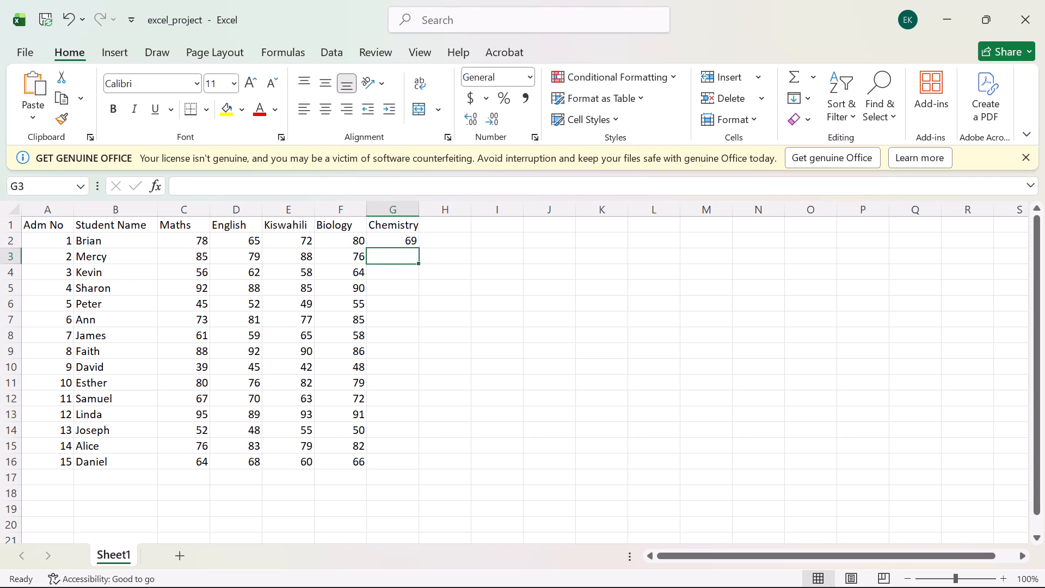
pyautogui.press('9')
pyautogui.press('1')
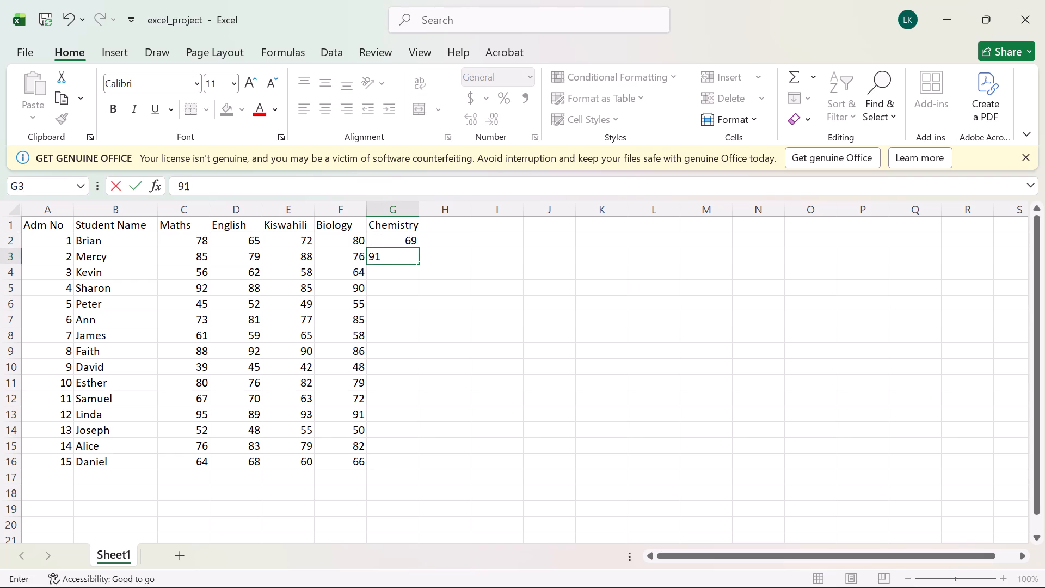
pyautogui.press('Return')
pyautogui.write('60')
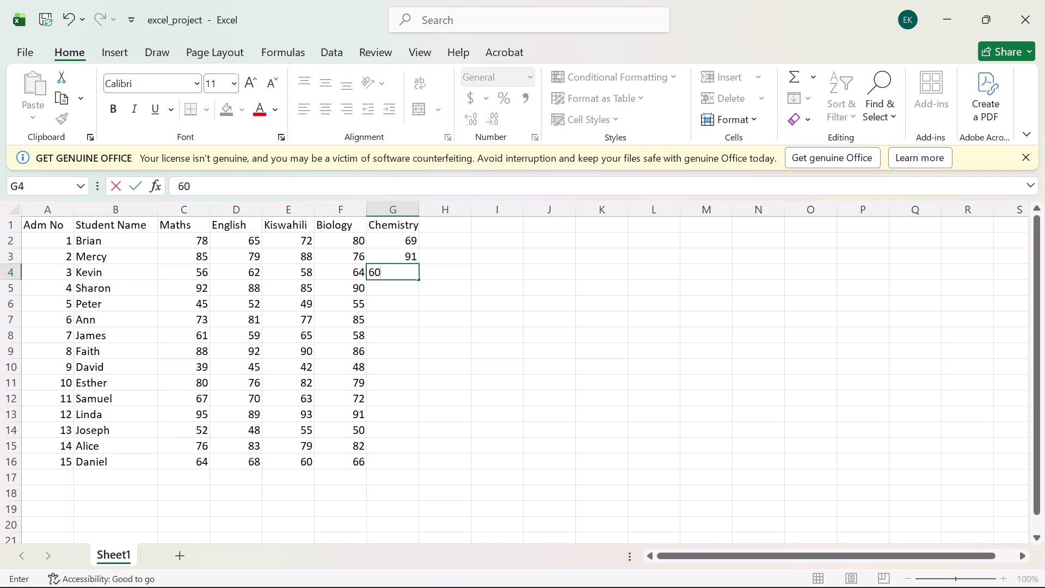
pyautogui.press('Return')
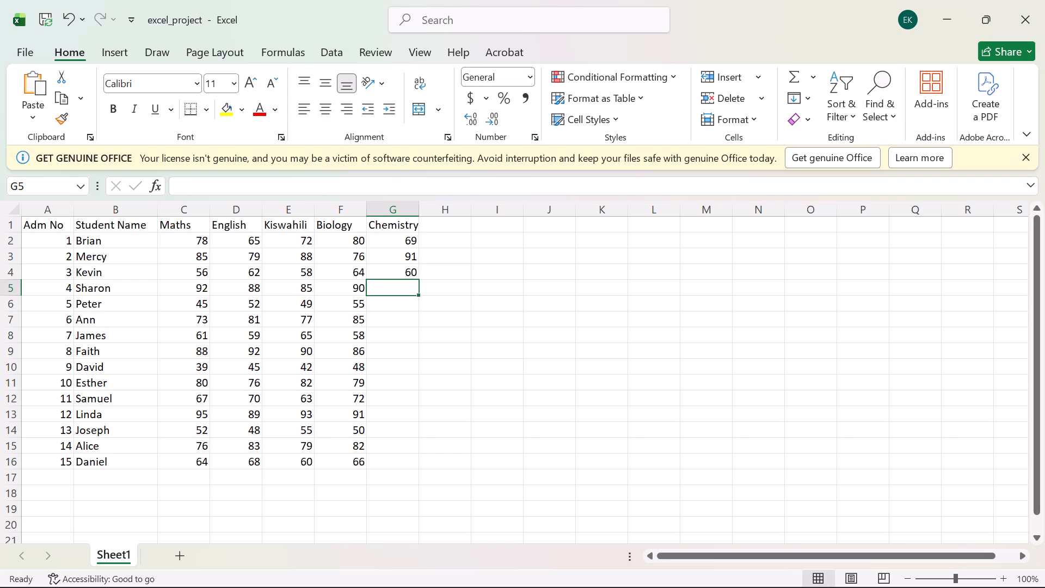
pyautogui.write('87')
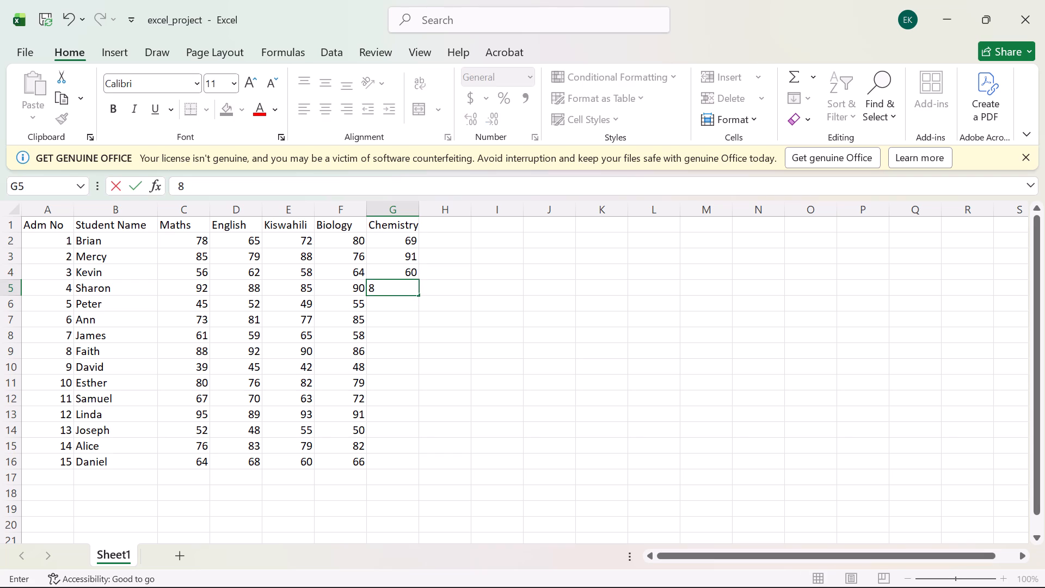
pyautogui.press('Return')
pyautogui.write('48')
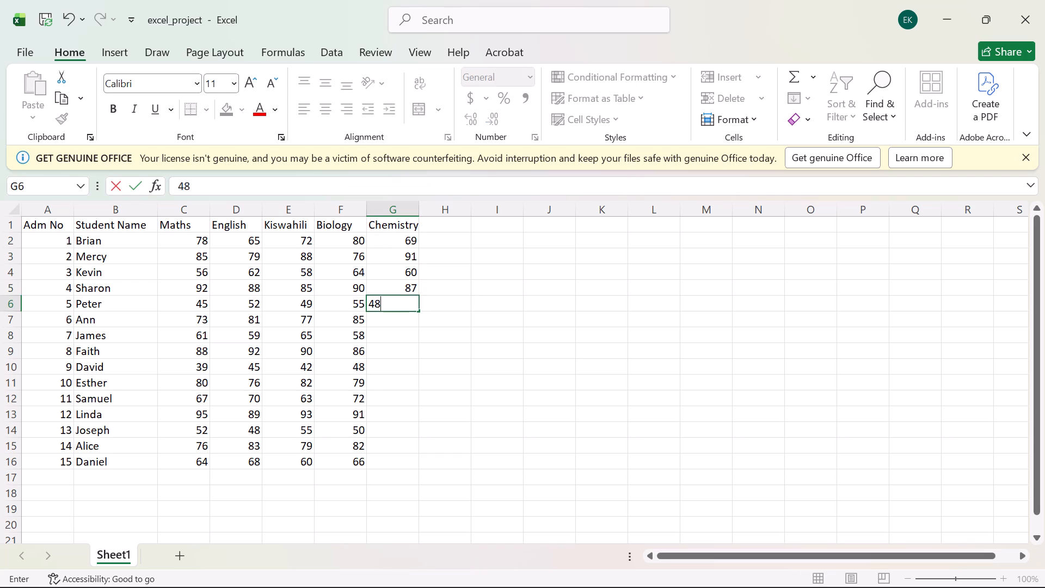
pyautogui.press('Return')
# Enter the Chemistry marks 79, 63, 94, 40 and 85 in cells G7 to G11.
pyautogui.press('7')
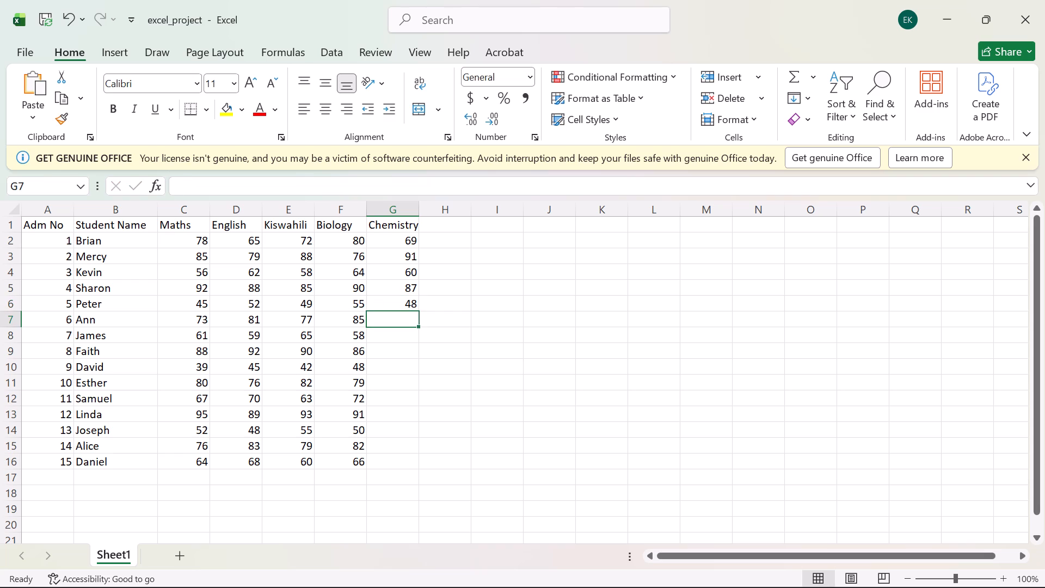
pyautogui.press('9')
pyautogui.press('Return')
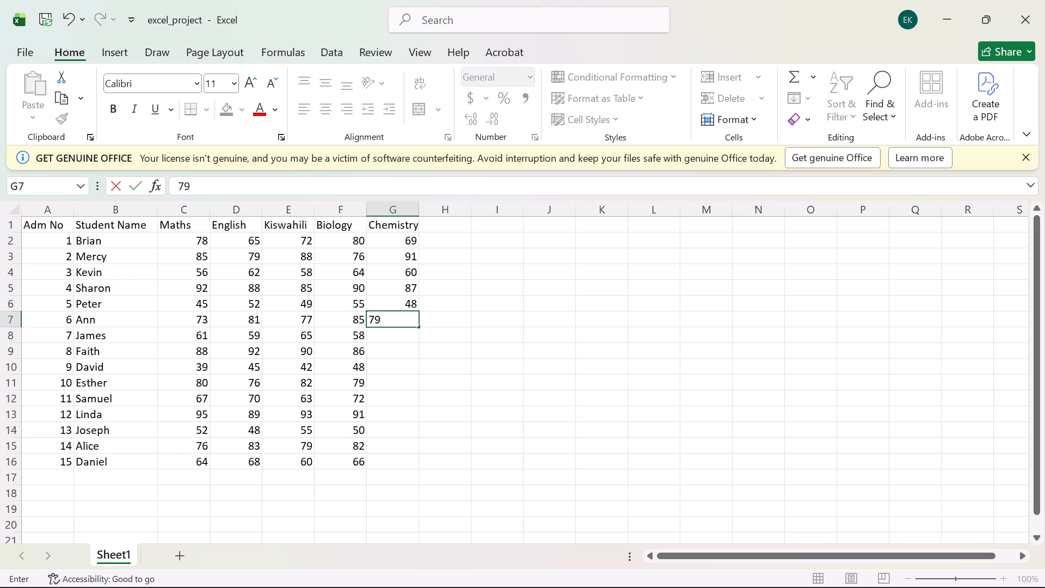
pyautogui.write('63')
pyautogui.press('Return')
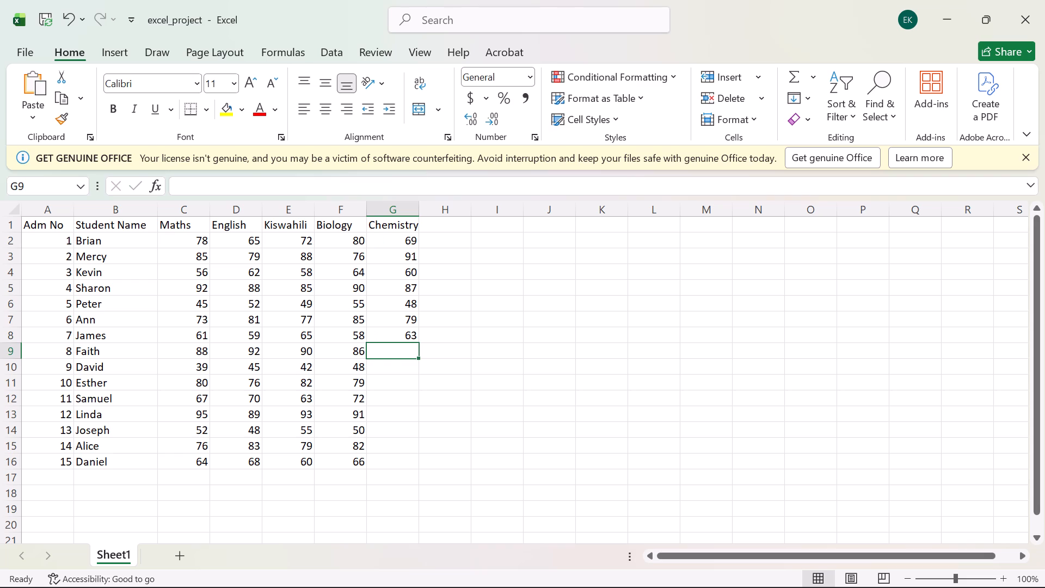
pyautogui.write('94')
pyautogui.press('Return')
pyautogui.write('40')
pyautogui.press('Return')
pyautogui.press('Return')
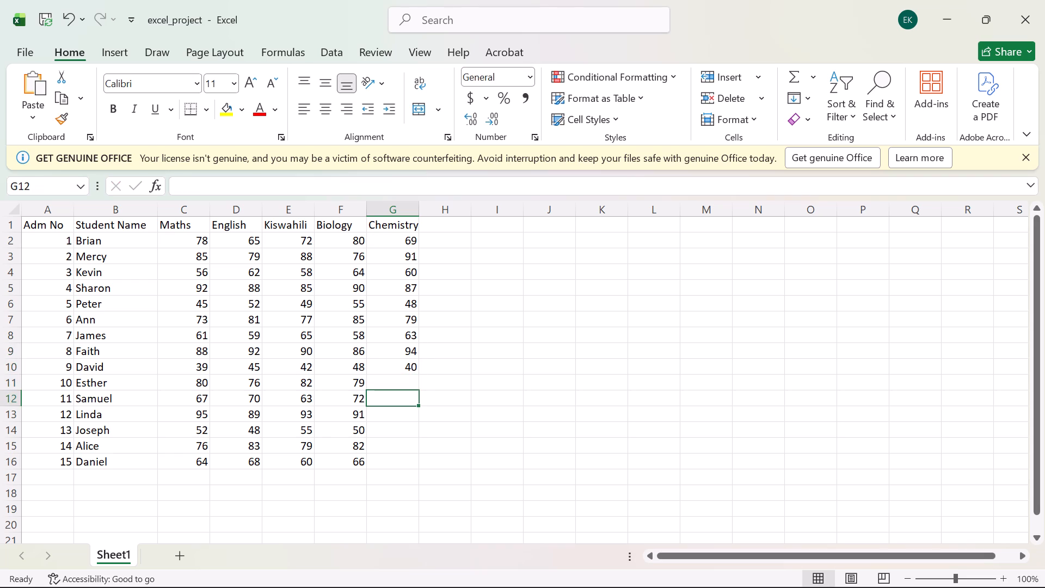
pyautogui.press('BackSpace')
pyautogui.press('Up')
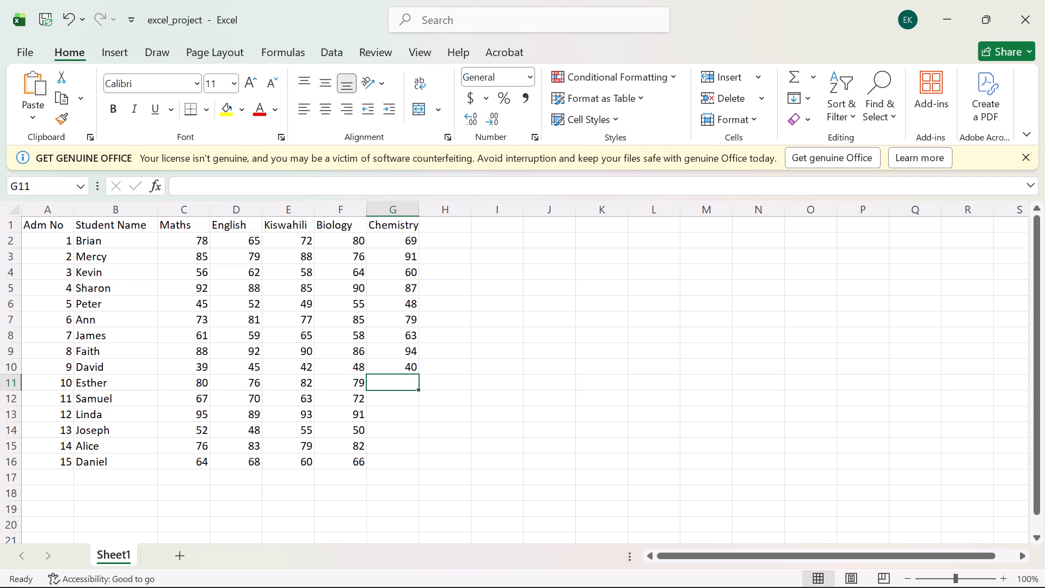
pyautogui.write('85')
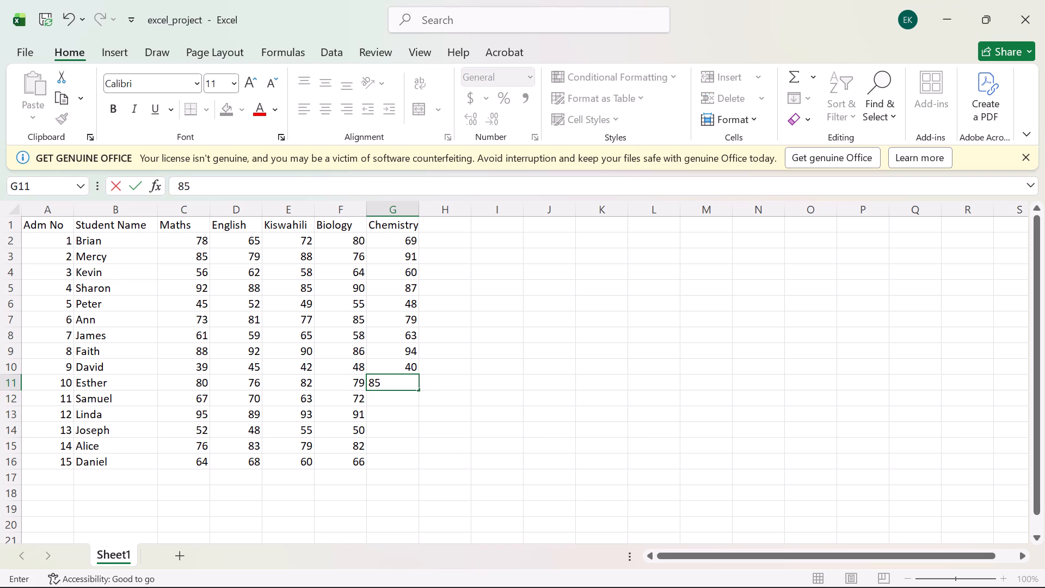
pyautogui.press('Return')
# Enter the Chemistry marks 68, 96, 57, 75 and 62 in cells G12 to G16.
pyautogui.write('68')
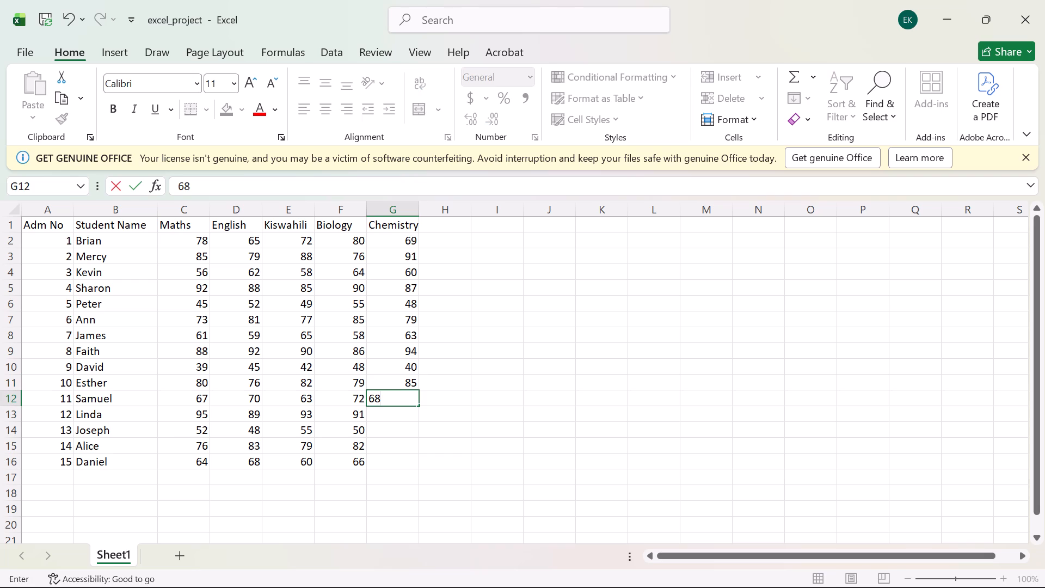
pyautogui.press('Return')
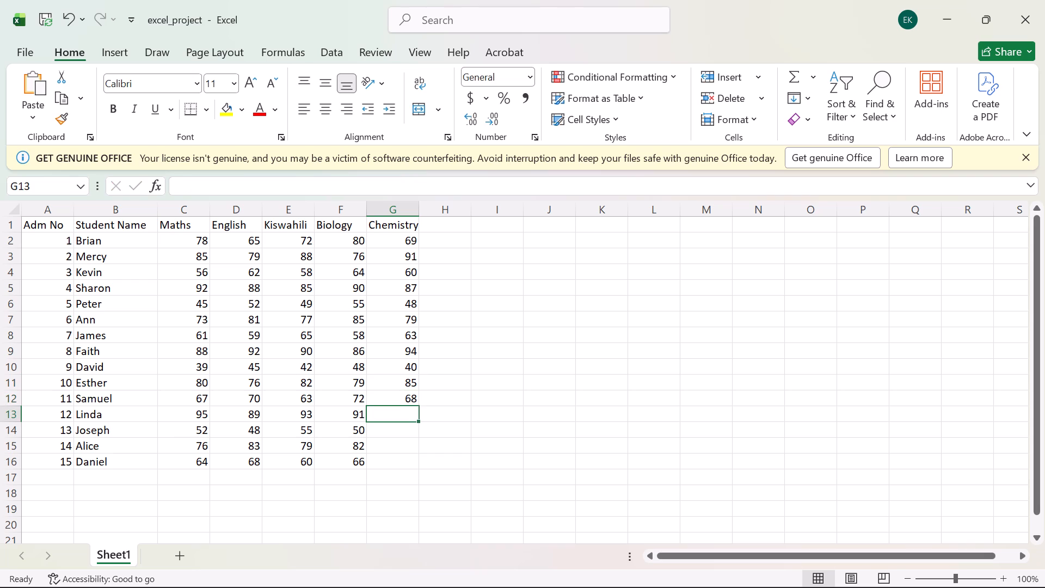
pyautogui.press('9')
pyautogui.press('6')
pyautogui.press('Return')
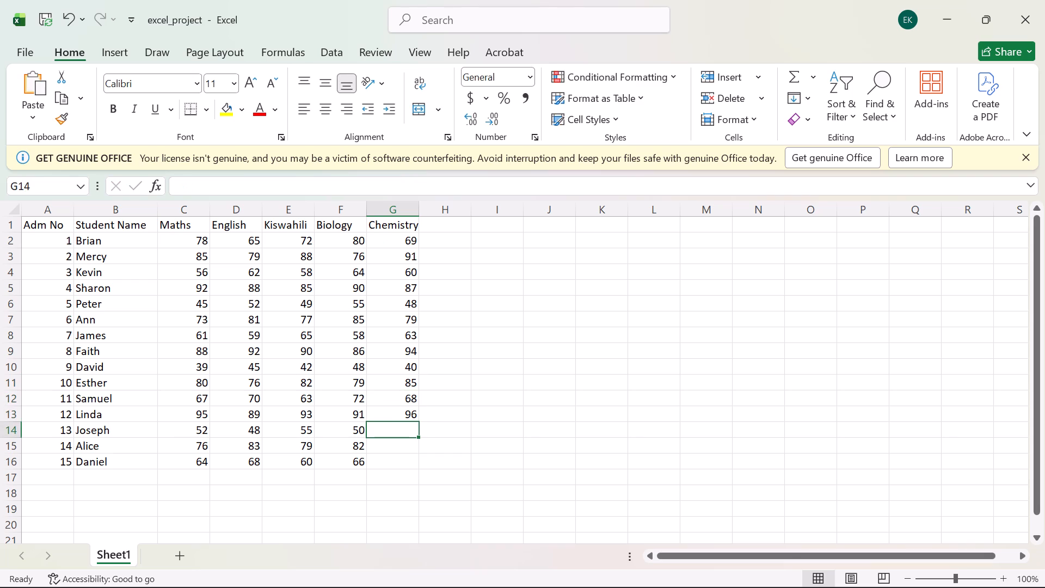
pyautogui.write('57')
pyautogui.press('Return')
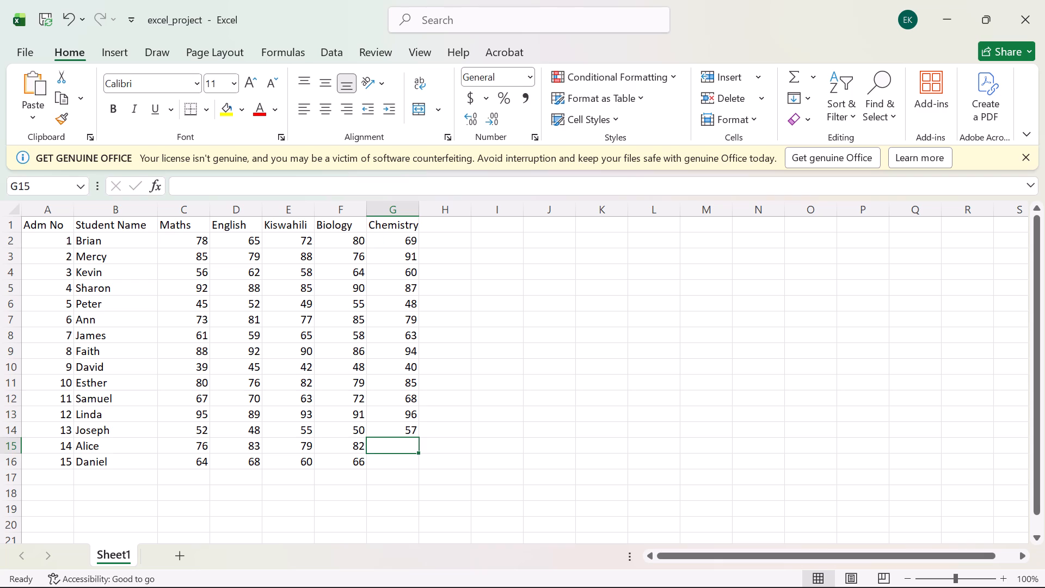
pyautogui.write('75')
pyautogui.press('Return')
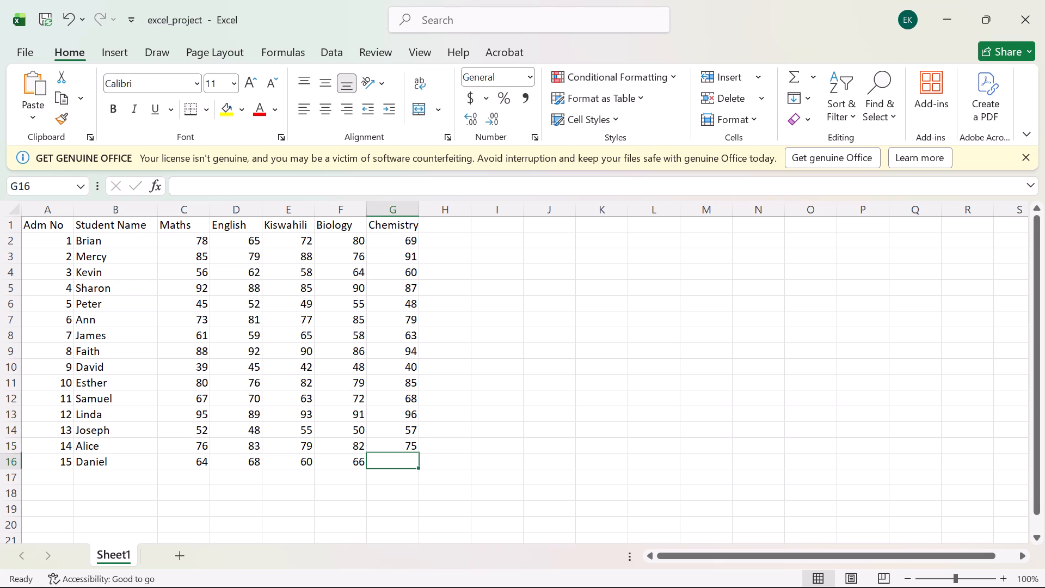
pyautogui.write('63')
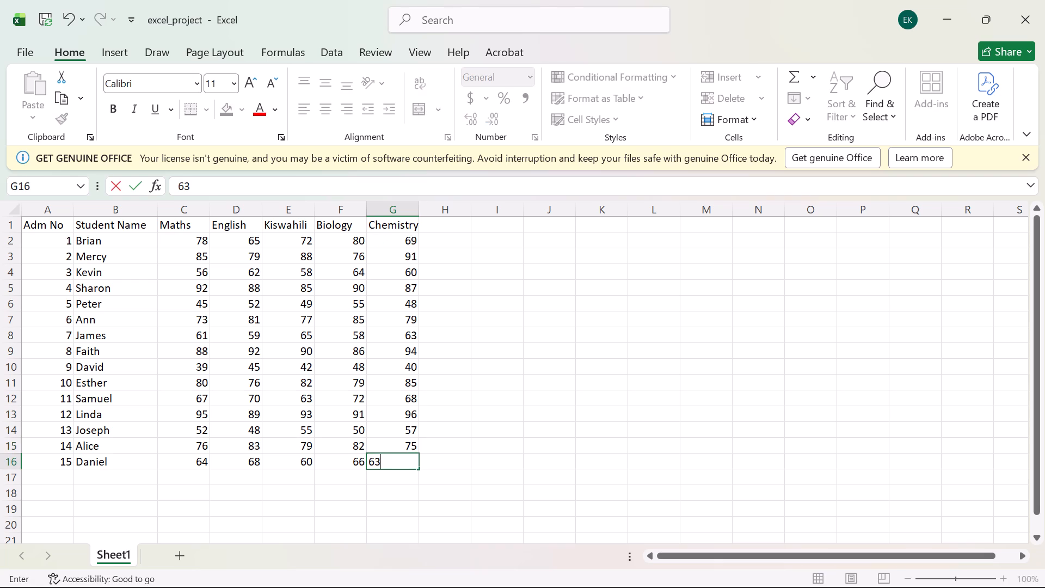
pyautogui.press('BackSpace')
pyautogui.press('2')
pyautogui.press('Right')
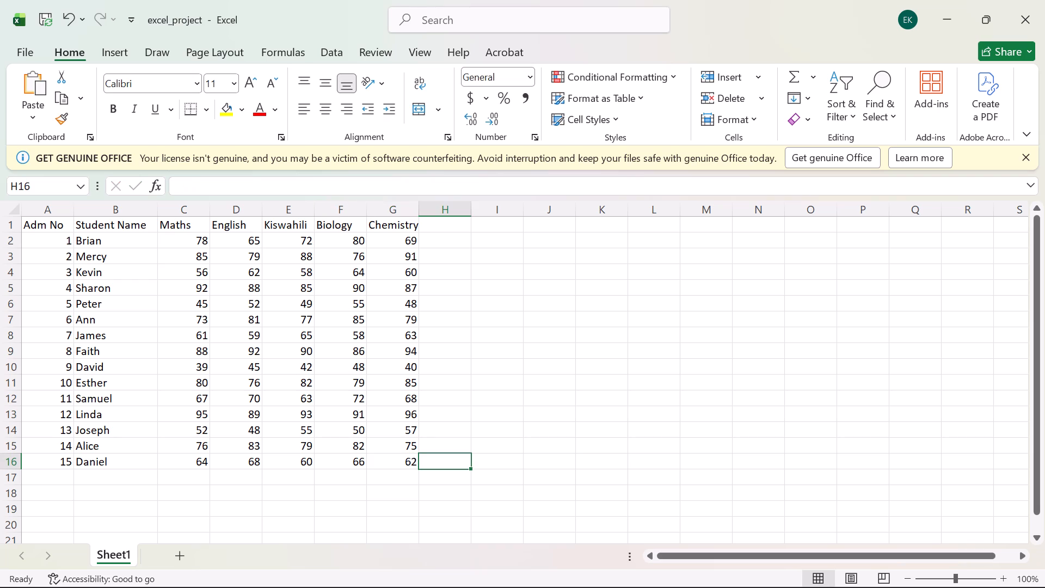
# Save the workbook with the completed marks table.
pyautogui.hotkey('ctrl', 's')
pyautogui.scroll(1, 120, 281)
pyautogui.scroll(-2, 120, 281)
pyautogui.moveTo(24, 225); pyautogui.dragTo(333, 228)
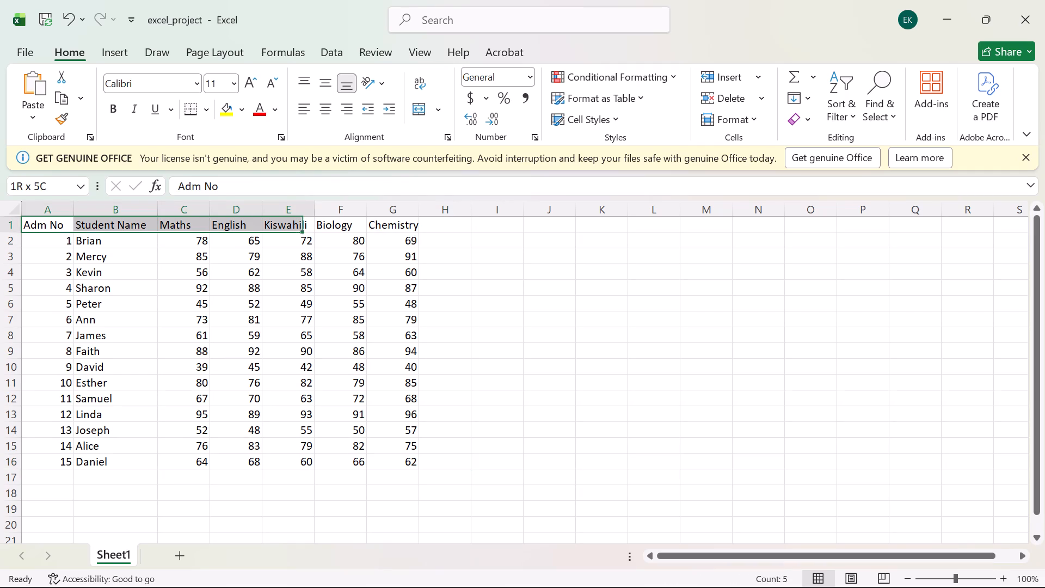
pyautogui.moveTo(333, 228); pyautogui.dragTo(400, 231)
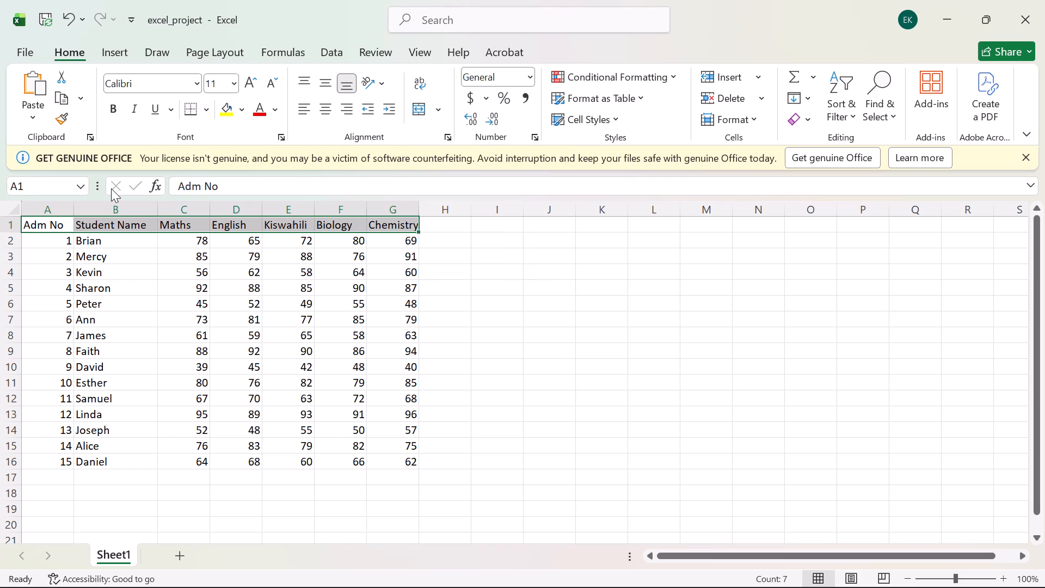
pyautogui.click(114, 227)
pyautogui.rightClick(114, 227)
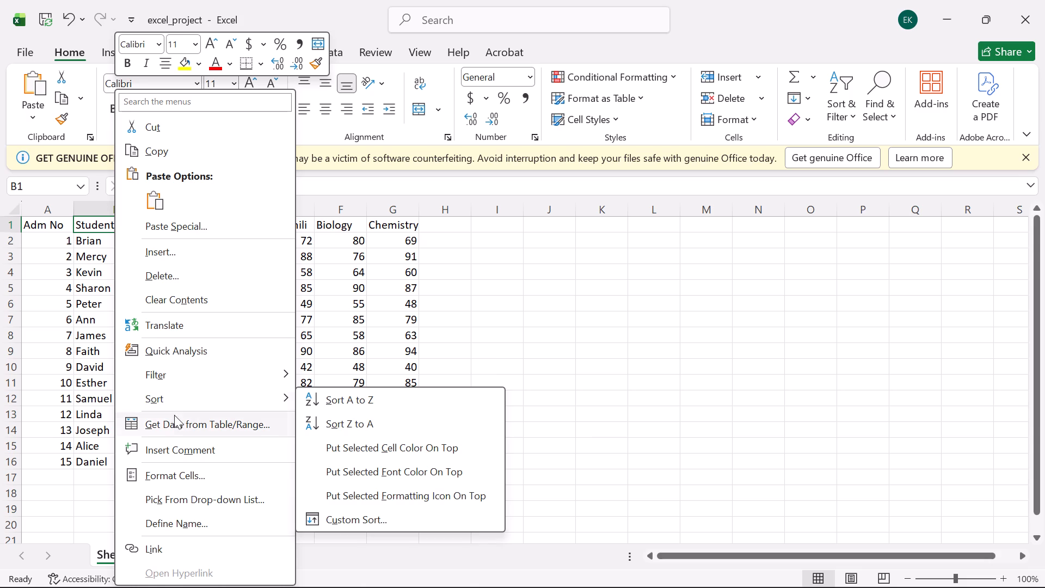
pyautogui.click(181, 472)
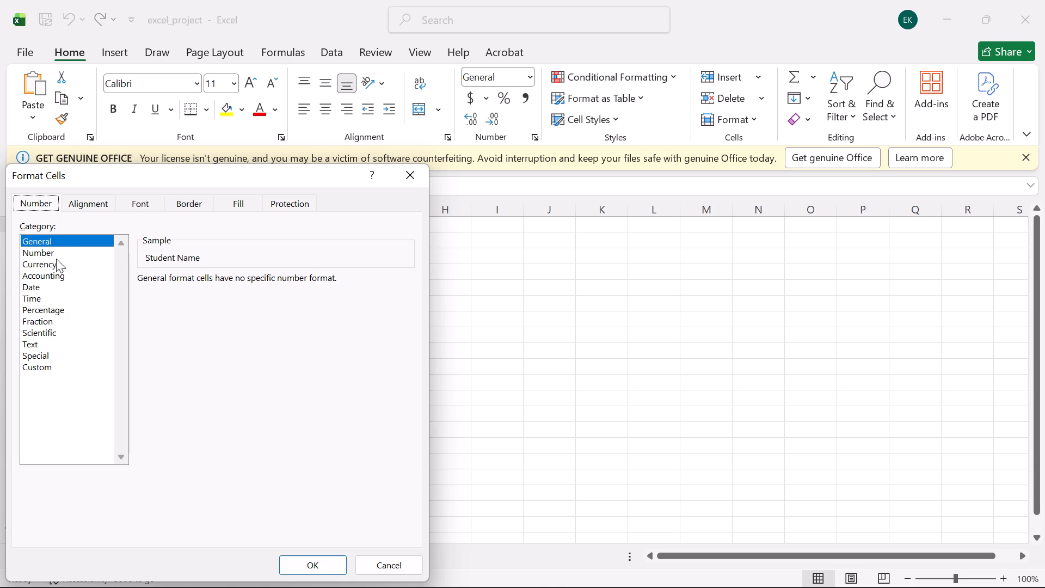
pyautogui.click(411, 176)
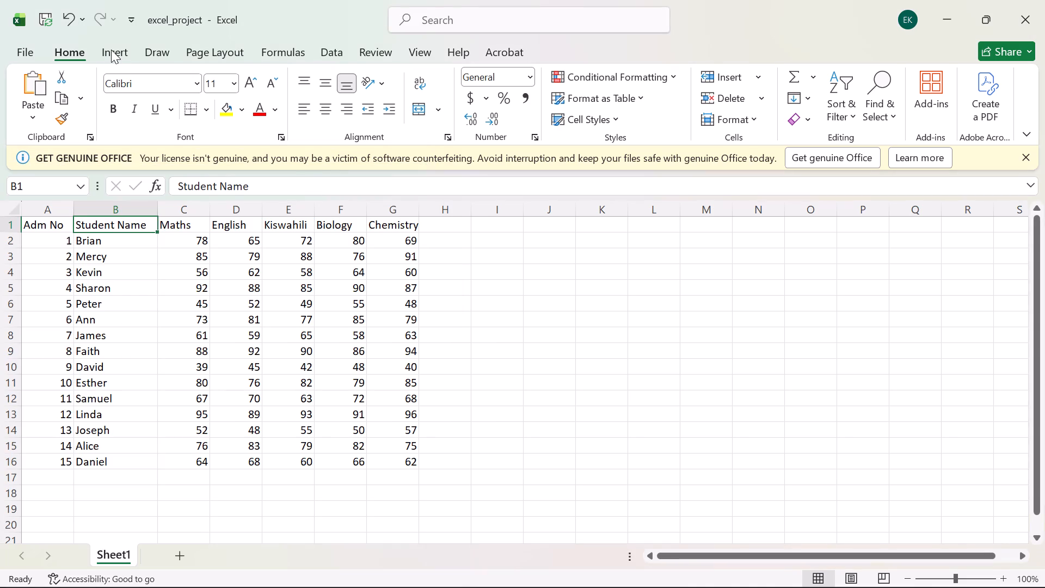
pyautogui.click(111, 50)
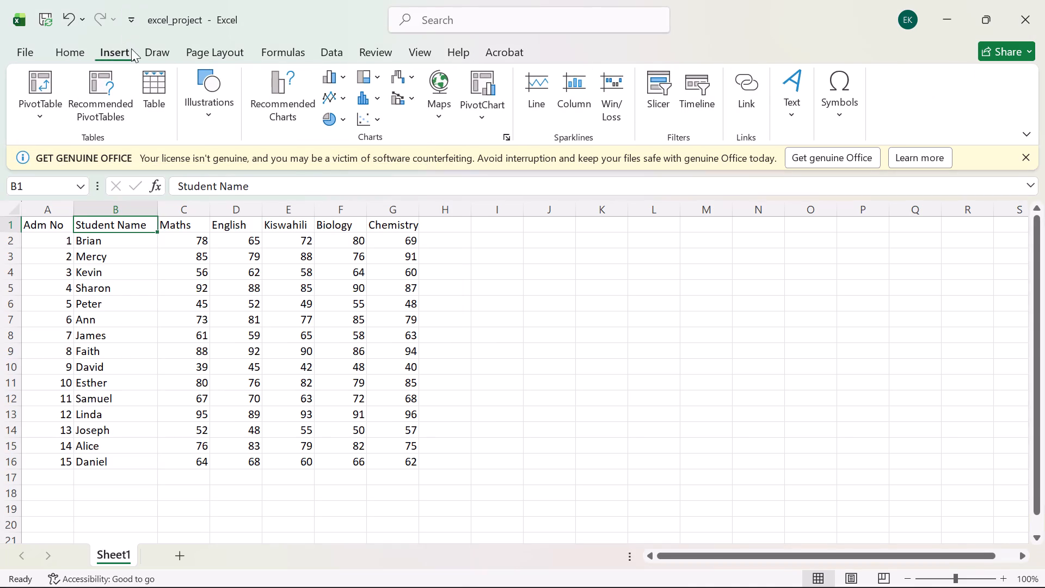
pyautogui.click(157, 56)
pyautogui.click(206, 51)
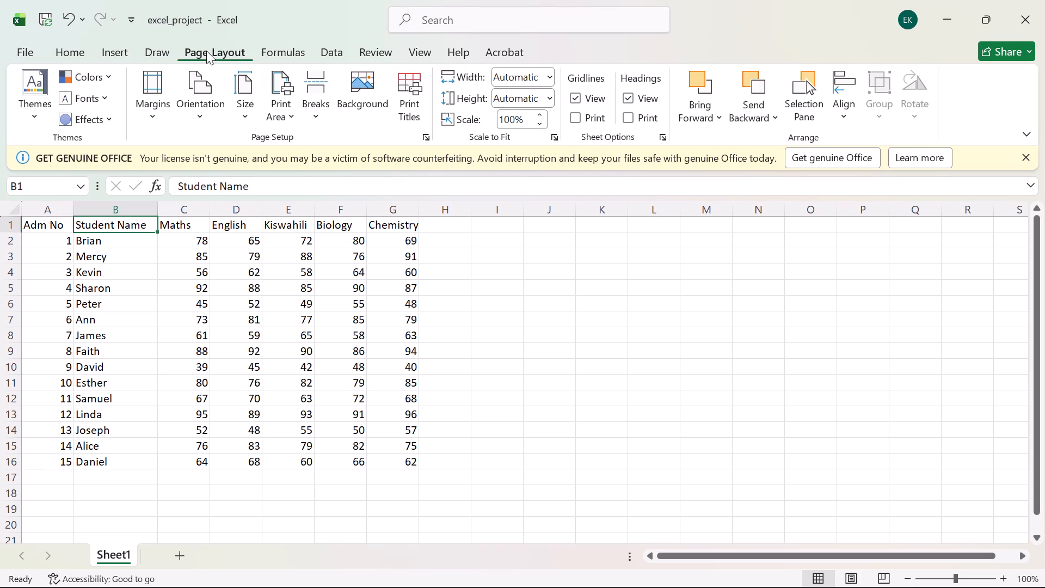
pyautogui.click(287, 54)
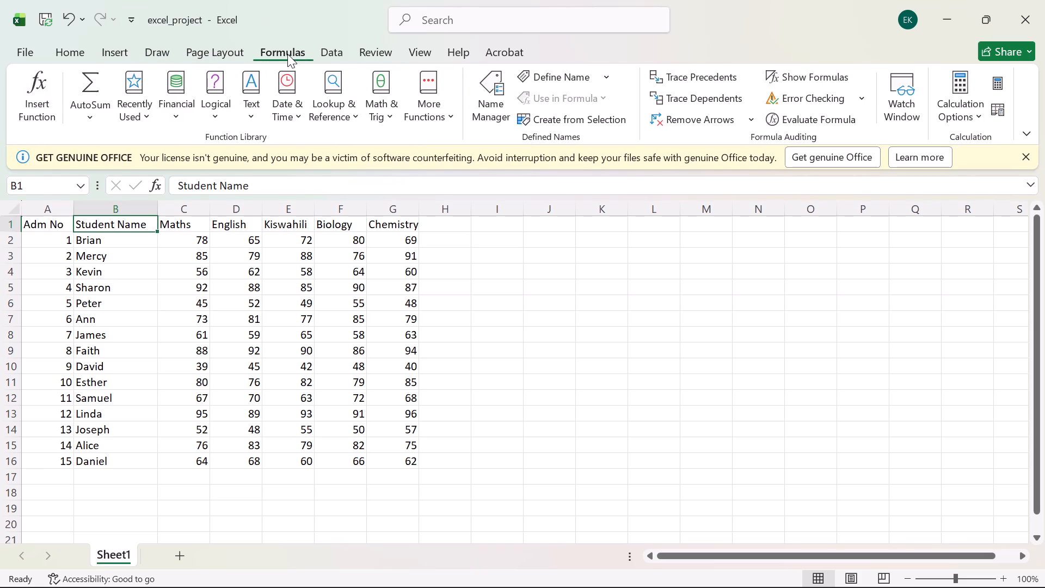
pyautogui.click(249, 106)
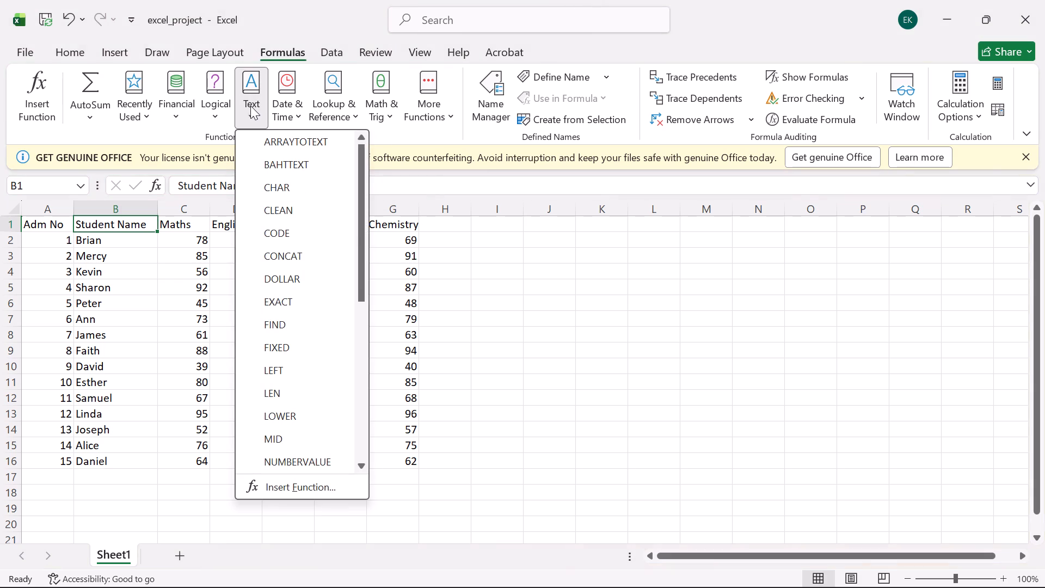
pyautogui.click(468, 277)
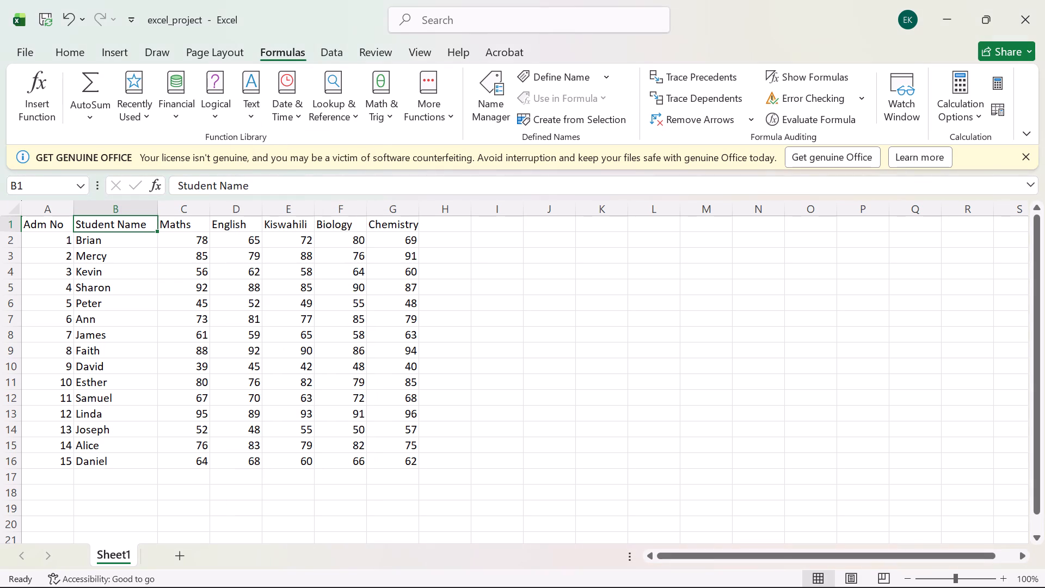
# Make the header row text in cells A1 to G1 bold.
pyautogui.moveTo(28, 225); pyautogui.dragTo(398, 225)
pyautogui.hotkey('ctrl', 'b')
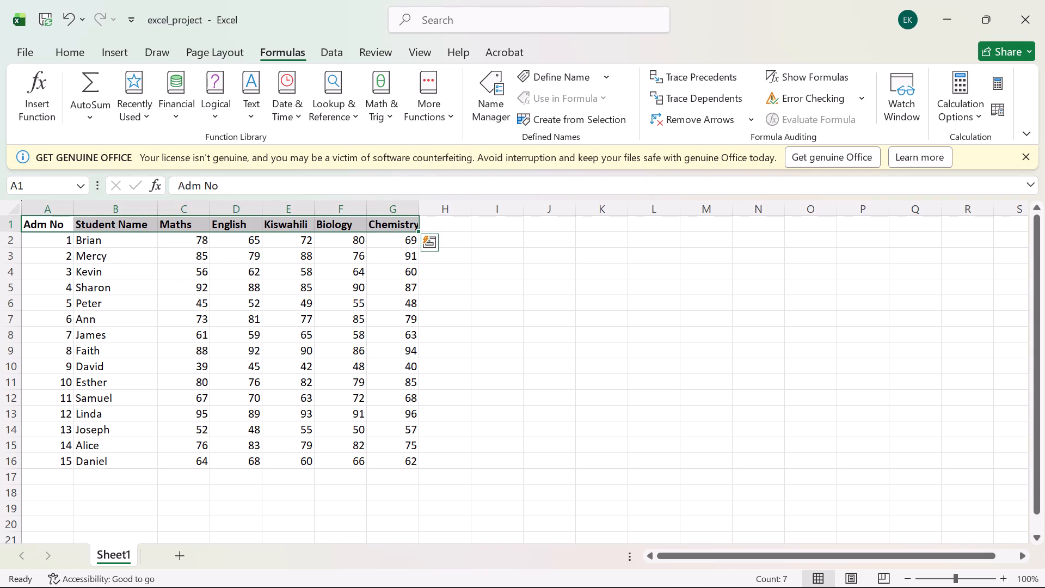
pyautogui.click(349, 286)
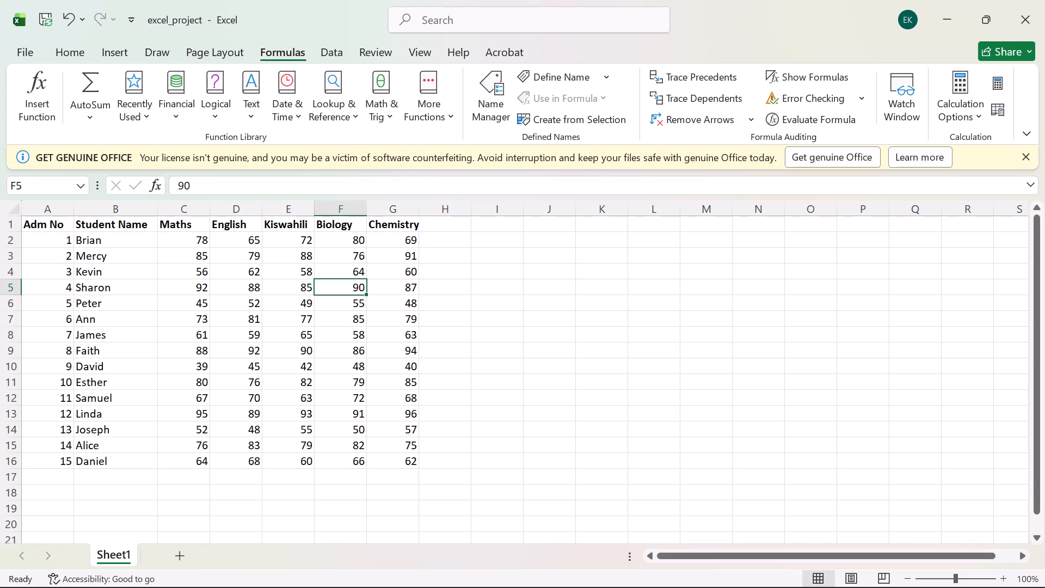
# Insert a cell at H1, beside the Chemistry heading, shifting the existing cells right.
pyautogui.click(441, 227)
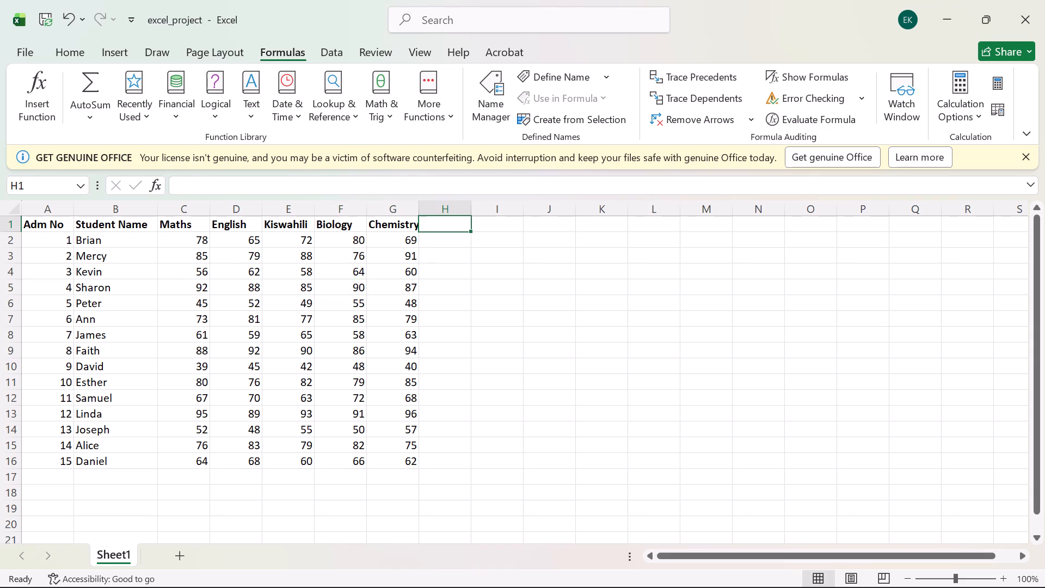
pyautogui.rightClick(441, 227)
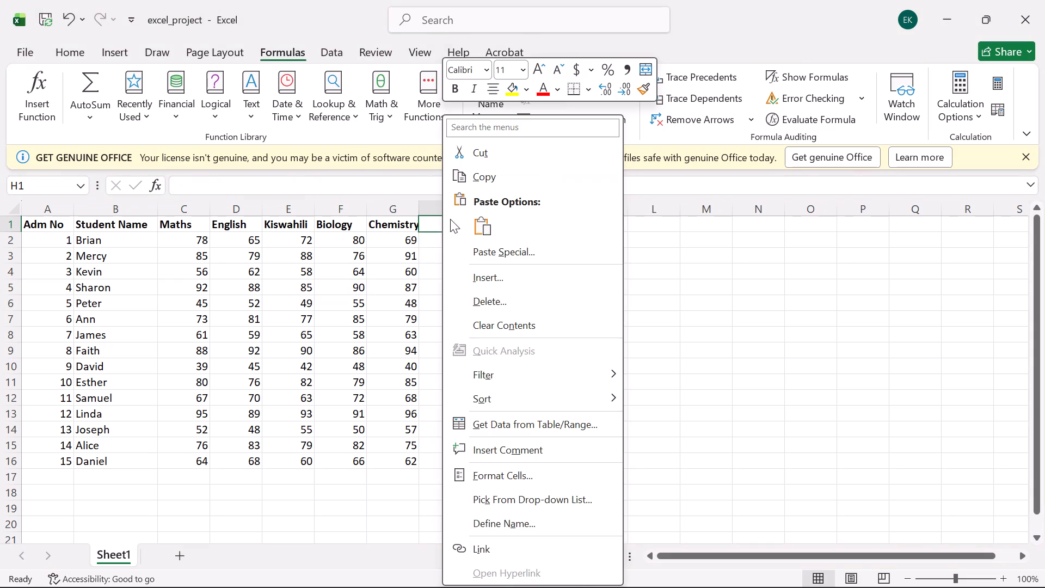
pyautogui.click(519, 273)
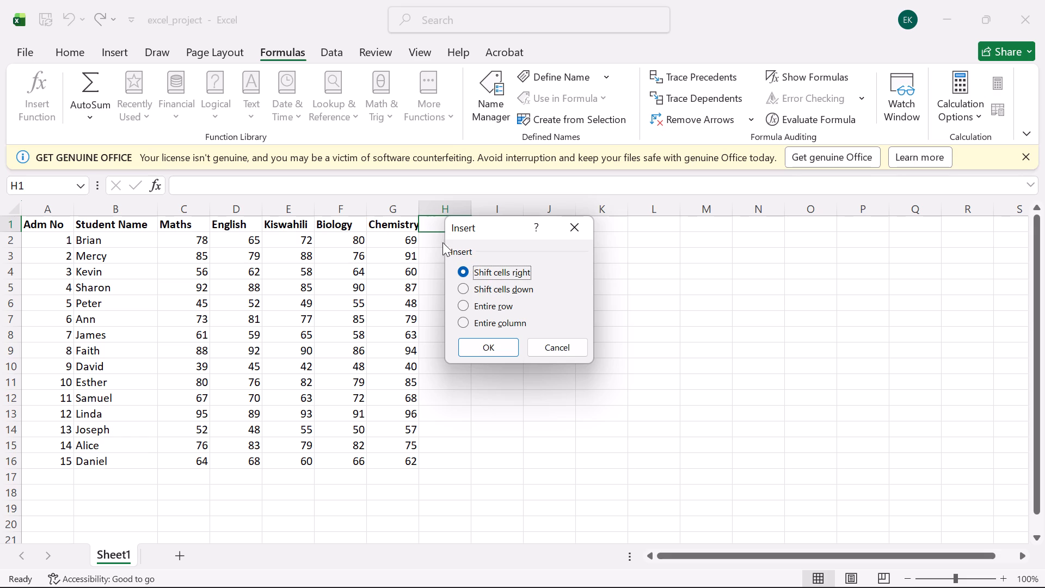
pyautogui.click(463, 273)
pyautogui.click(473, 340)
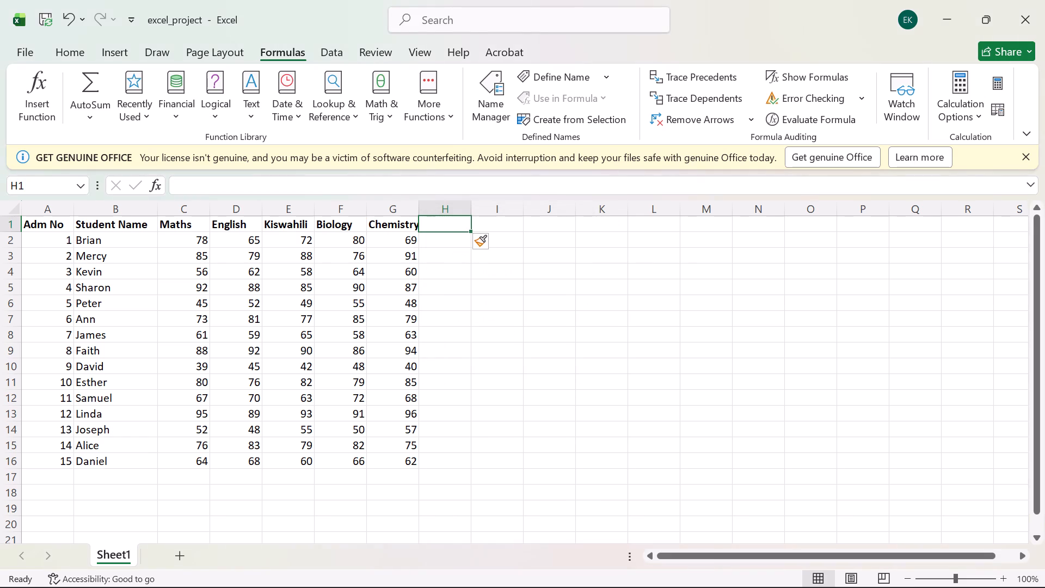
pyautogui.click(446, 220)
pyautogui.click(477, 258)
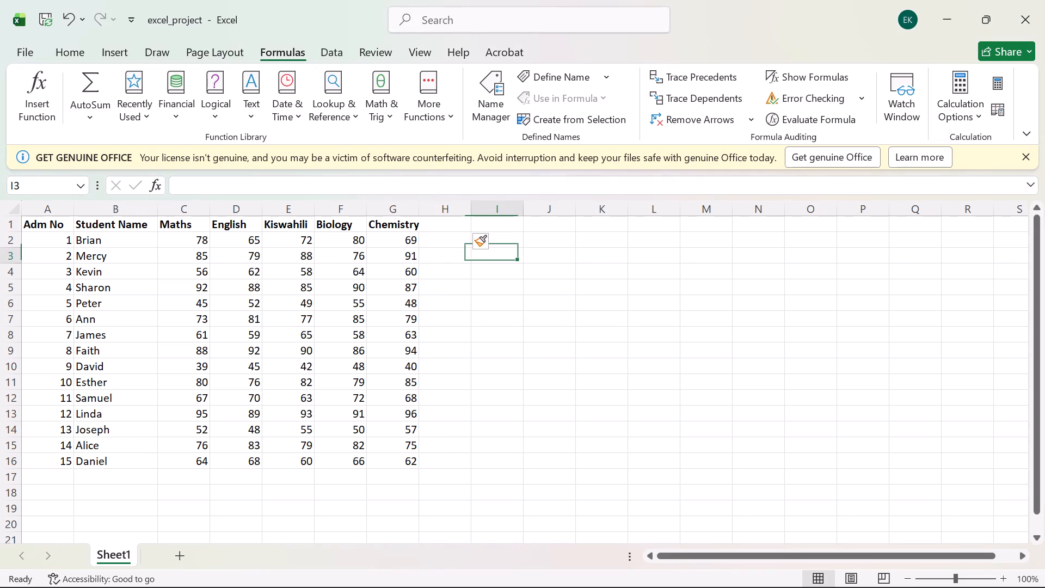
pyautogui.click(435, 229)
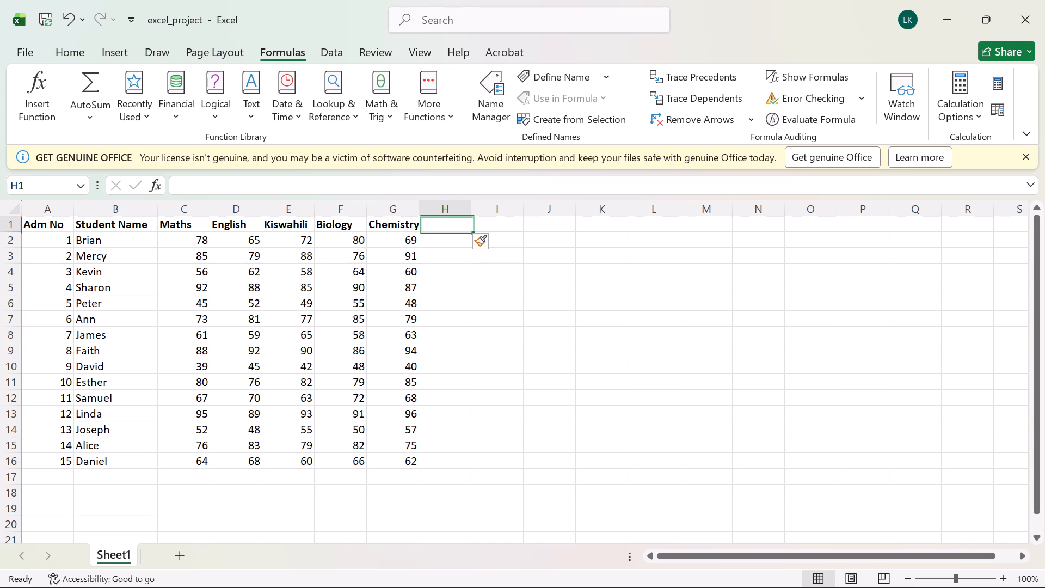
pyautogui.click(484, 243)
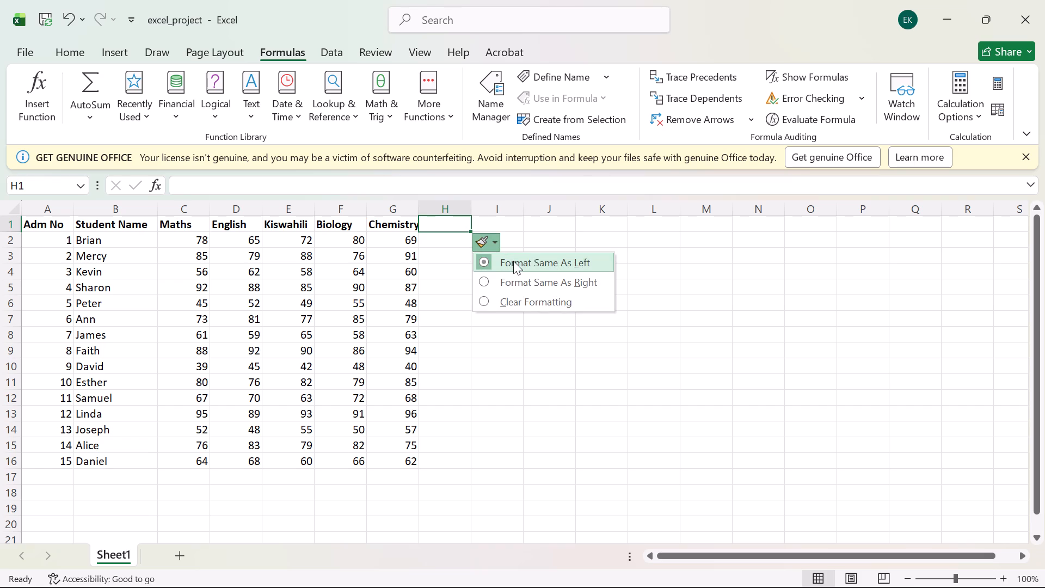
# Enter the column headings Total, Average and Grade in cells H1 to J1.
pyautogui.click(446, 223)
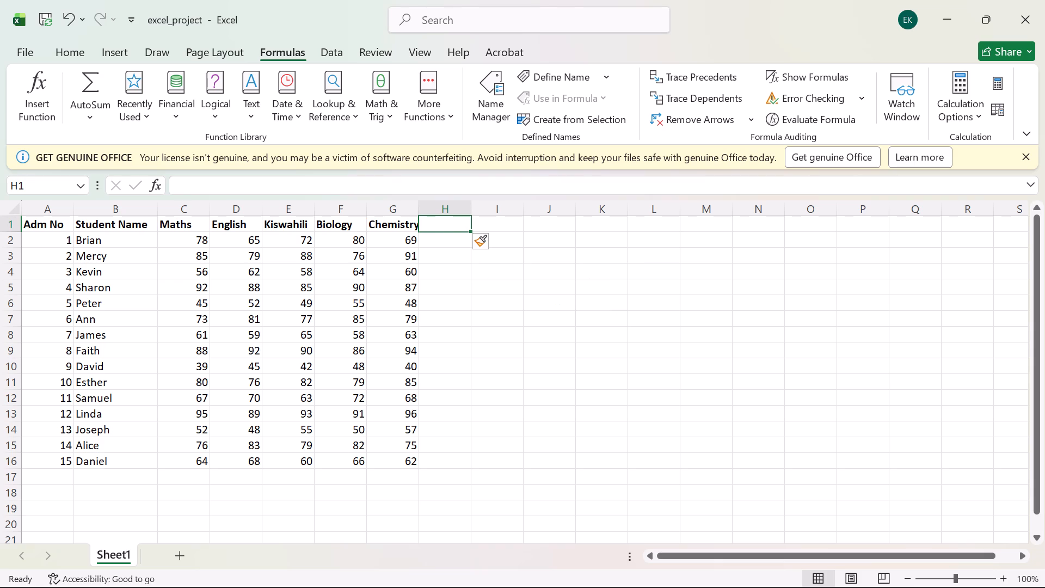
pyautogui.press('t')
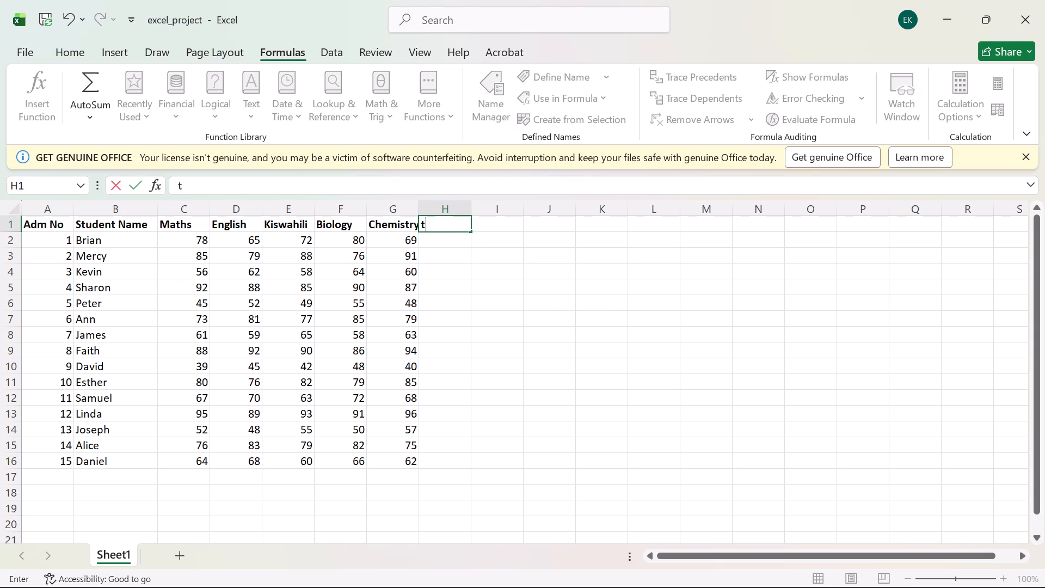
pyautogui.press('BackSpace')
pyautogui.write('Total')
pyautogui.press('Right')
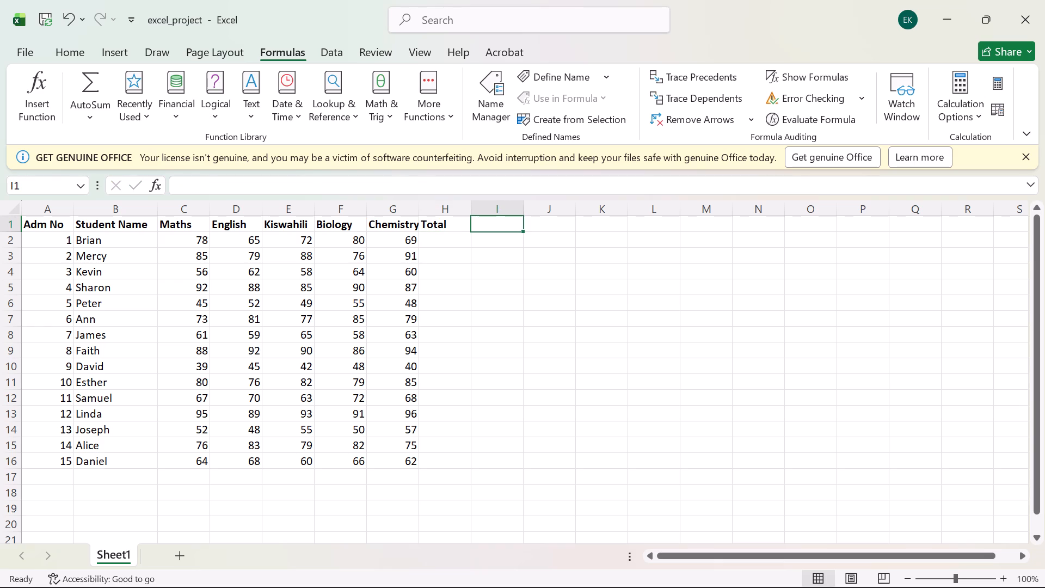
pyautogui.hotkey('shift', 'a')
pyautogui.write('verage')
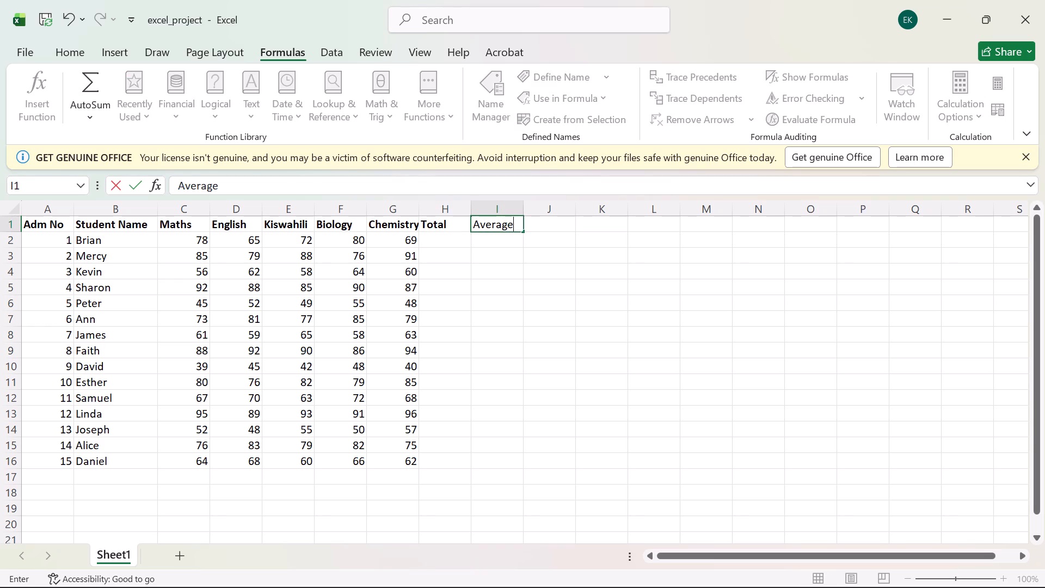
pyautogui.press('Right')
pyautogui.write('Grade')
pyautogui.press('Right')
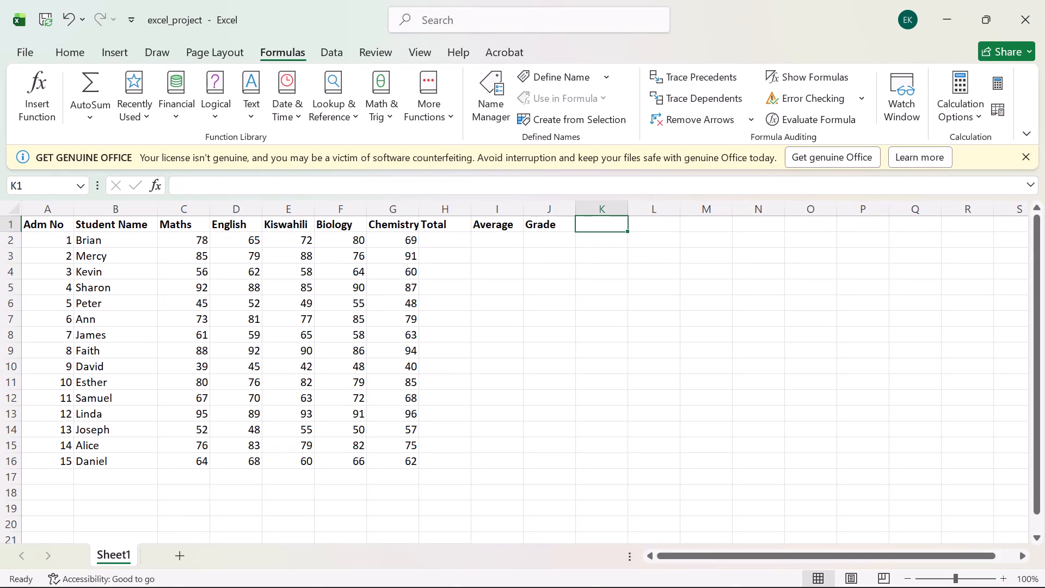
# Enter the column heading Remarks in cell K1, beside the Grade heading.
pyautogui.write('REmarks')
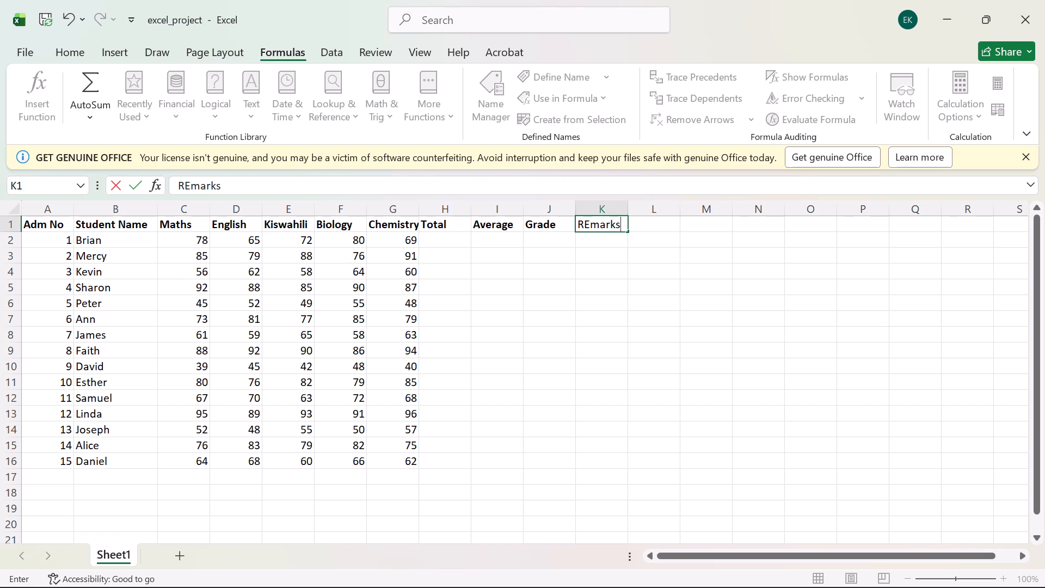
pyautogui.press('BackSpace')
pyautogui.press('BackSpace')
pyautogui.press('BackSpace')
pyautogui.press('BackSpace')
pyautogui.press('BackSpace')
pyautogui.press('BackSpace')
pyautogui.press('BackSpace')
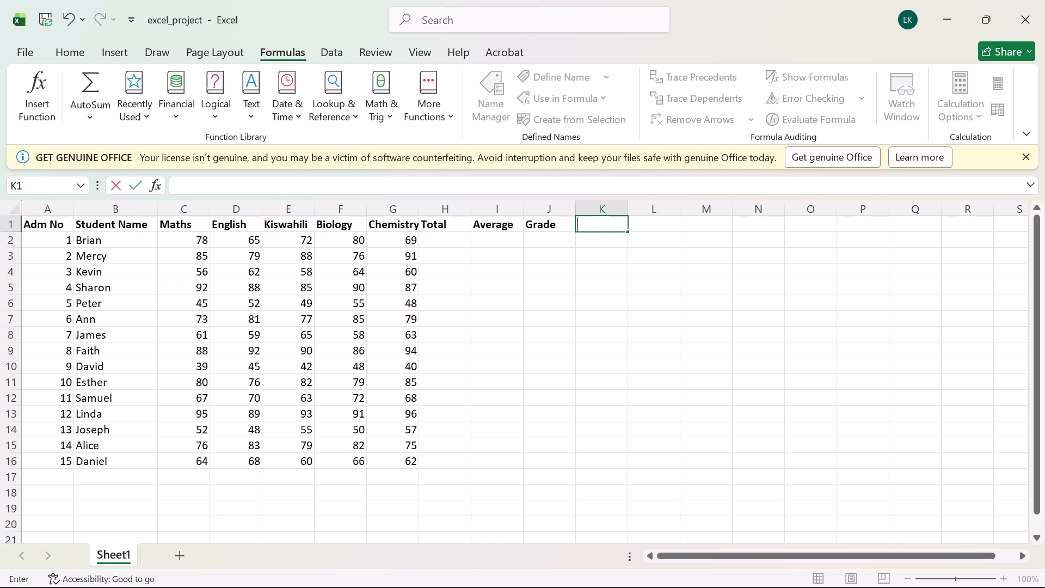
pyautogui.write('Re')
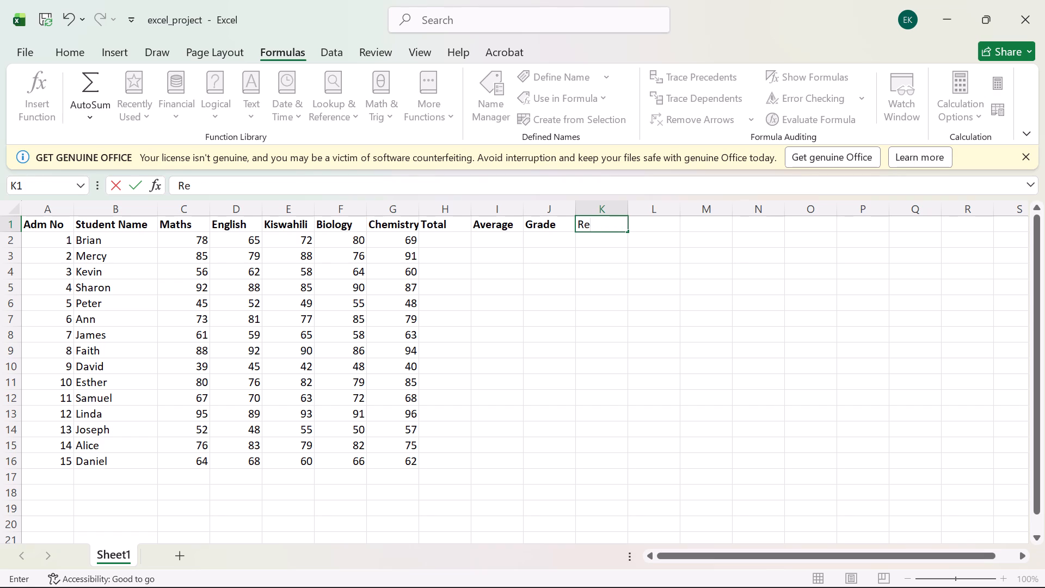
pyautogui.write('mar')
pyautogui.write('ks')
pyautogui.press('Right')
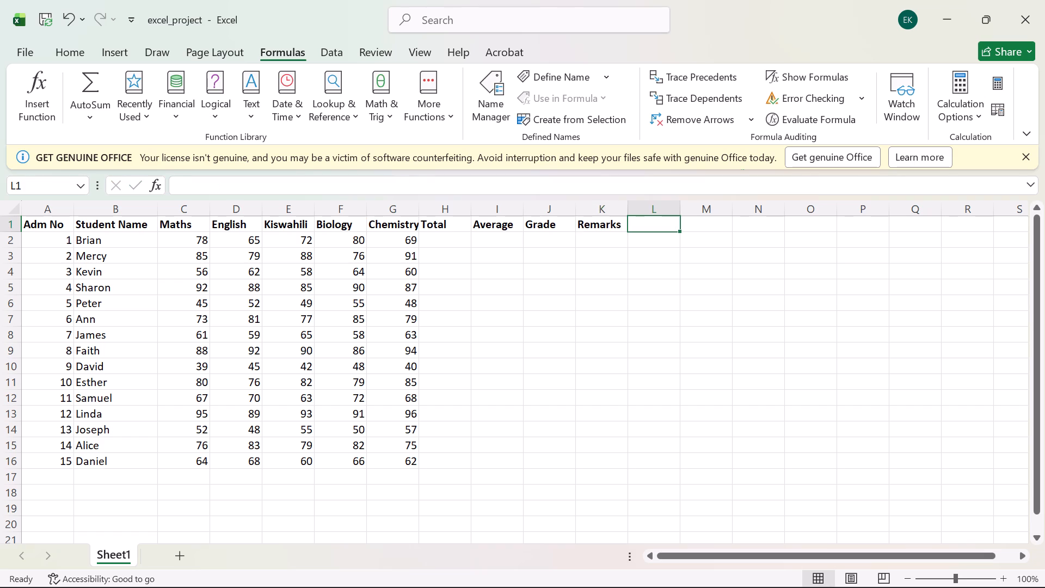
# Enter the column heading Position in cell L1, with a capital P.
pyautogui.write('positio')
pyautogui.press('n')
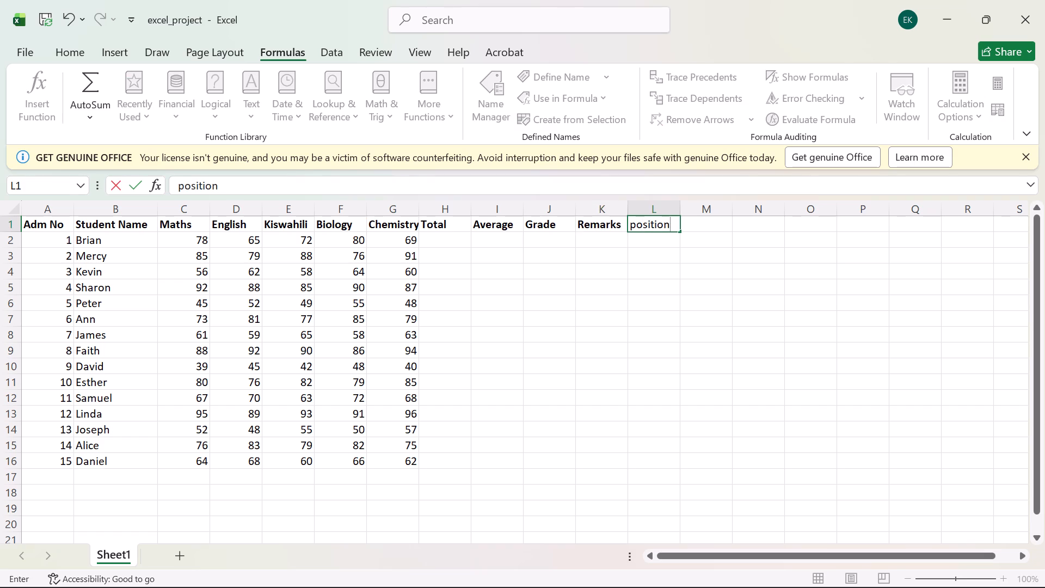
pyautogui.click(636, 226)
pyautogui.press('BackSpace')
pyautogui.hotkey('shift', 'p')
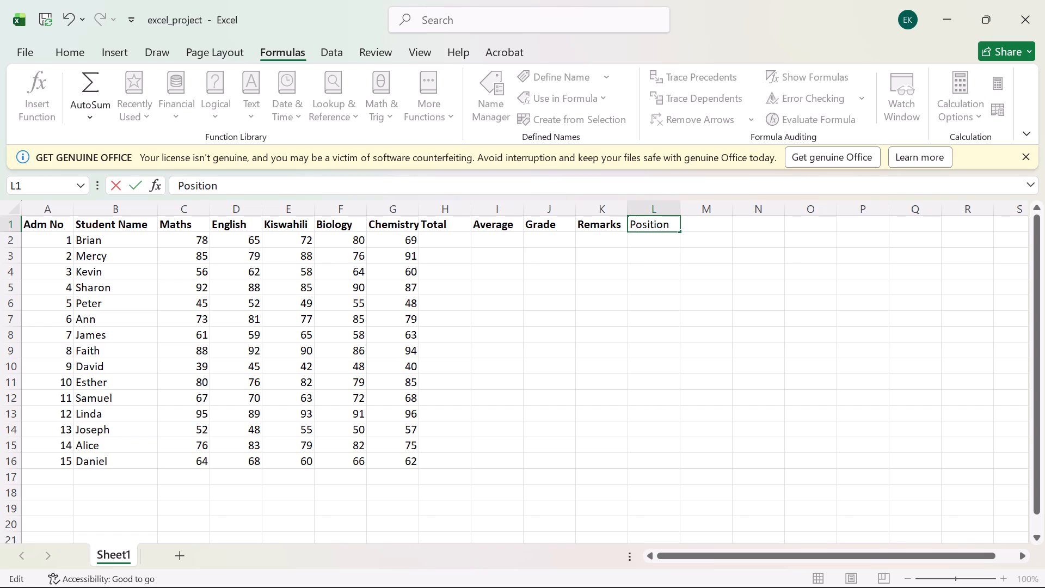
pyautogui.click(657, 225)
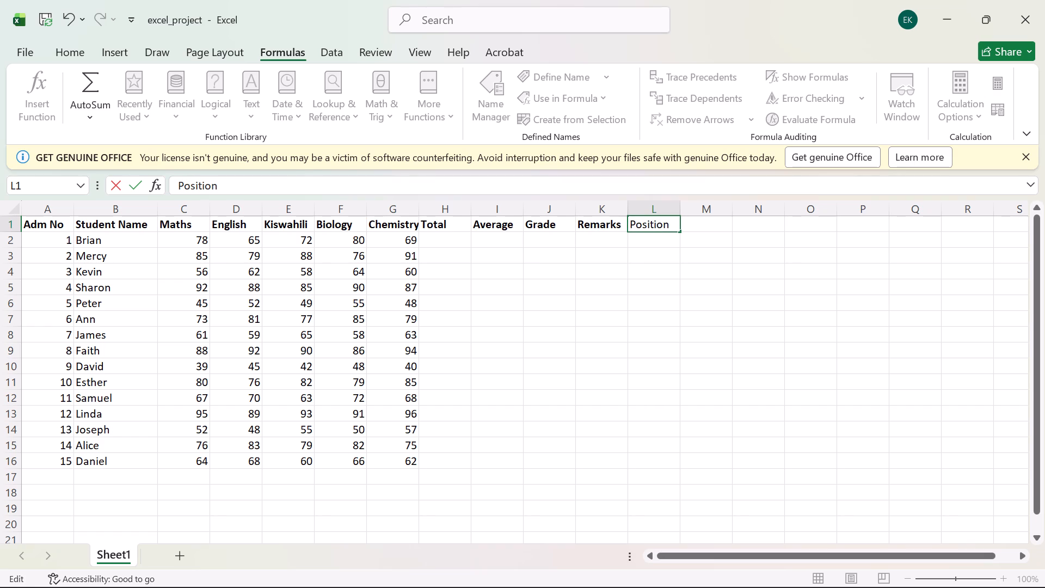
pyautogui.moveTo(651, 261); pyautogui.dragTo(667, 223)
pyautogui.click(667, 223)
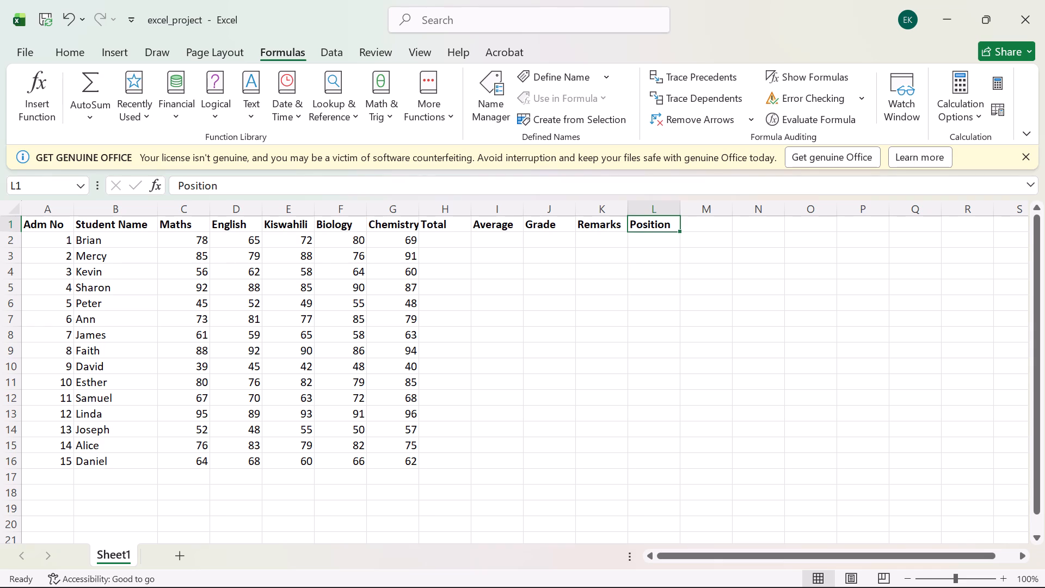
# Save the workbook.
pyautogui.hotkey('ctrl', 's')
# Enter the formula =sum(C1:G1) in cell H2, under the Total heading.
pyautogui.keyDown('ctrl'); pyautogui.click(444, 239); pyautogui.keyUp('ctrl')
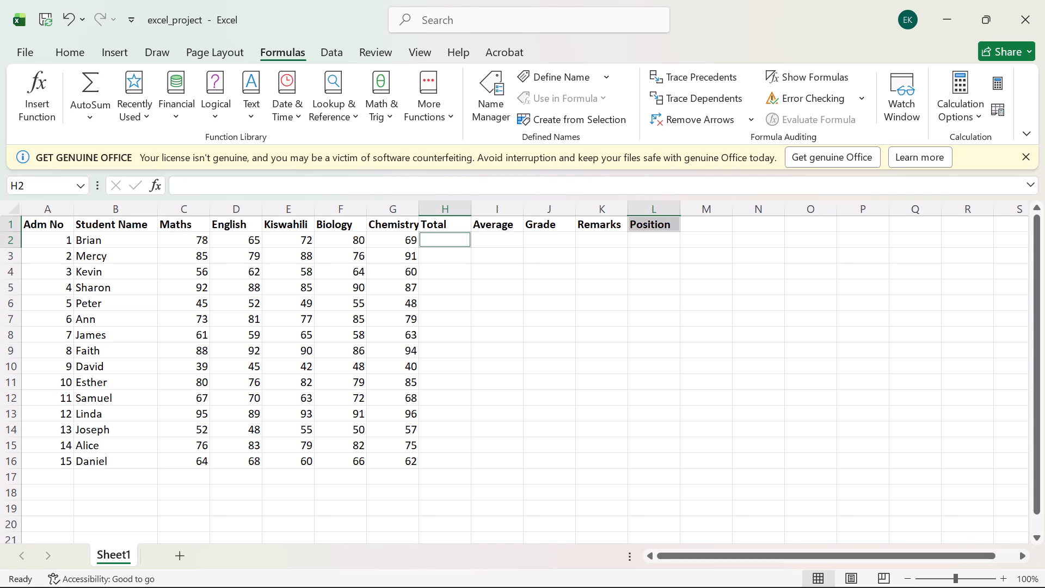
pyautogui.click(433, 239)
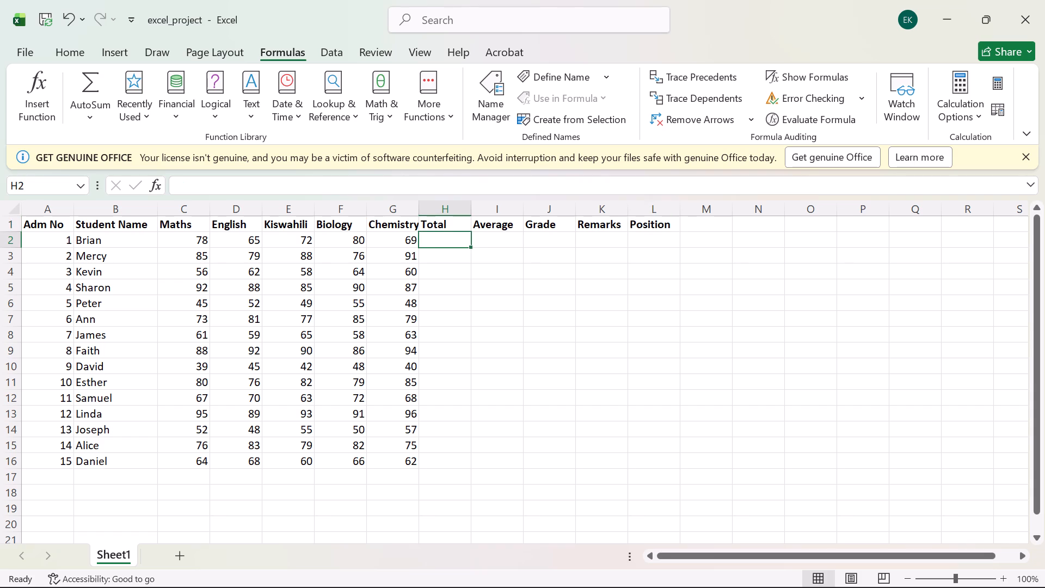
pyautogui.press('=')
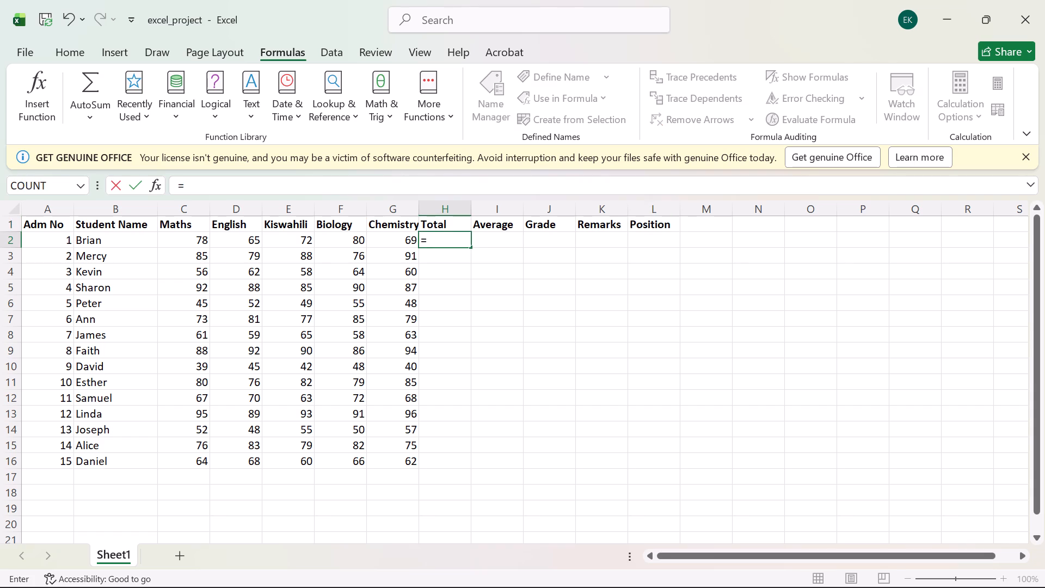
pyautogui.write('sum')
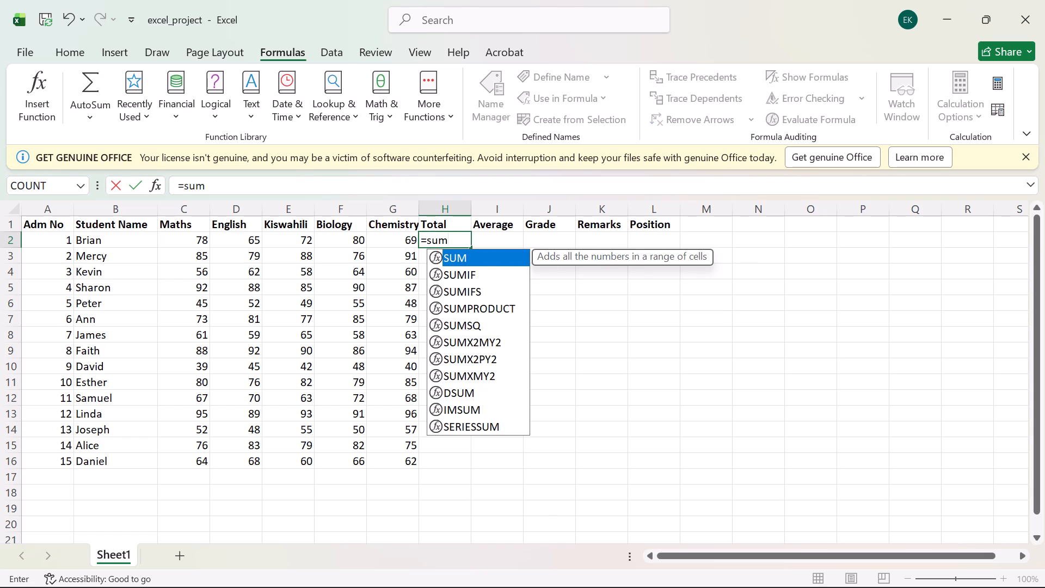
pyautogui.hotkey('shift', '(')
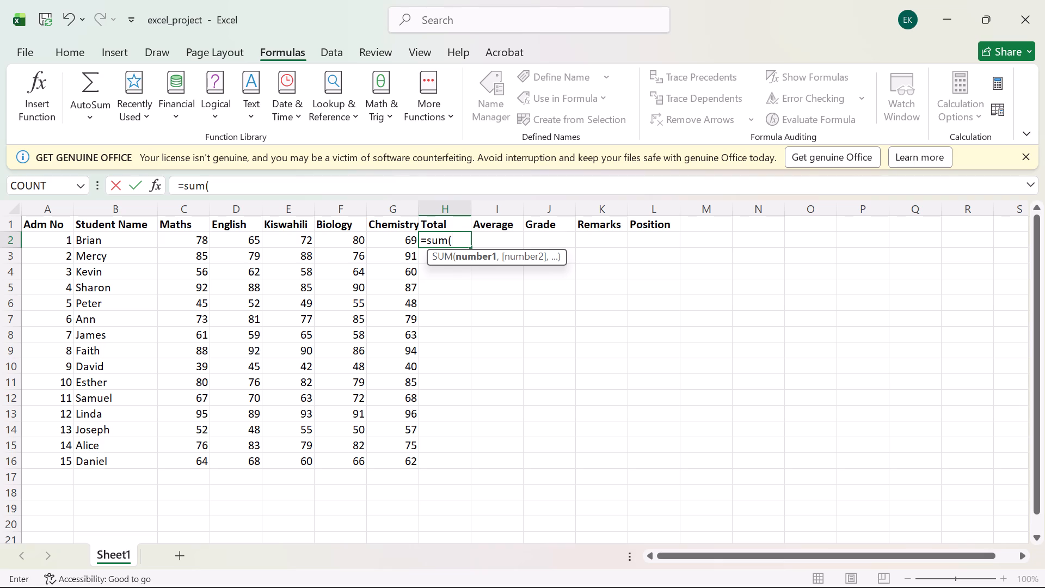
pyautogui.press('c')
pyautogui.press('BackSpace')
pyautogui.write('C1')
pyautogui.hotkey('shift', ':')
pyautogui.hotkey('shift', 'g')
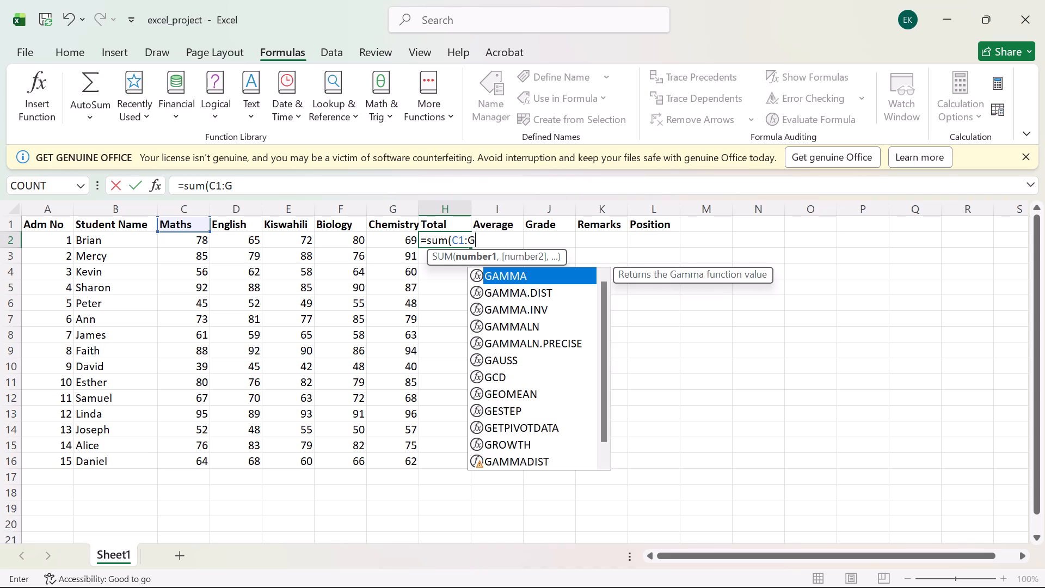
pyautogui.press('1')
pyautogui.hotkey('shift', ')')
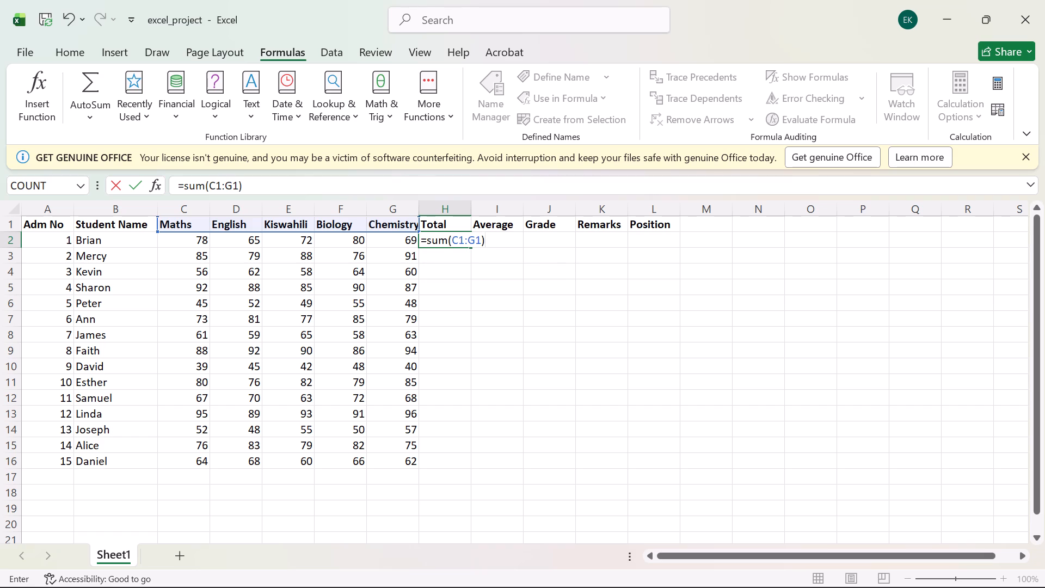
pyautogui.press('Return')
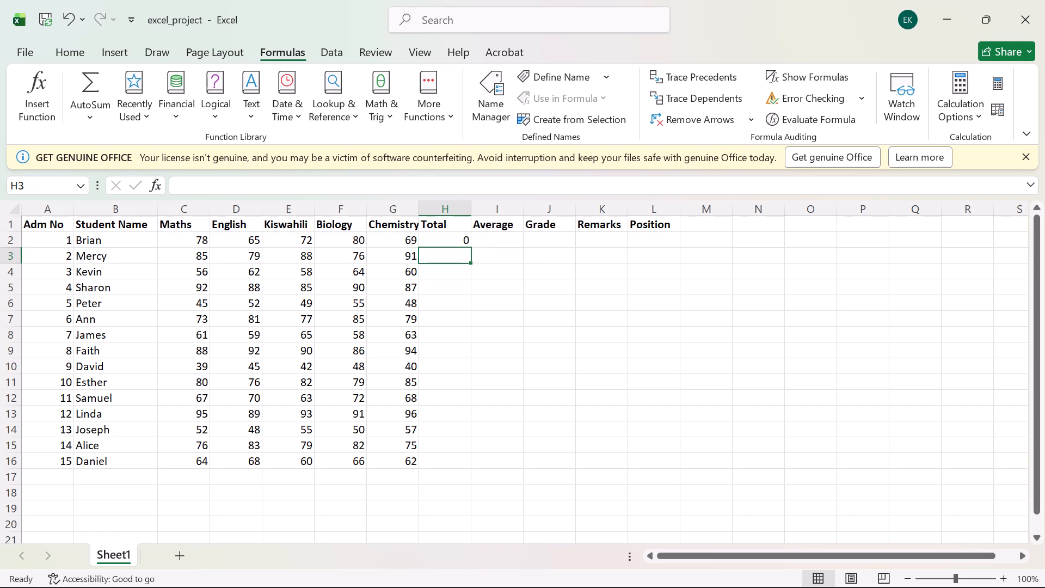
# Re-enter the formula in the first student's Total cell, H2, as =SUM(C1:G1).
pyautogui.click(451, 234)
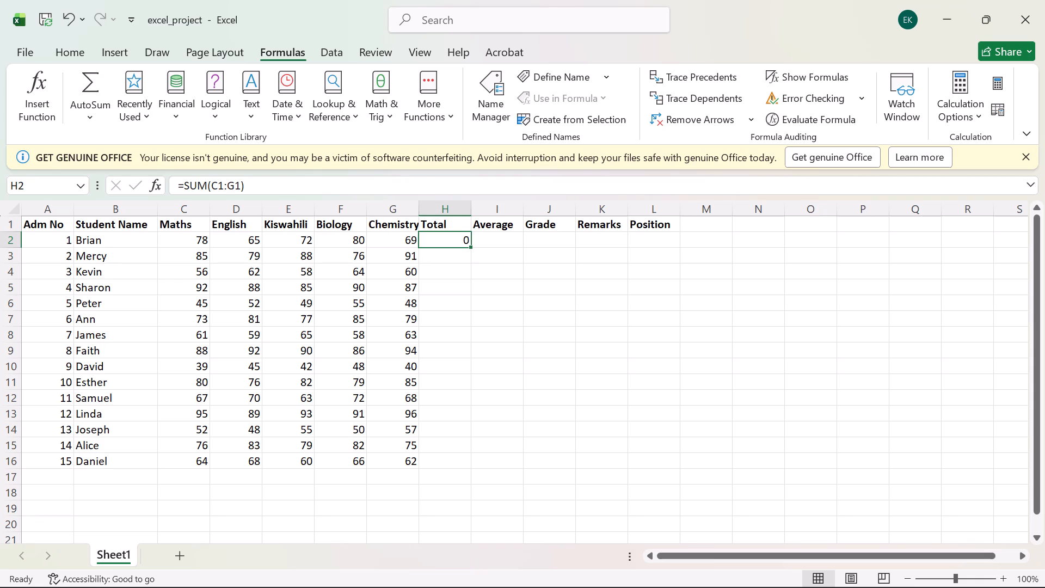
pyautogui.press('=')
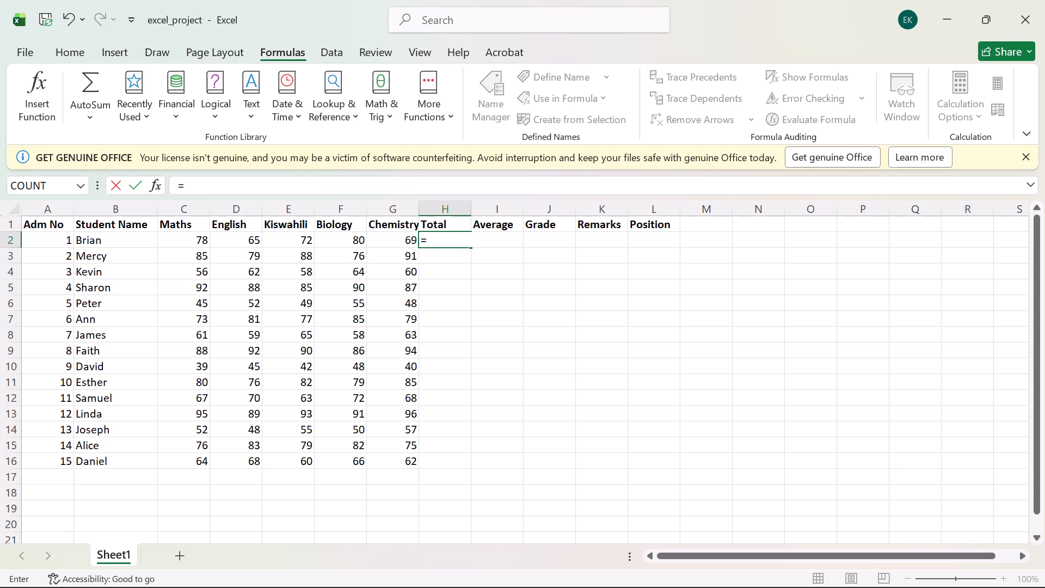
pyautogui.write('SUM')
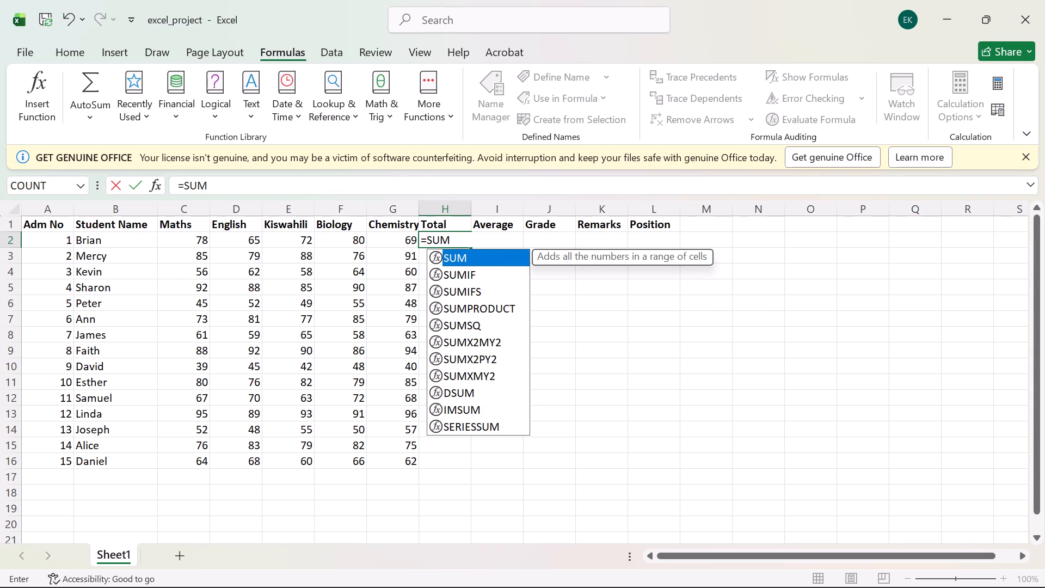
pyautogui.hotkey('shift', '(')
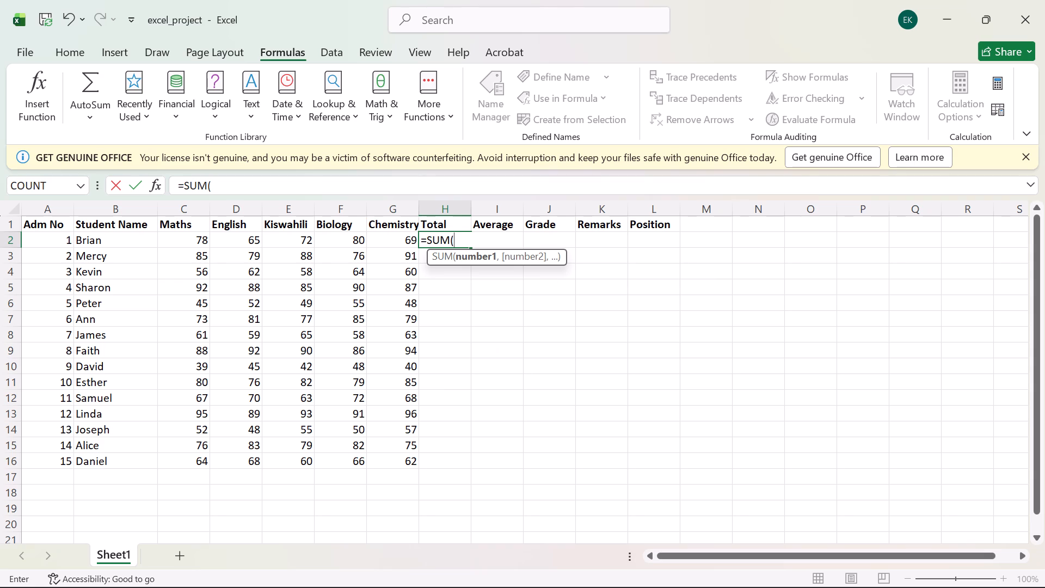
pyautogui.press('c')
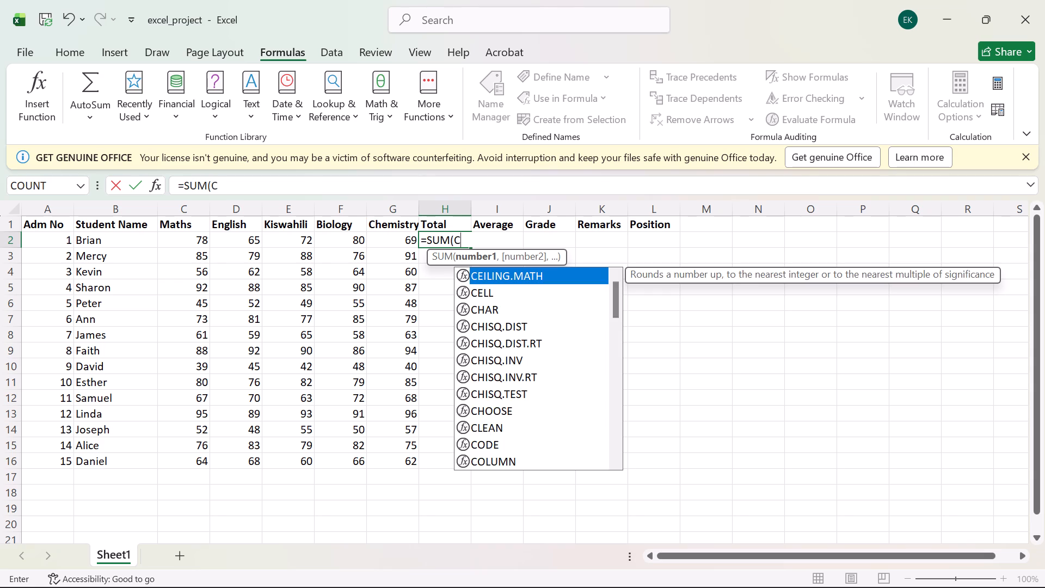
pyautogui.press('1')
pyautogui.hotkey('shift', ':')
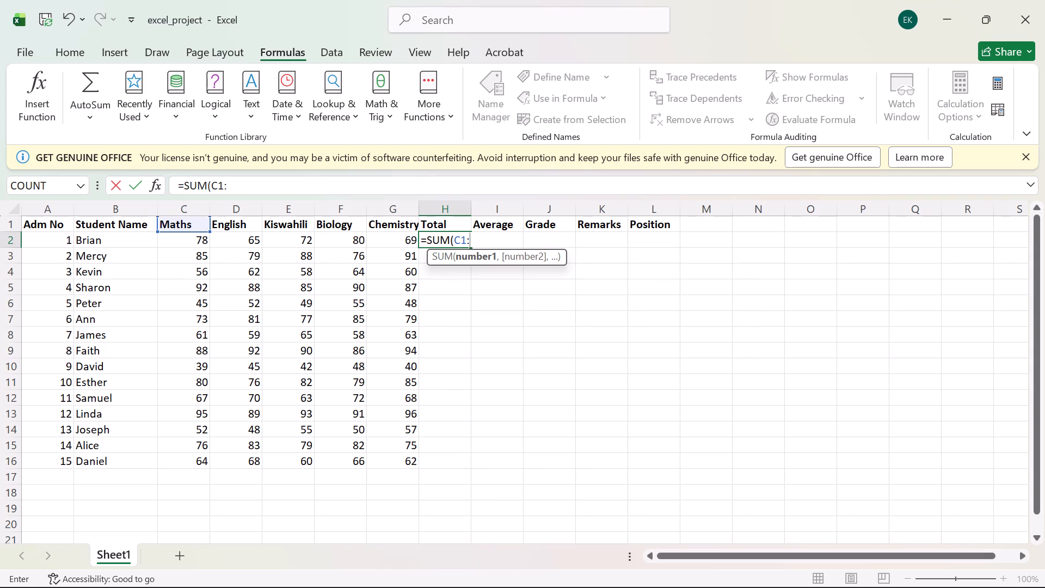
pyautogui.write('G1')
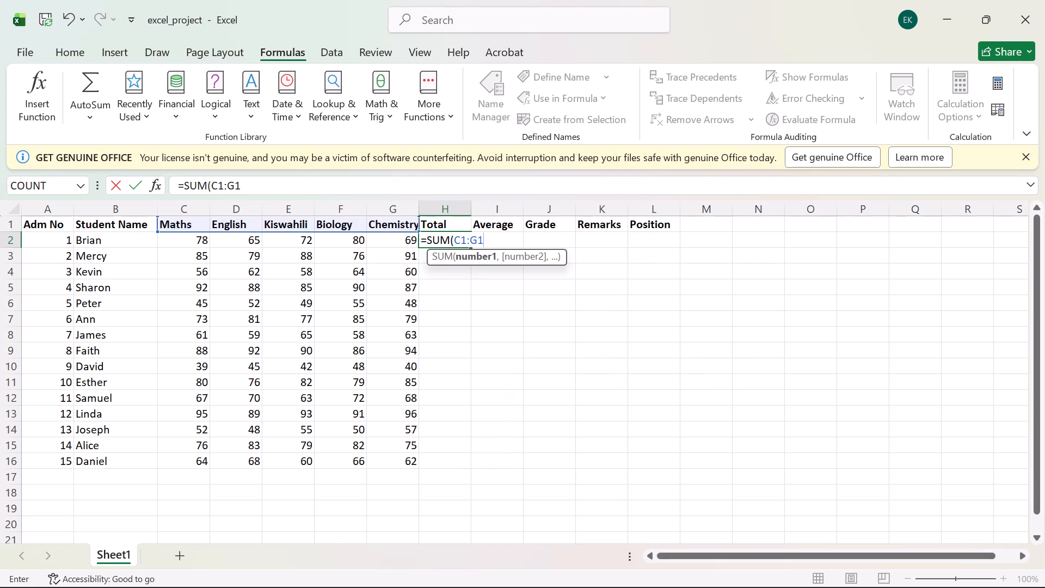
pyautogui.hotkey('shift', ')')
pyautogui.press('Return')
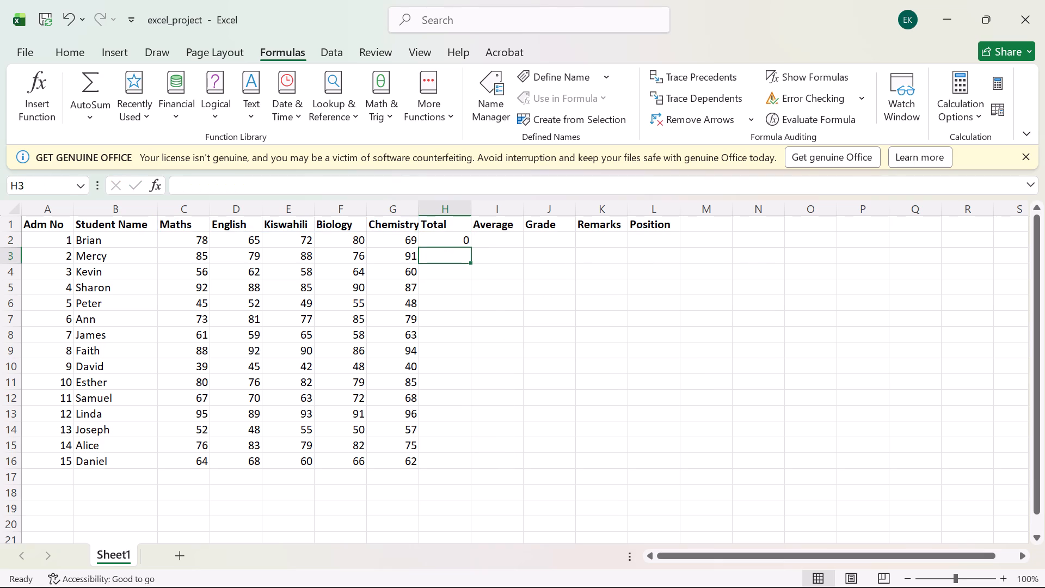
# Correct the first student's Total formula in cell H2 to =SUM(C2:G2).
pyautogui.click(451, 239)
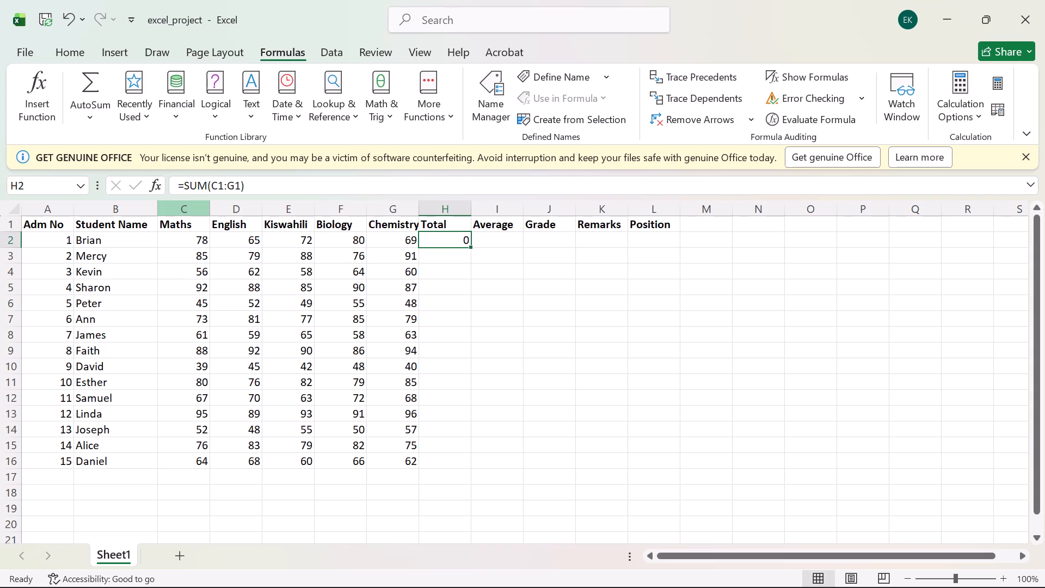
pyautogui.click(454, 243)
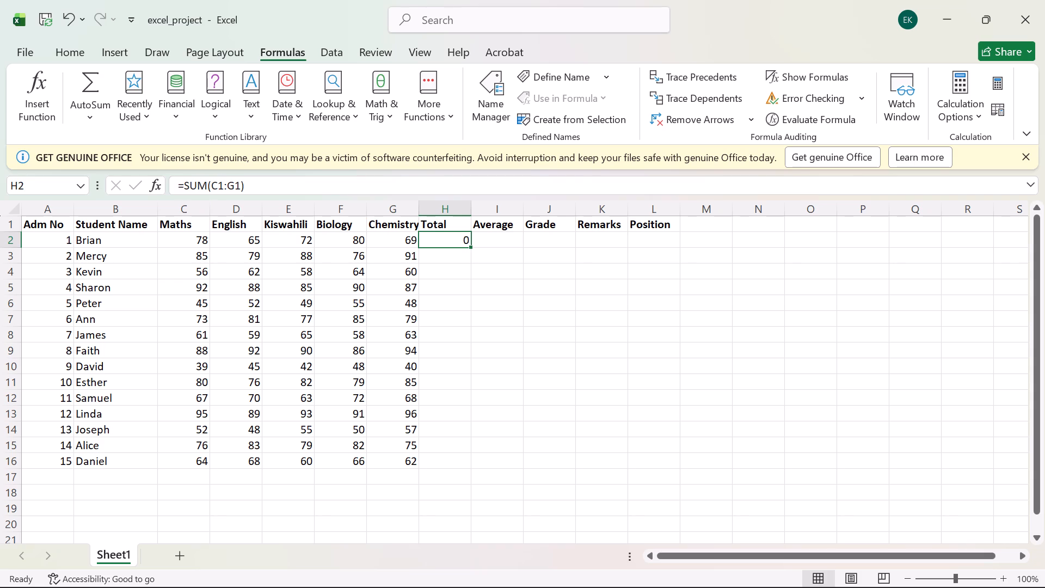
pyautogui.click(454, 243)
pyautogui.click(454, 243)
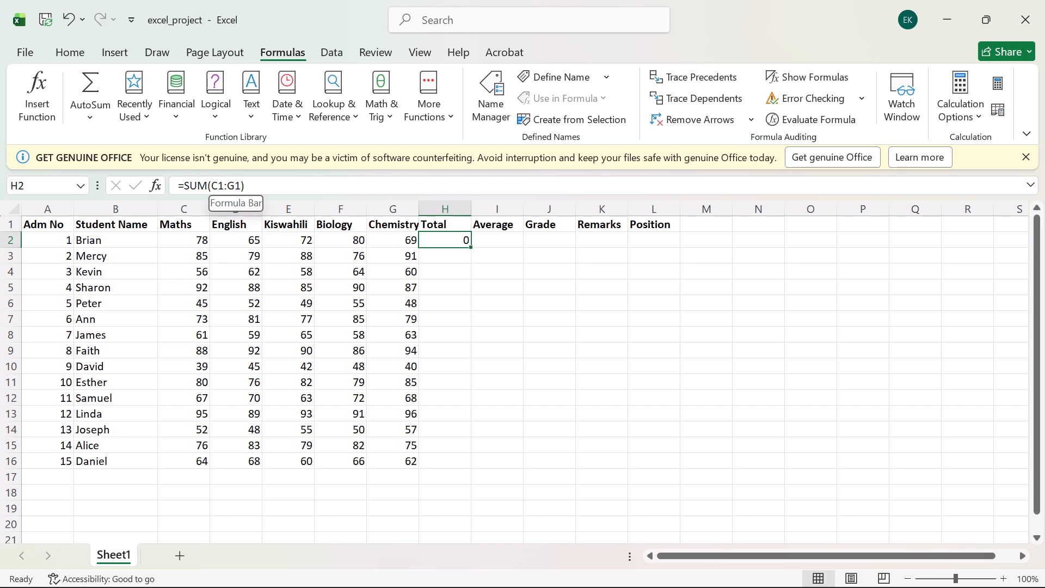
pyautogui.click(220, 184)
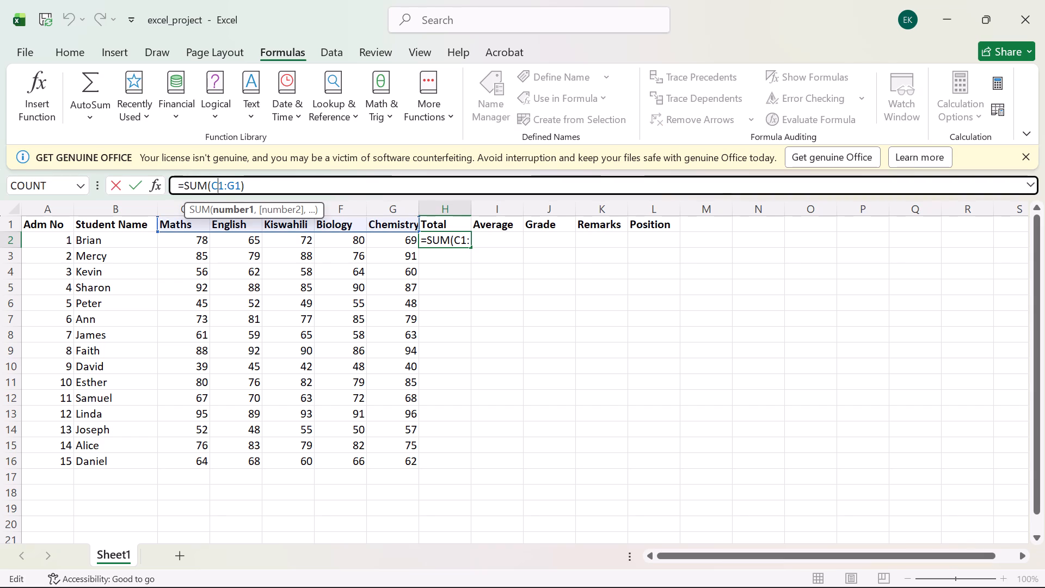
pyautogui.press('Delete')
pyautogui.press('2')
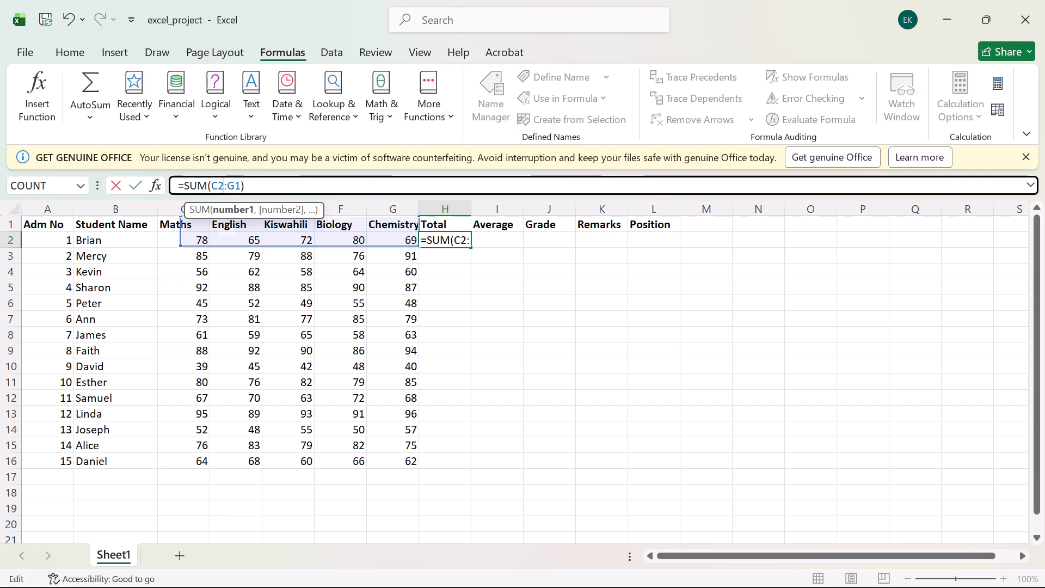
pyautogui.click(241, 187)
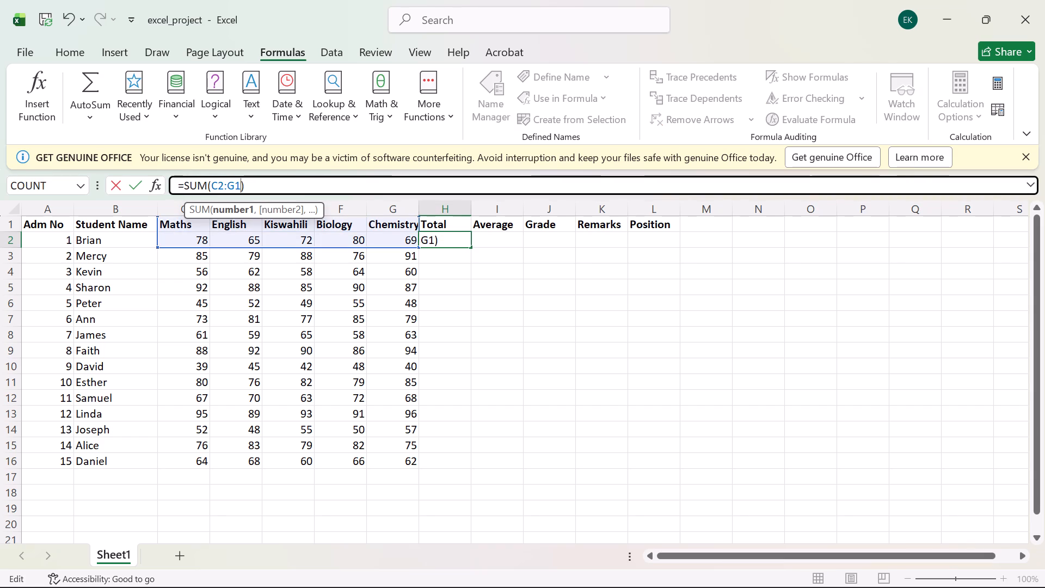
pyautogui.press('BackSpace')
pyautogui.press('2')
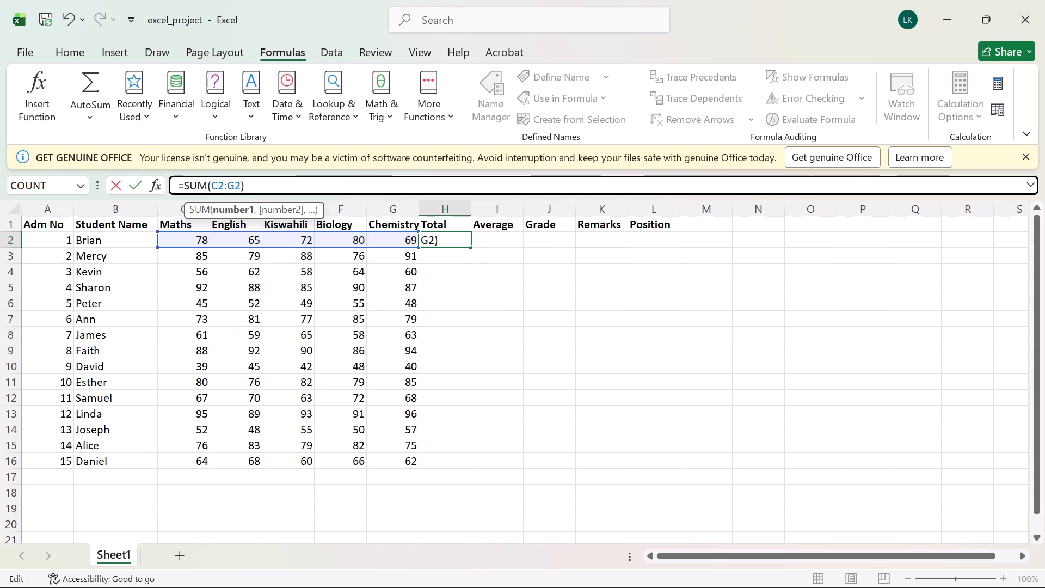
pyautogui.click(448, 242)
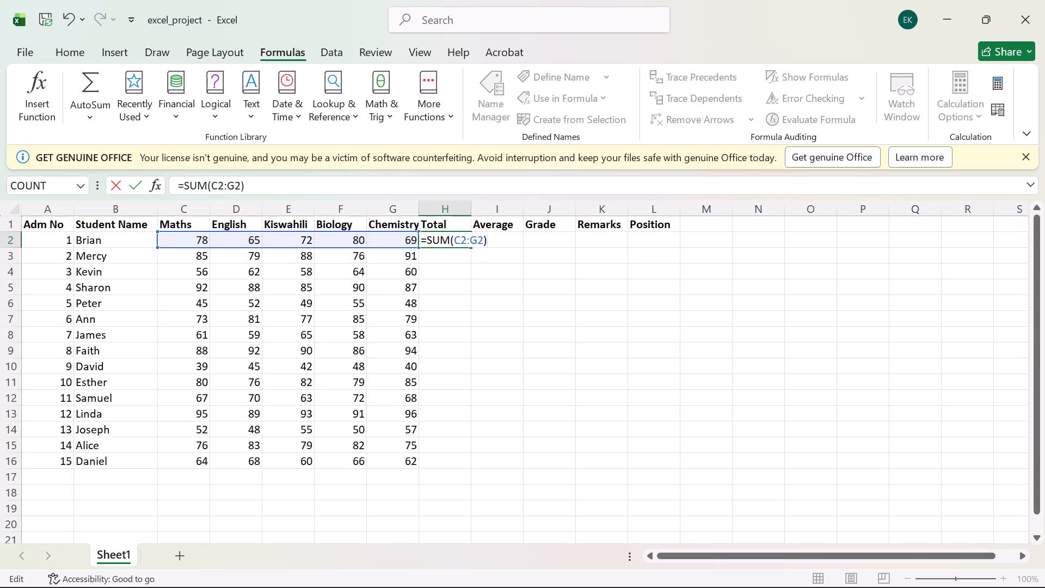
pyautogui.press('Return')
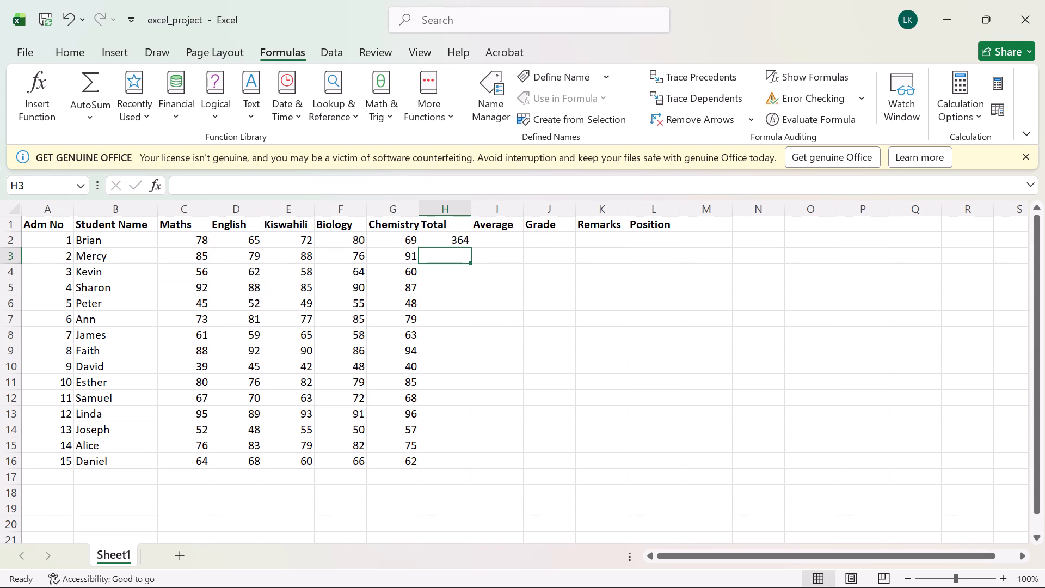
# Fill the Total formula from H2 down to H16 so every student row has it.
pyautogui.click(462, 234)
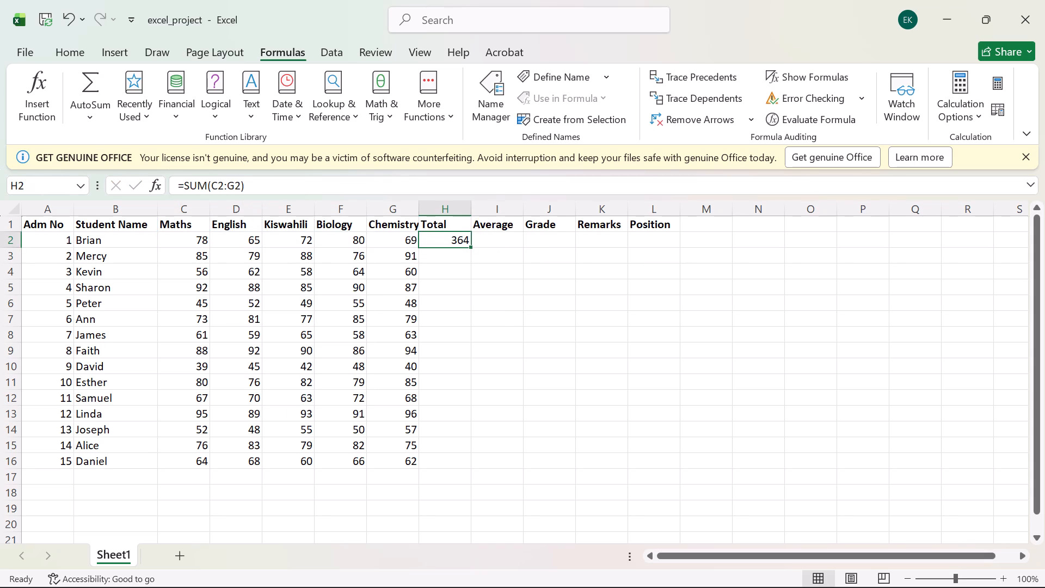
pyautogui.moveTo(469, 245); pyautogui.dragTo(471, 321)
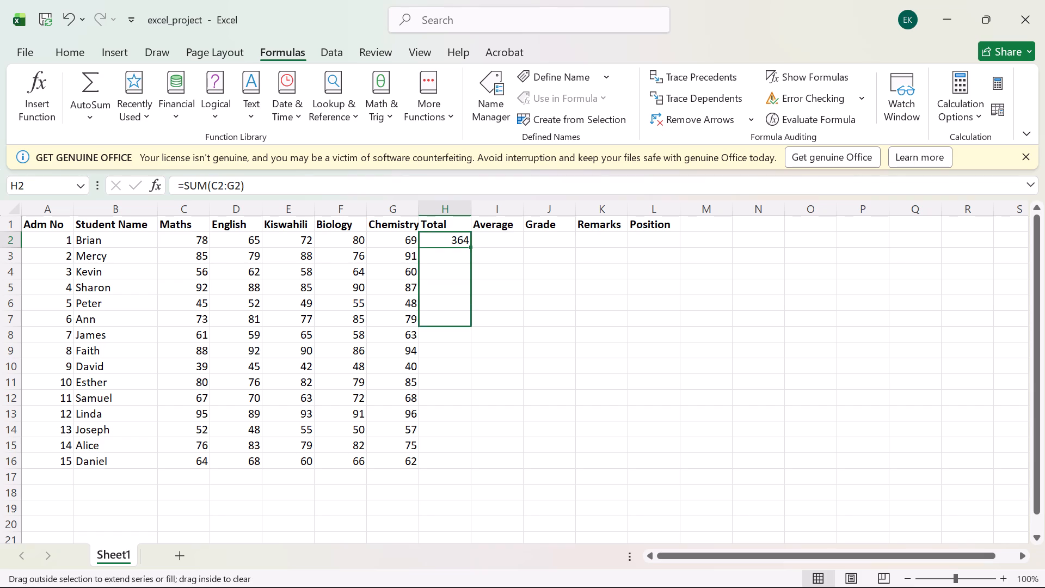
pyautogui.moveTo(471, 321); pyautogui.dragTo(468, 476)
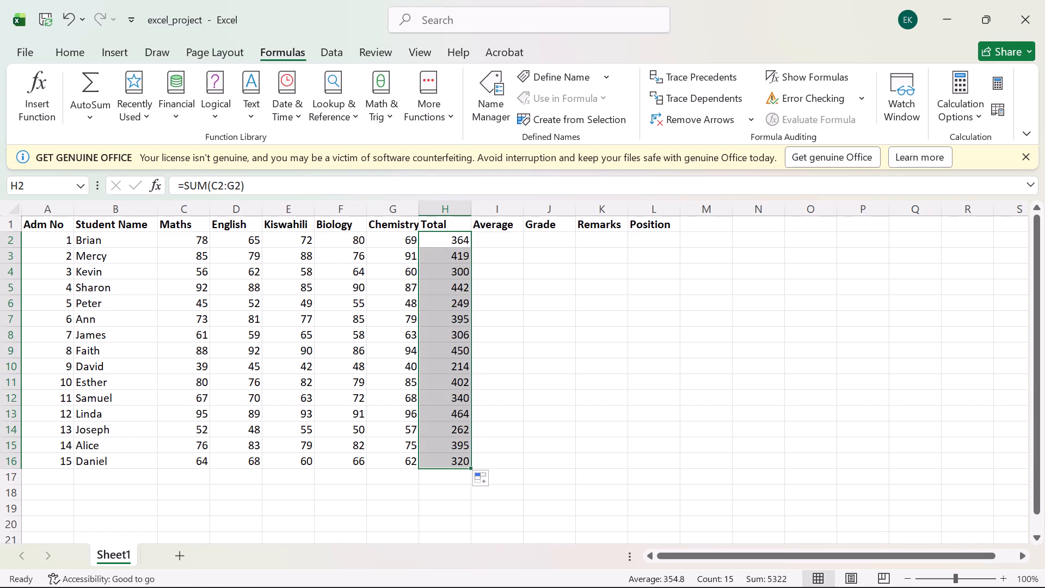
pyautogui.click(527, 386)
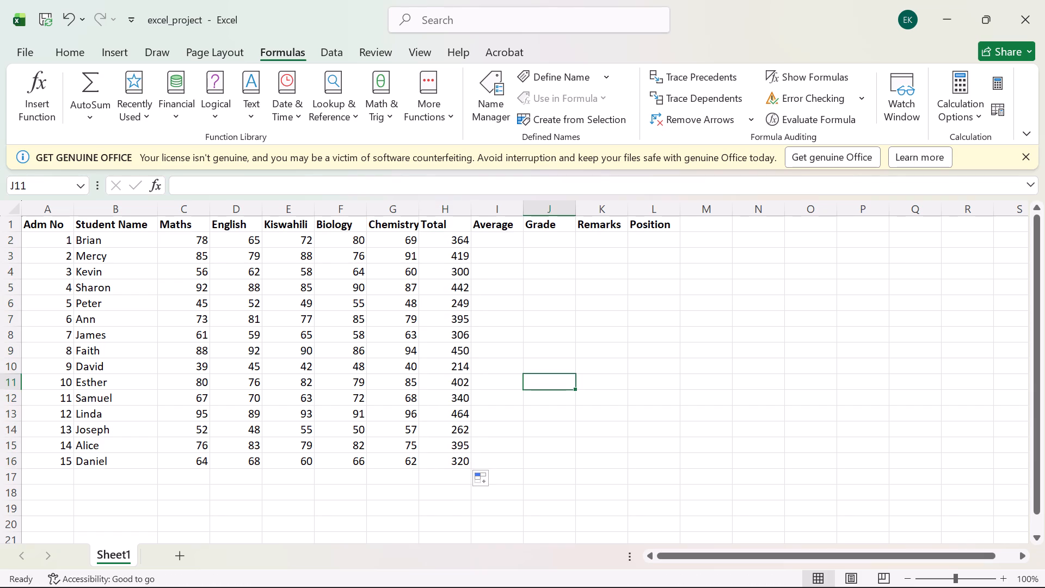
# Enter the formula =AVERAGE(C2:G2) in cell I2, under the Average heading.
pyautogui.click(483, 243)
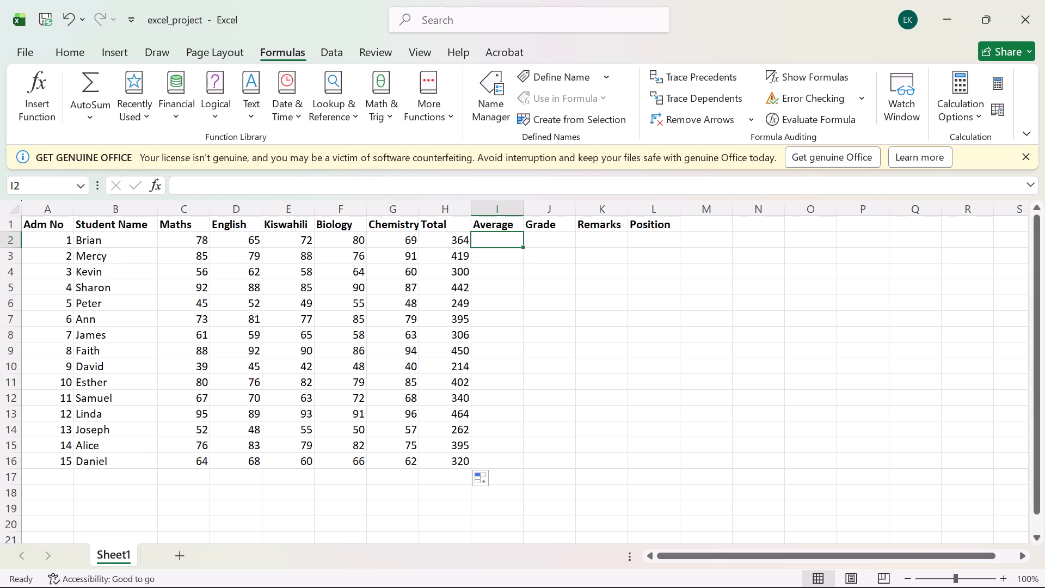
pyautogui.press('=')
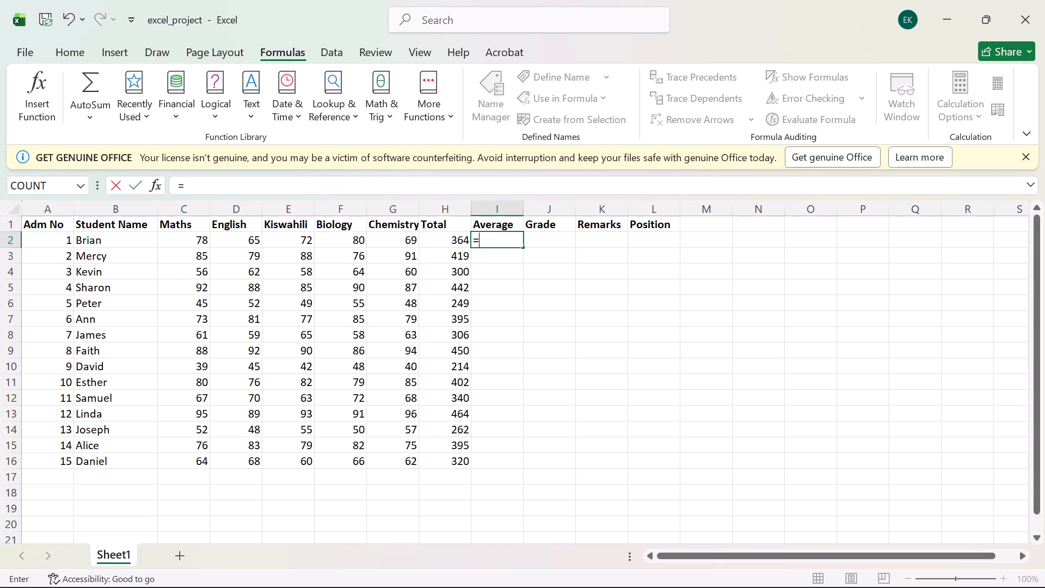
pyautogui.press('a')
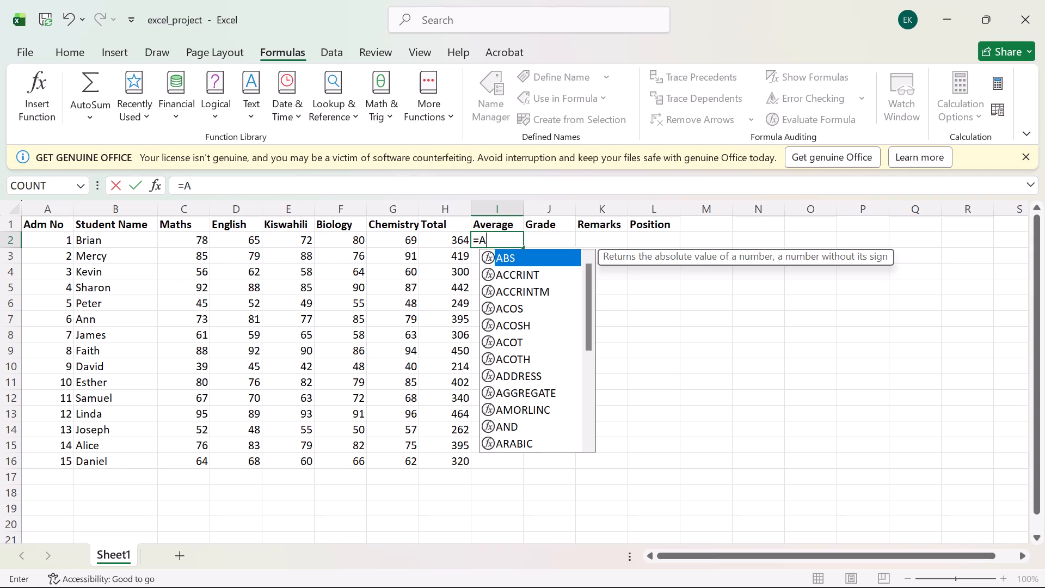
pyautogui.write('VERAGE')
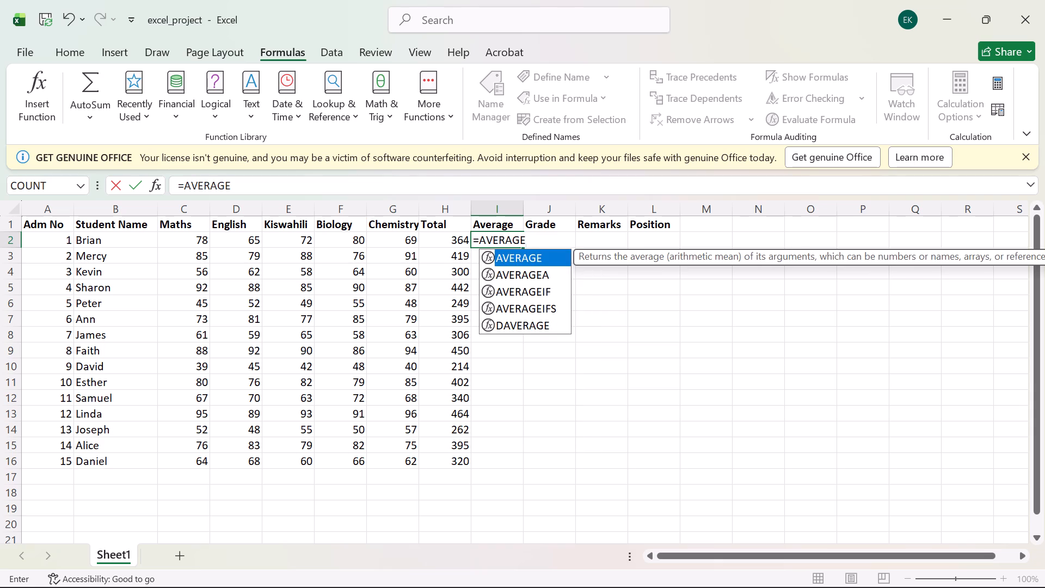
pyautogui.hotkey('shift', '(')
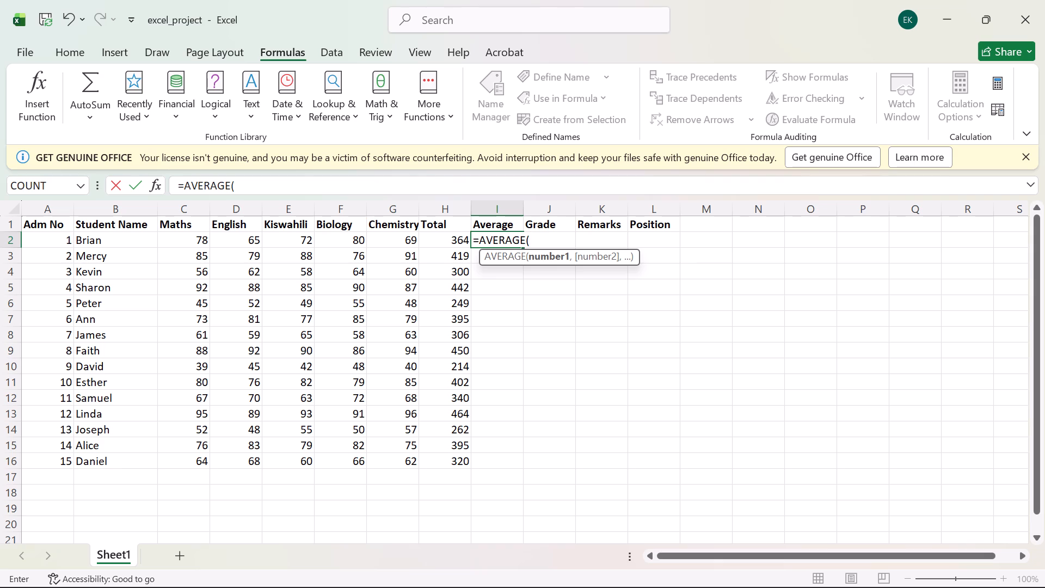
pyautogui.write('C2')
pyautogui.hotkey('shift', ':')
pyautogui.write('G2')
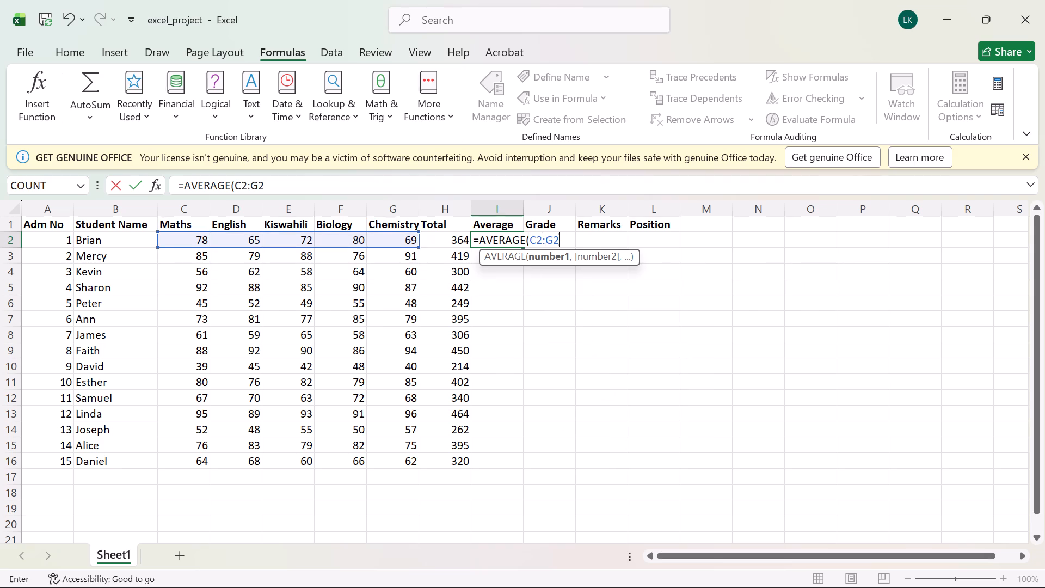
pyautogui.hotkey('shift', ')')
pyautogui.press('Return')
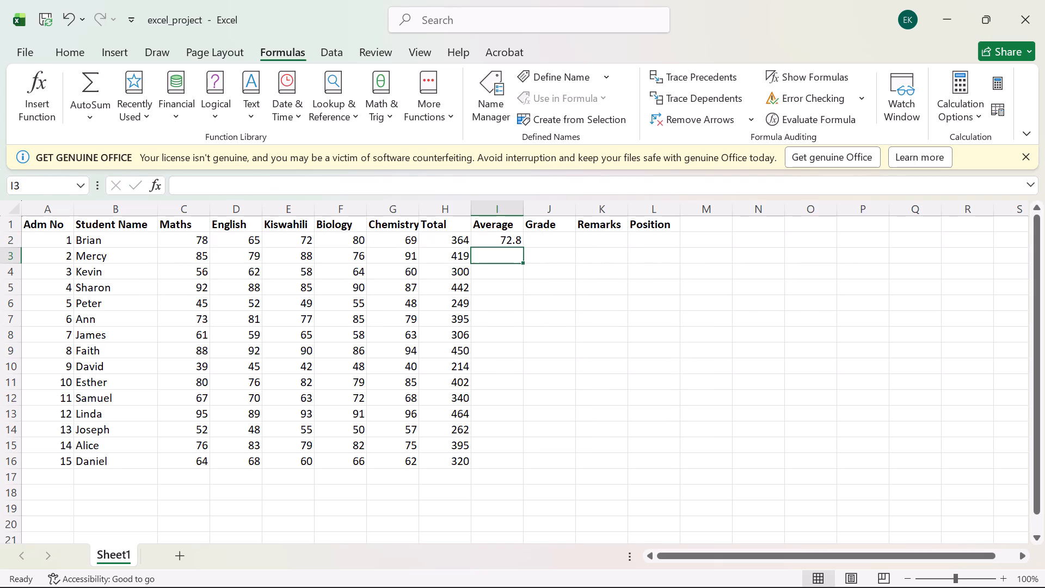
# Fill the Average formula from I2 down to I16 for all the students.
pyautogui.click(502, 237)
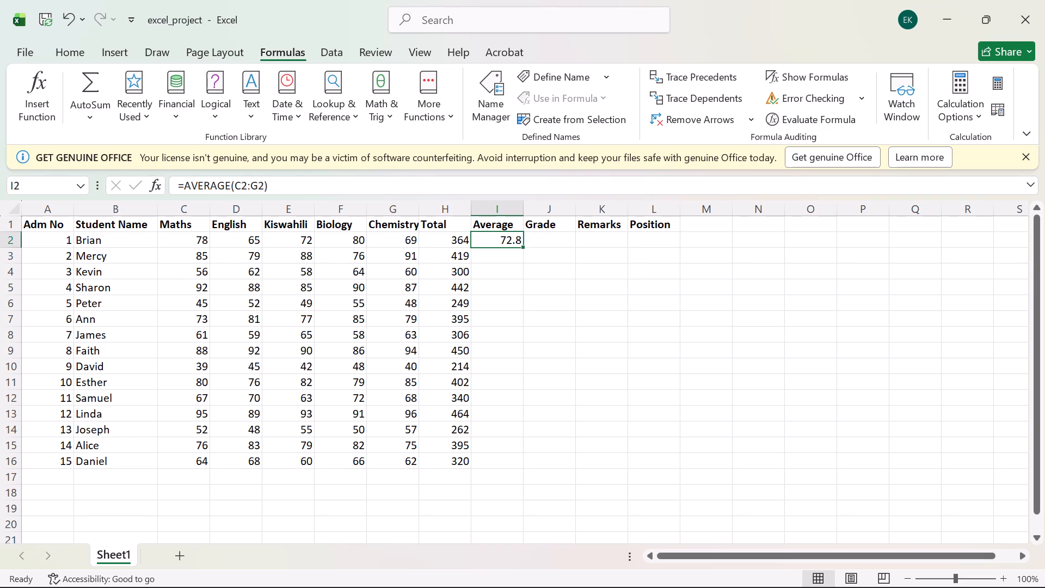
pyautogui.moveTo(523, 246); pyautogui.dragTo(517, 408)
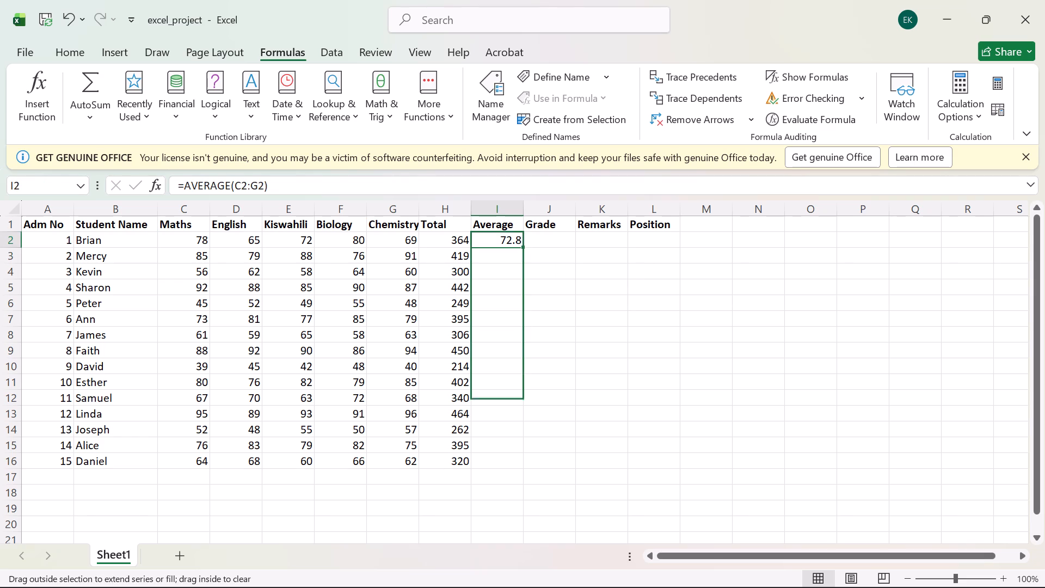
pyautogui.moveTo(517, 408); pyautogui.dragTo(521, 465)
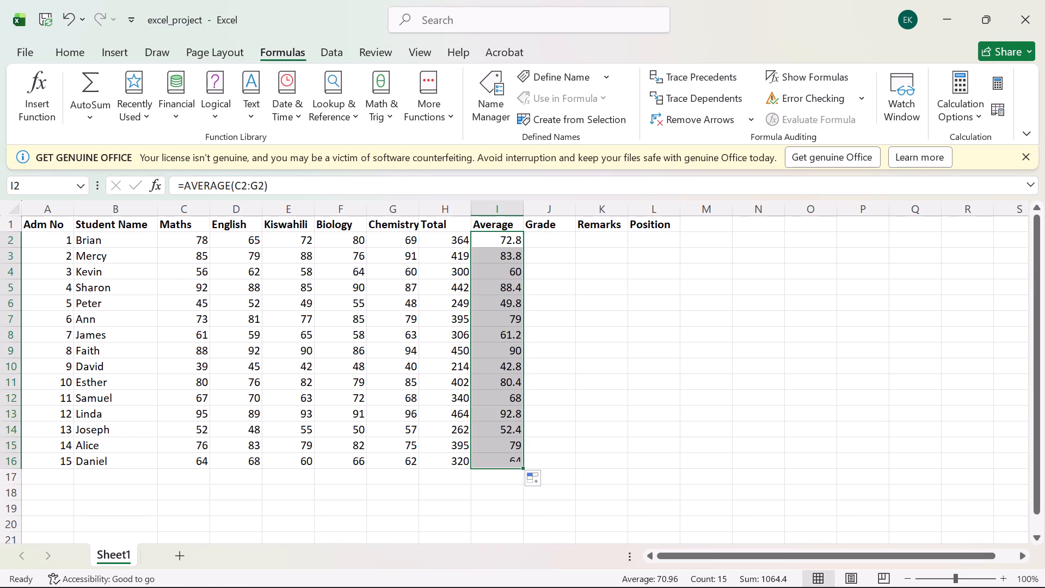
# Start an IF formula in the first student's Grade cell, J2.
pyautogui.click(558, 234)
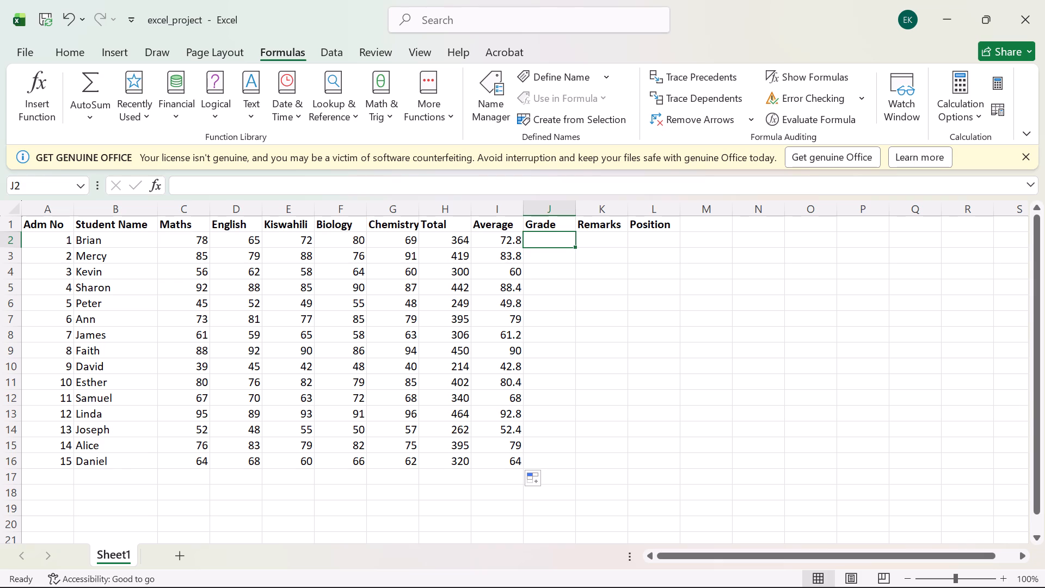
pyautogui.click(544, 237)
pyautogui.press('=')
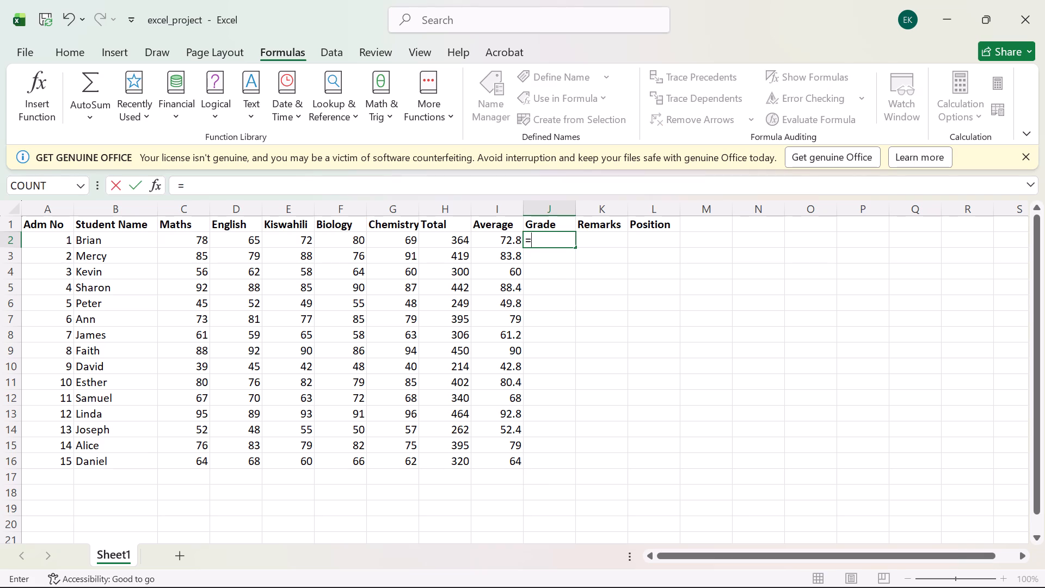
pyautogui.write('IF')
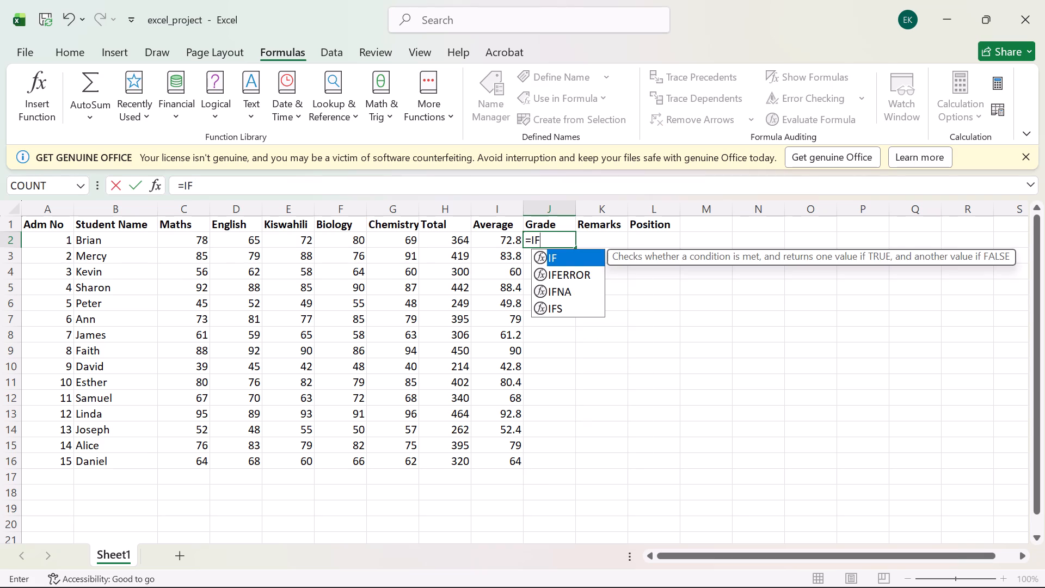
pyautogui.hotkey('shift', '(')
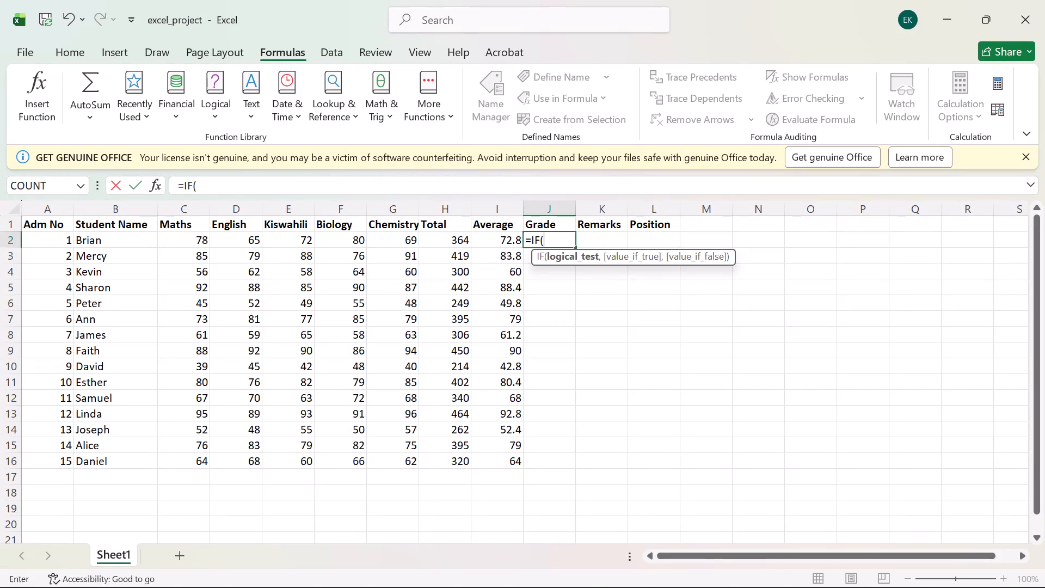
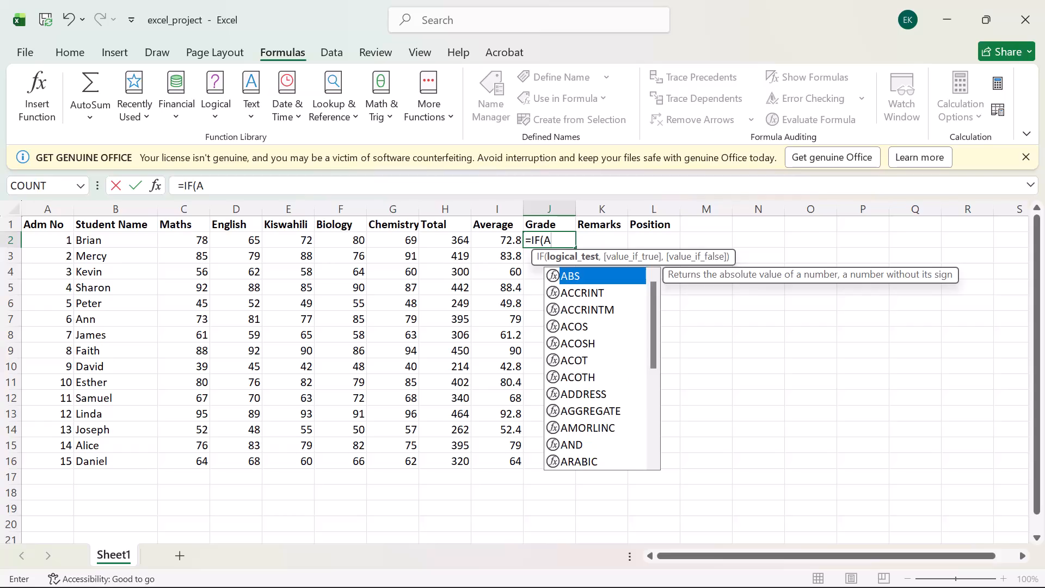
# Make the first condition of the J2 grade formula return "A" when I2>=80.
pyautogui.press('BackSpace')
pyautogui.press('c')
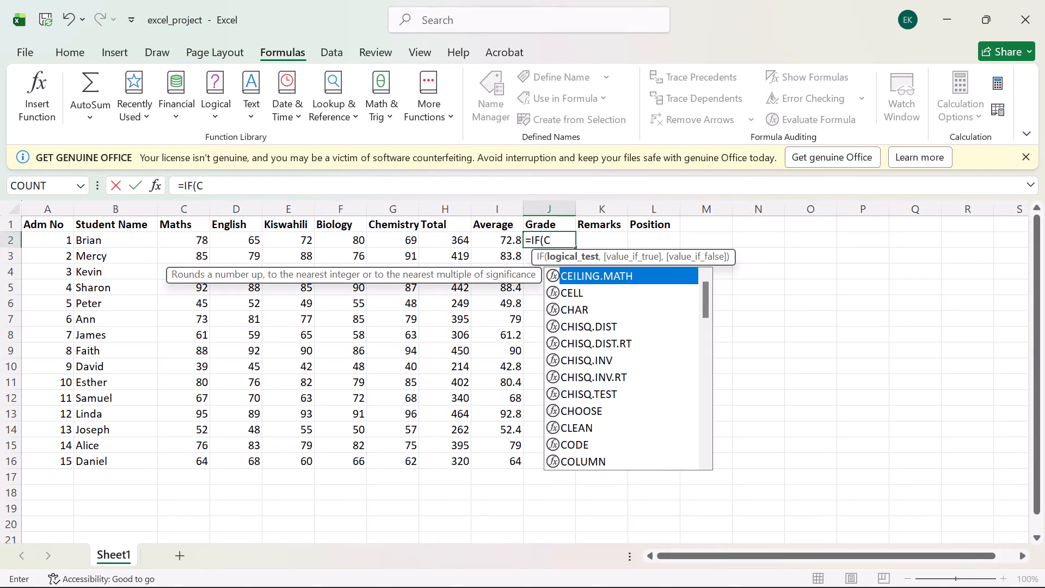
pyautogui.press('BackSpace')
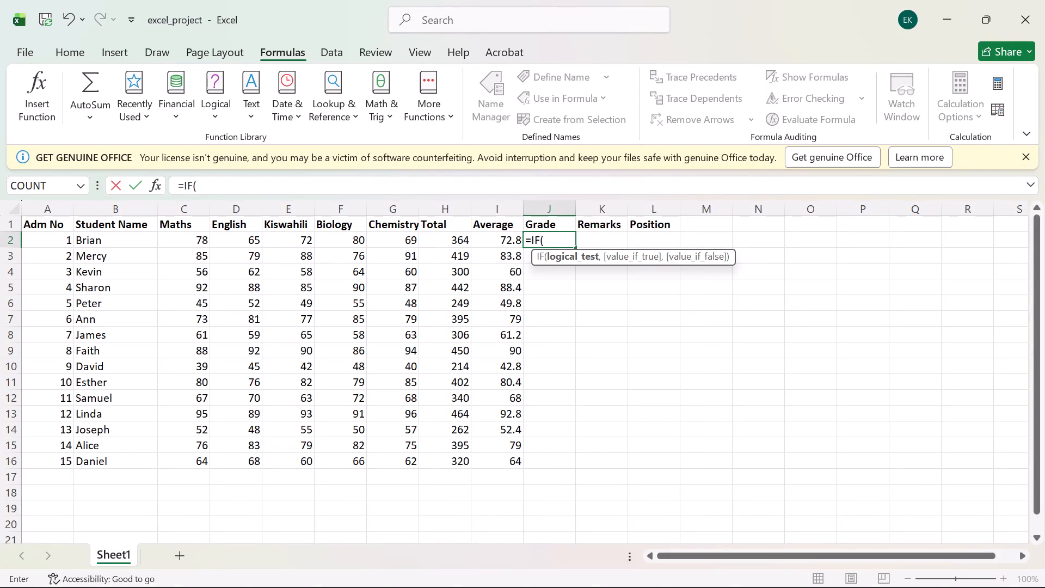
pyautogui.press('i')
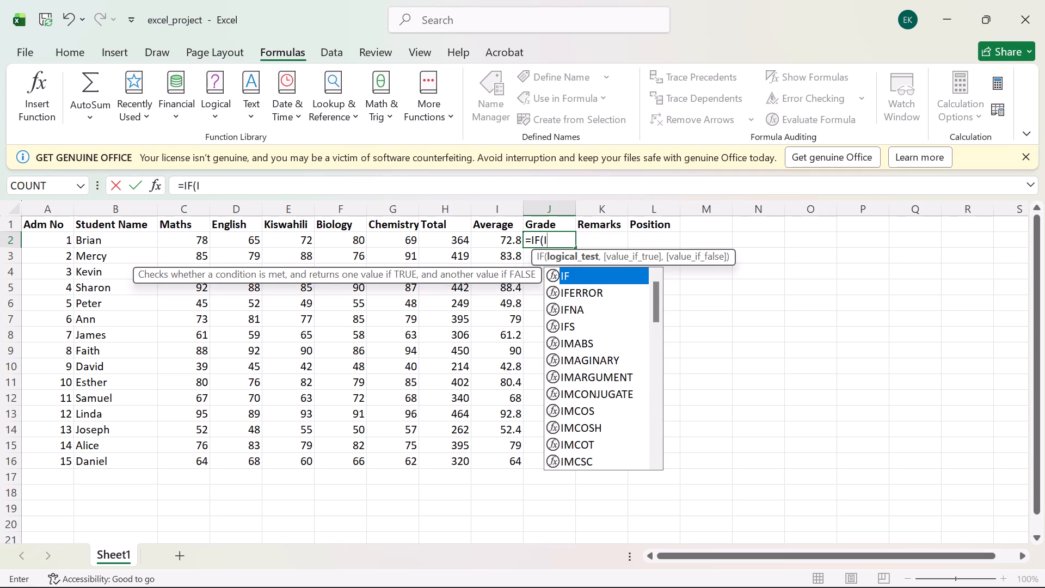
pyautogui.press('2')
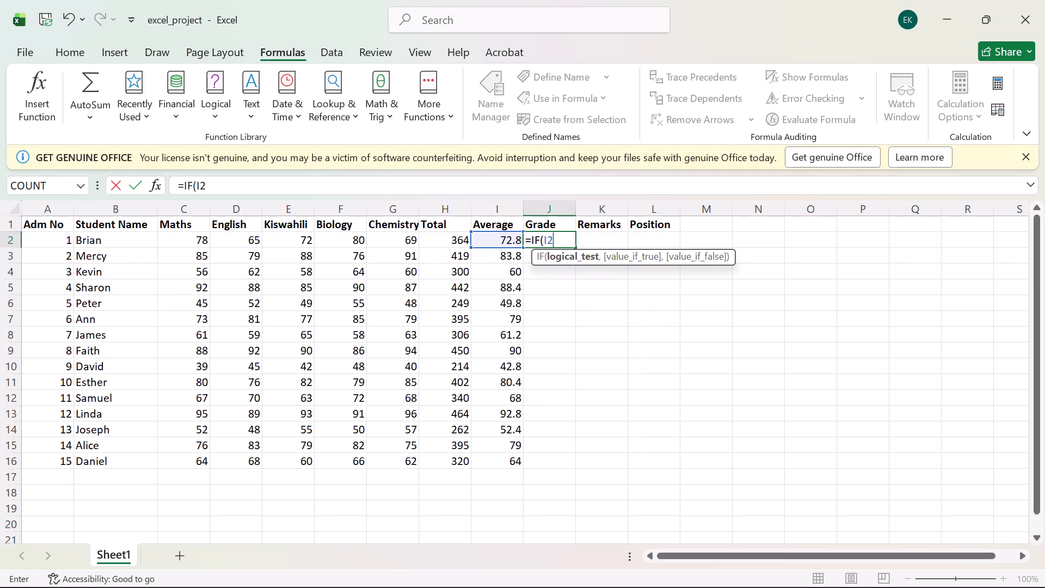
pyautogui.write('>=')
pyautogui.press('8')
pyautogui.press('0')
pyautogui.press(',')
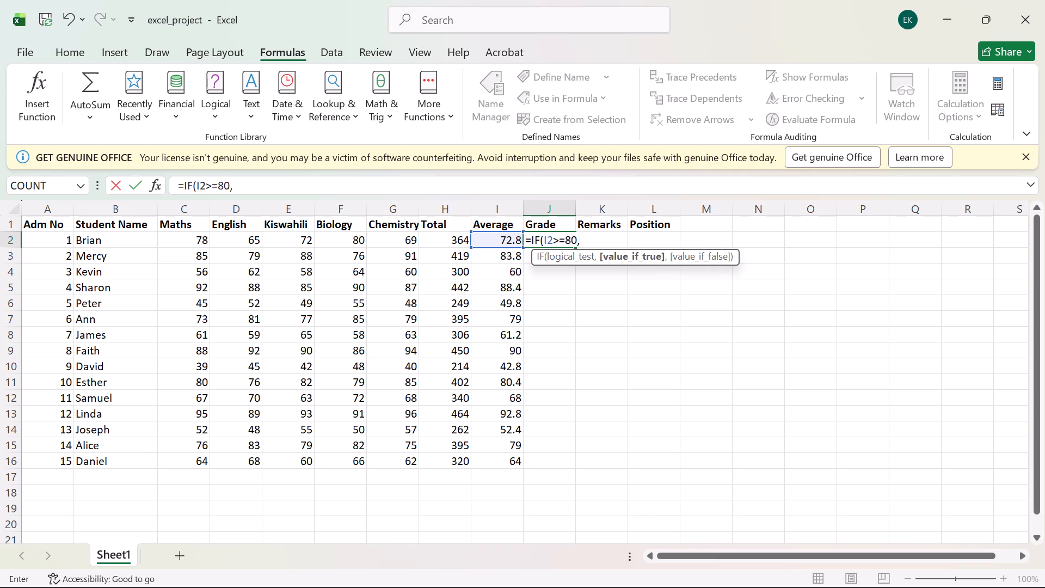
pyautogui.hotkey('shift', '"')
pyautogui.press('a')
pyautogui.hotkey('shift', '"')
pyautogui.press(',')
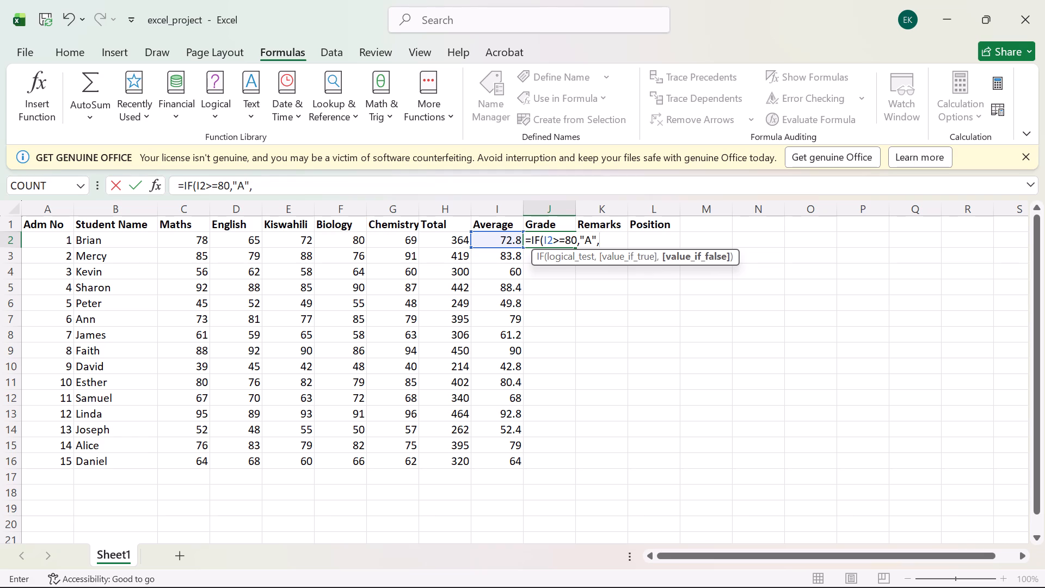
# Nest a second IF in the grade formula that returns "B" when I2>=70.
pyautogui.write('IF')
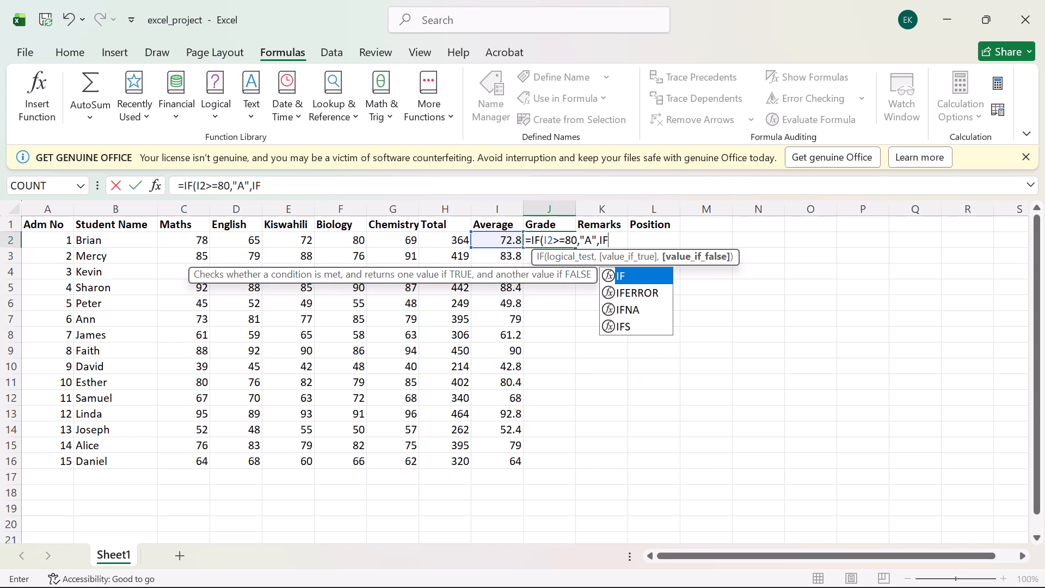
pyautogui.hotkey('shift', '(')
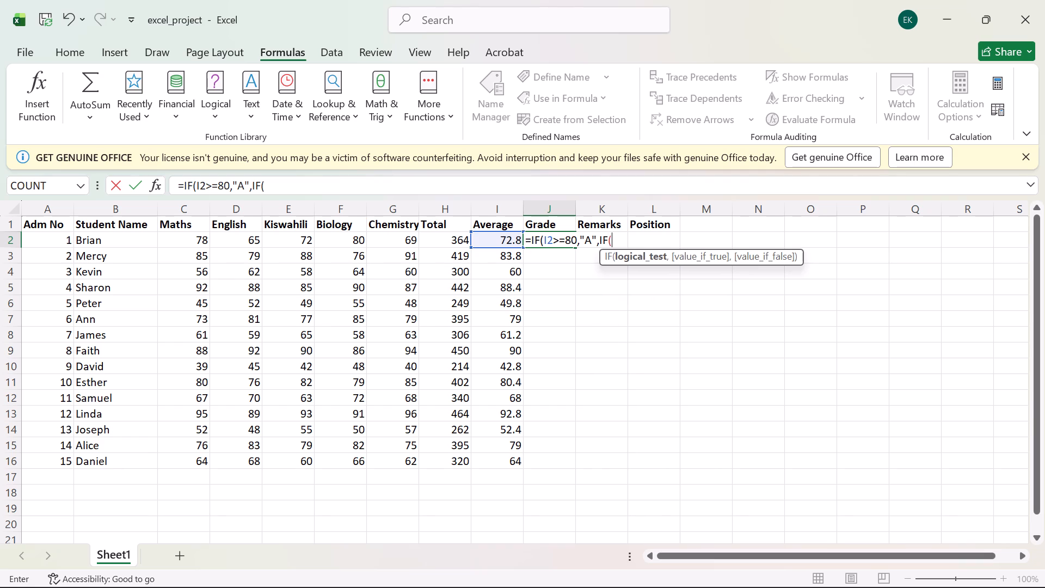
pyautogui.press('i')
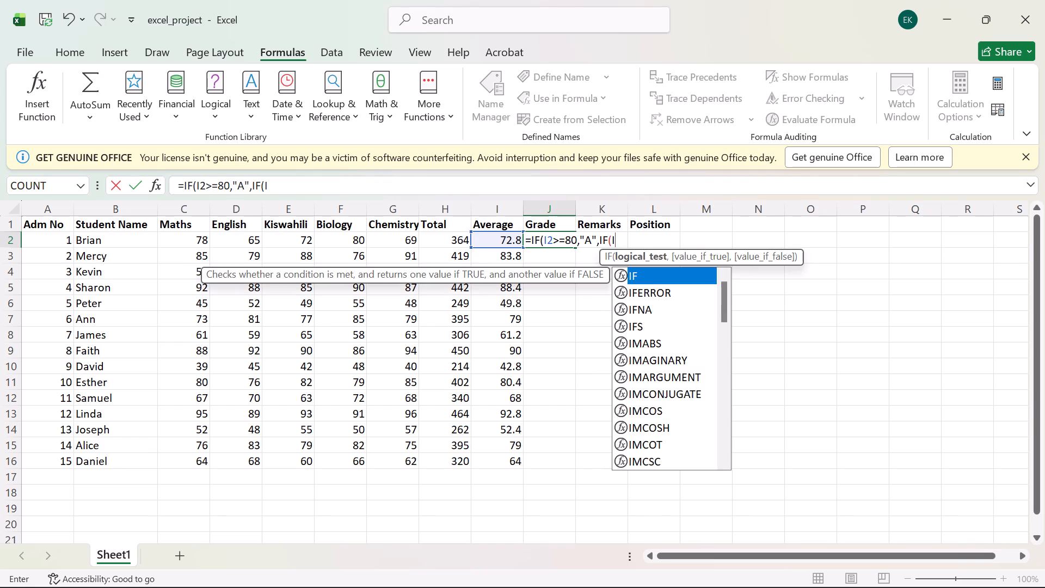
pyautogui.press('2')
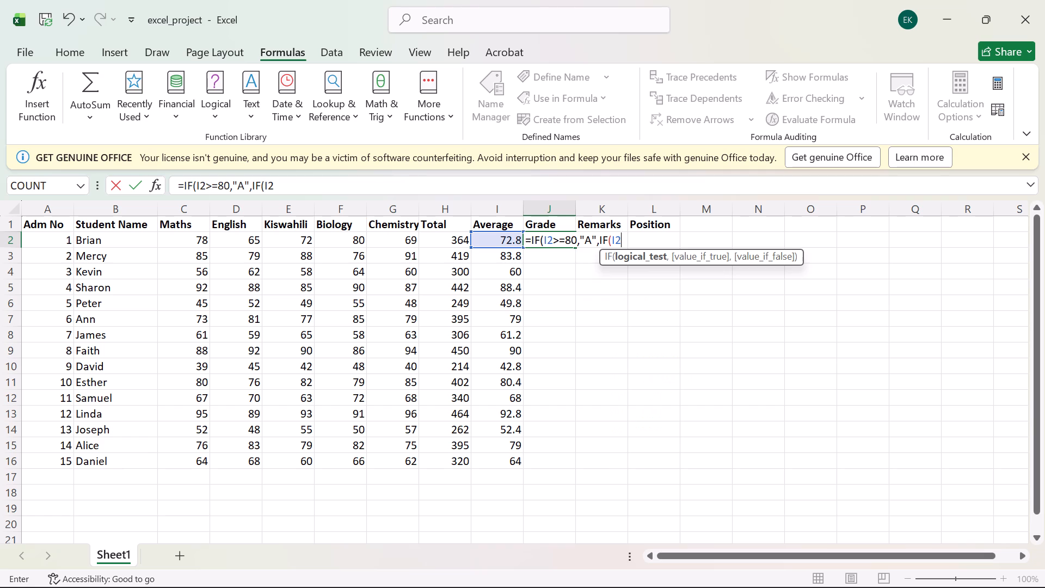
pyautogui.write('>=')
pyautogui.write('70')
pyautogui.press(',')
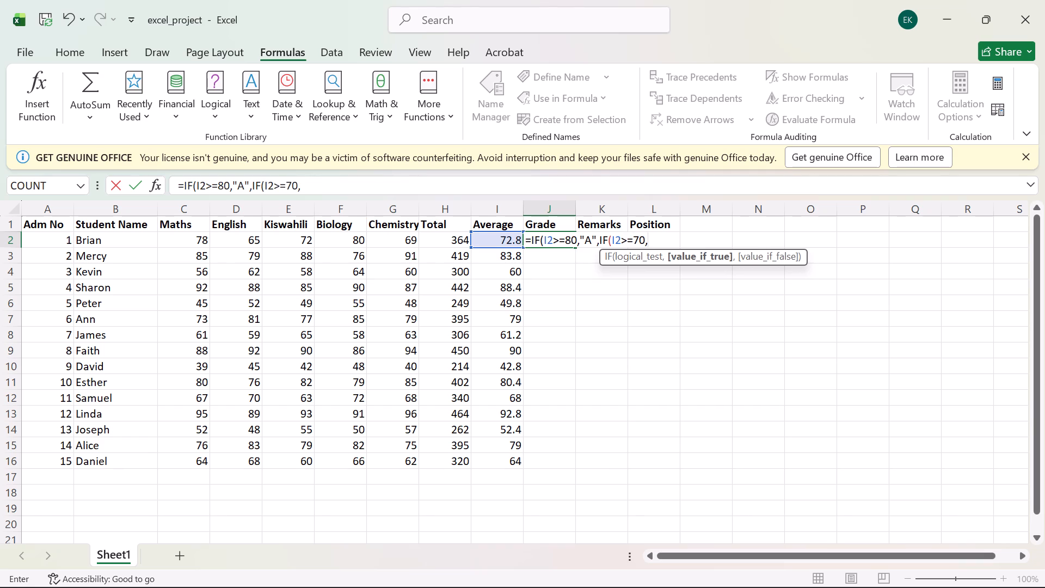
pyautogui.hotkey('shift', '"')
pyautogui.press('b')
pyautogui.write('",')
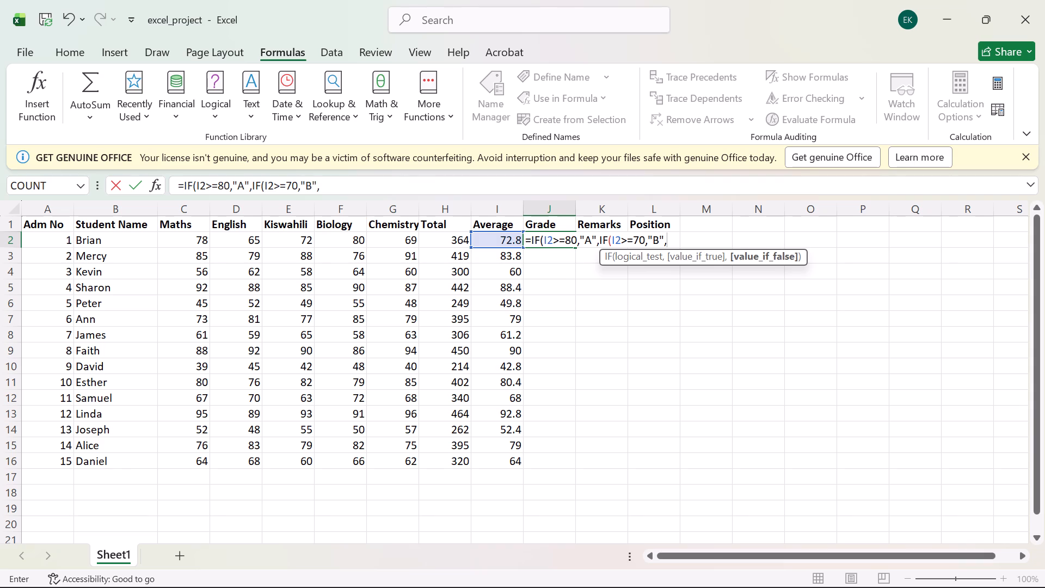
# Nest a third IF in the grade formula that returns "C" when I2>=60.
pyautogui.write('IF')
pyautogui.hotkey('shift', '(')
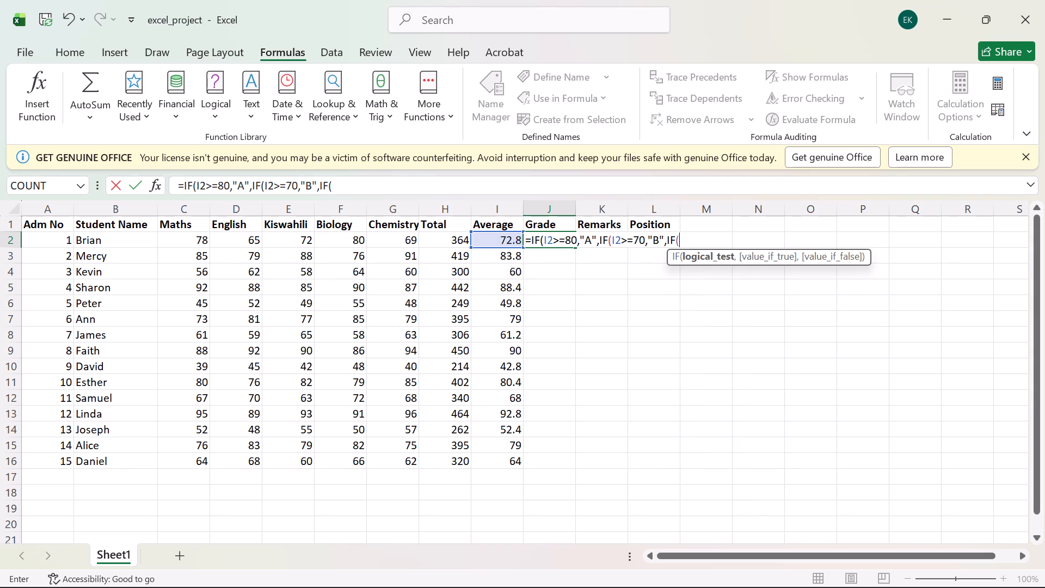
pyautogui.write('I2')
pyautogui.hotkey('shift', '>')
pyautogui.write('=60')
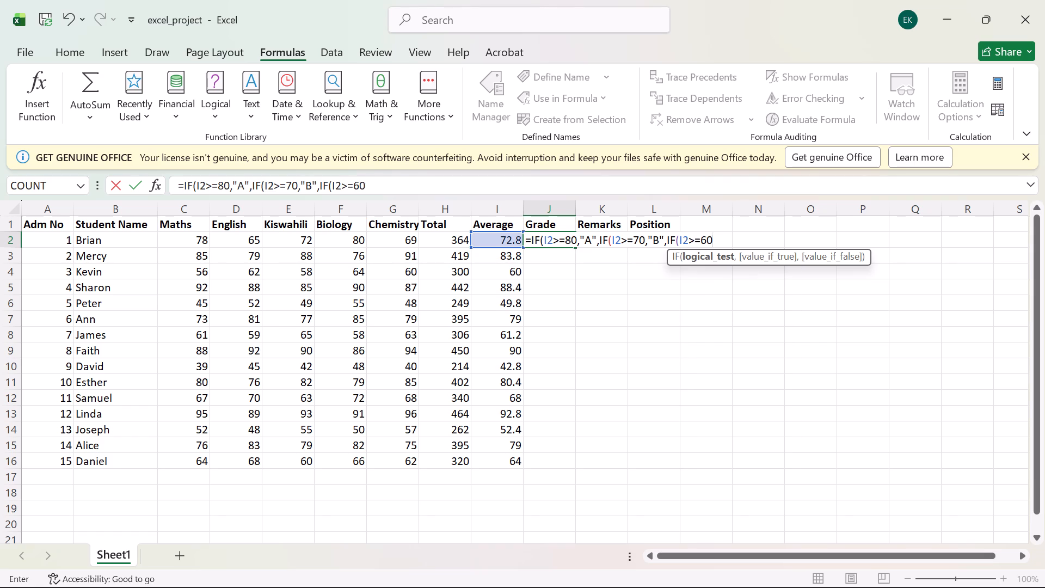
pyautogui.press(',')
pyautogui.hotkey('shift', '"')
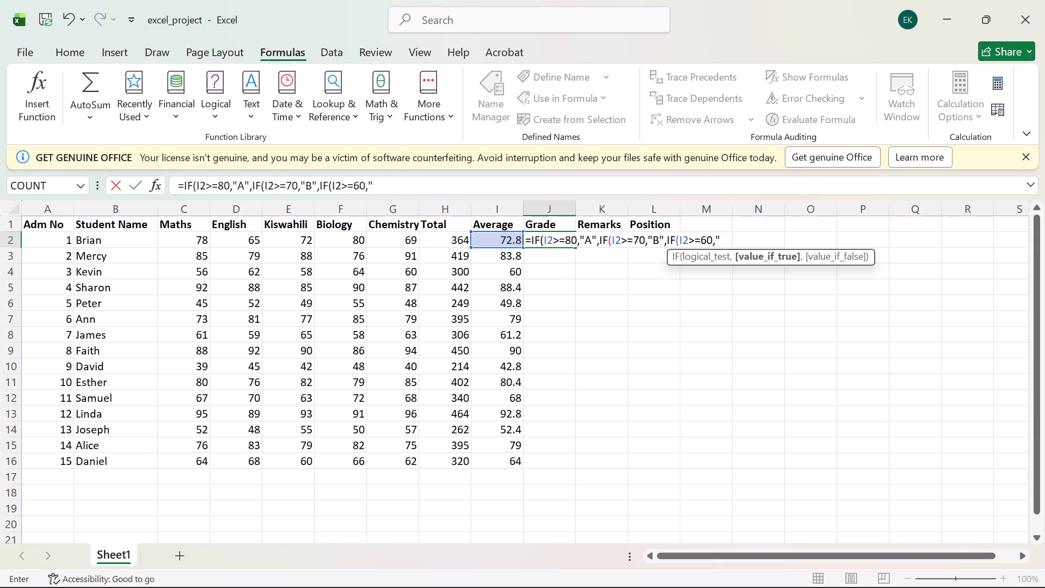
pyautogui.write('C",')
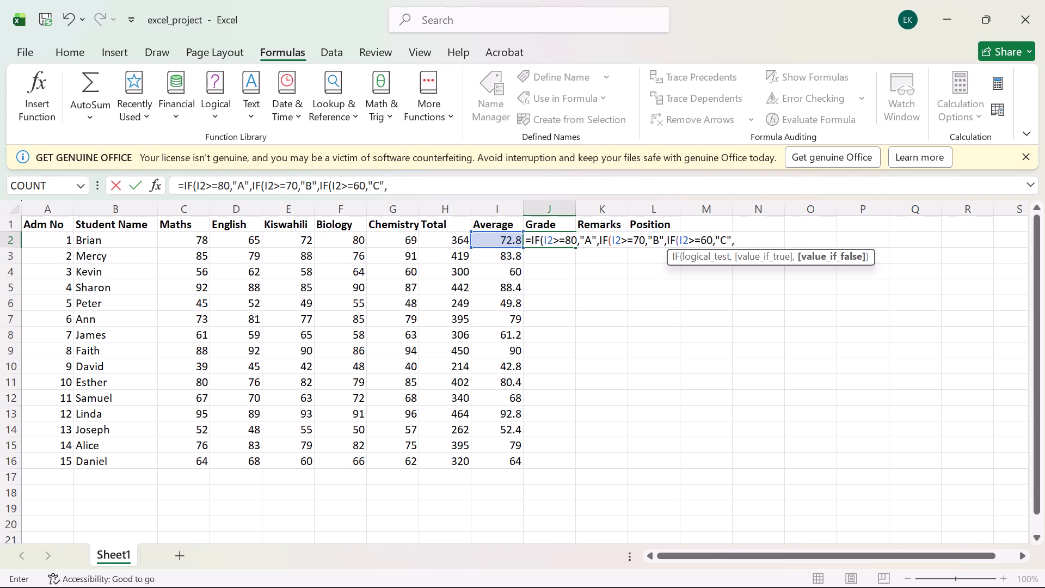
# Nest a fourth IF in the J2 grade formula that returns "D" when I2>=50.
pyautogui.press('i')
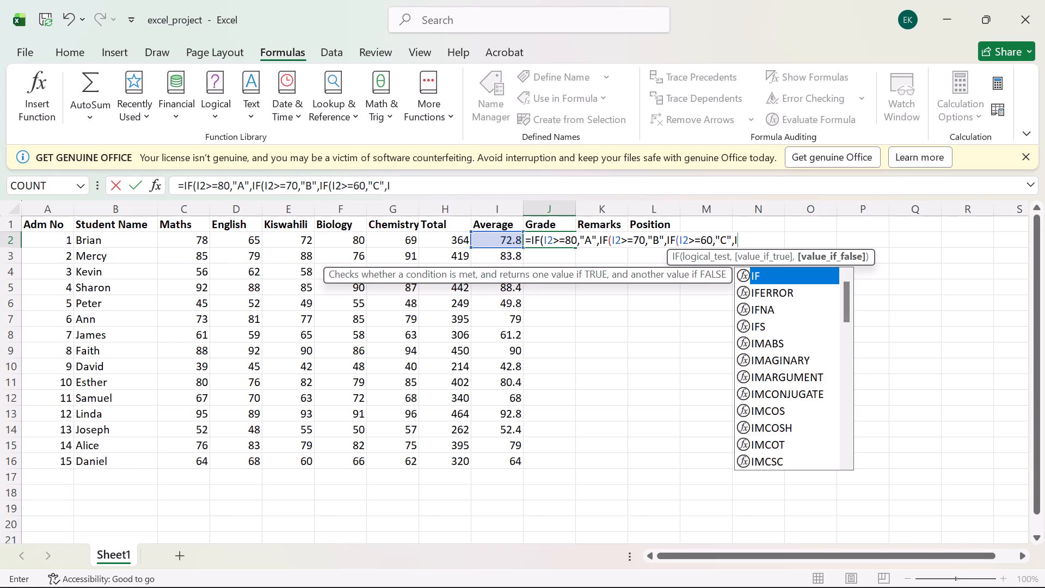
pyautogui.press('f')
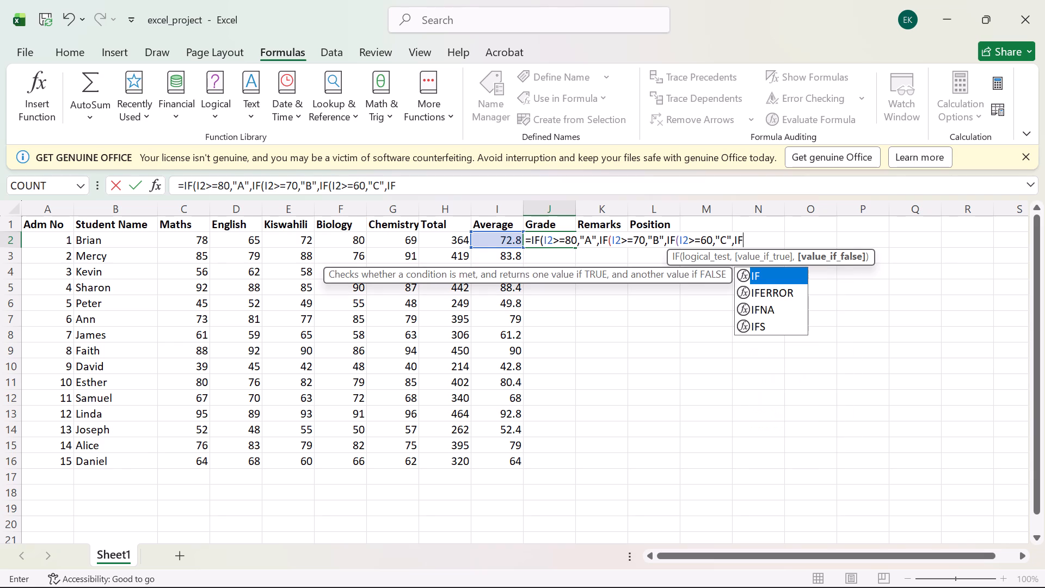
pyautogui.hotkey('shift', '(')
pyautogui.write('I2')
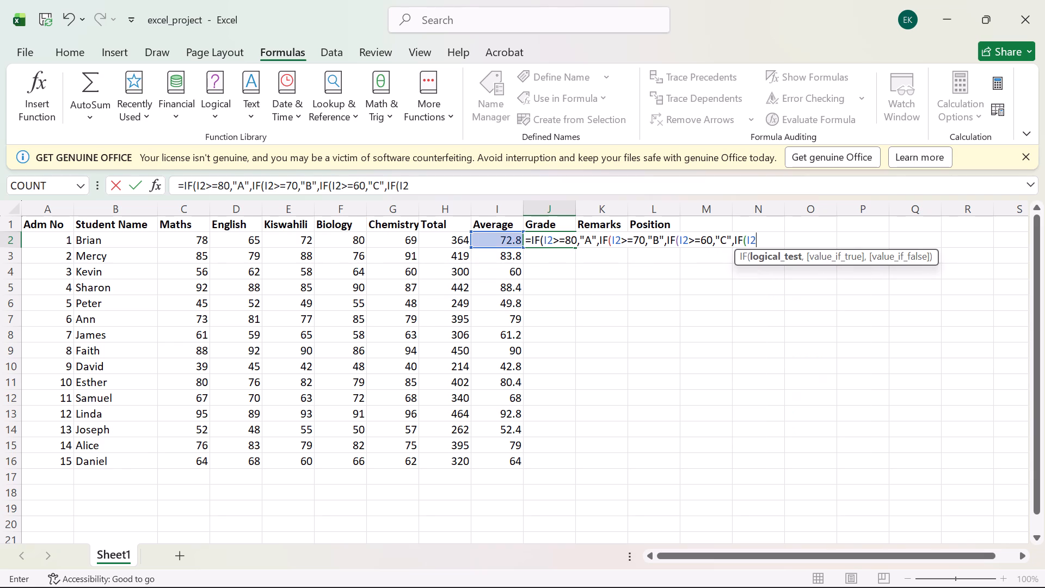
pyautogui.write('>=')
pyautogui.write('50')
pyautogui.press(',')
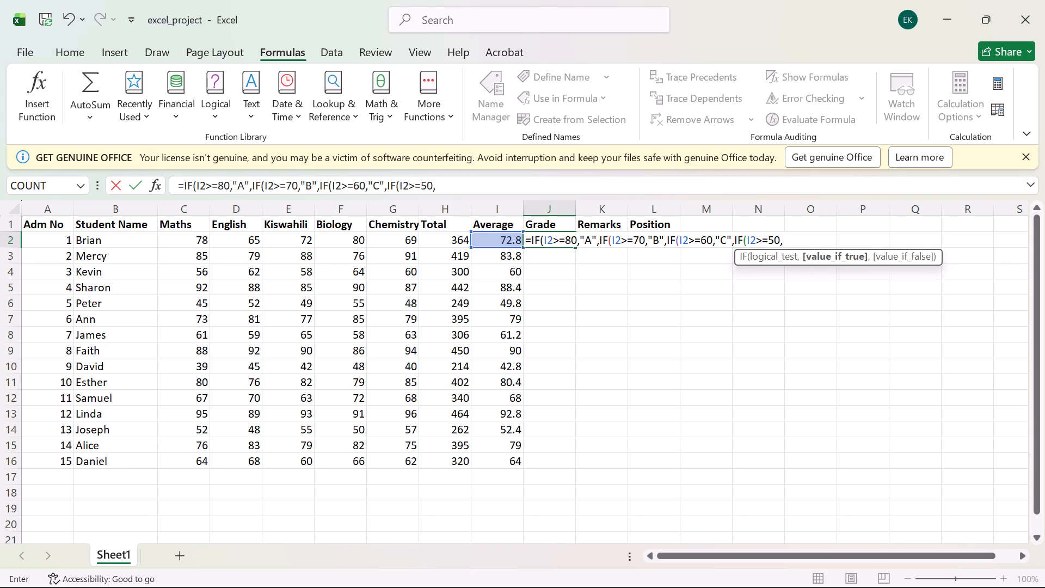
pyautogui.hotkey('shift', '"')
pyautogui.press('d')
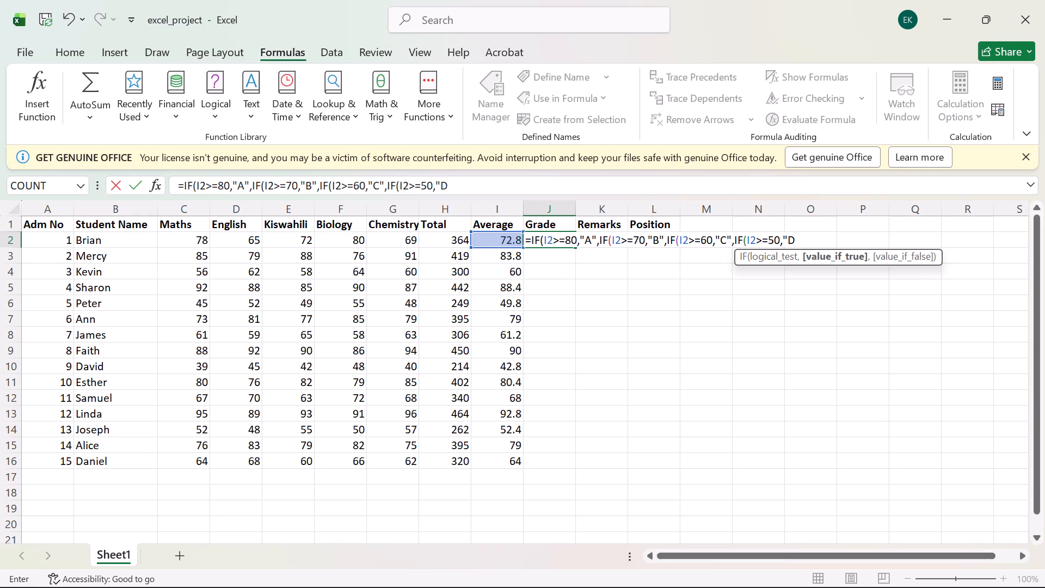
pyautogui.press('shift+less')
pyautogui.press('BackSpace')
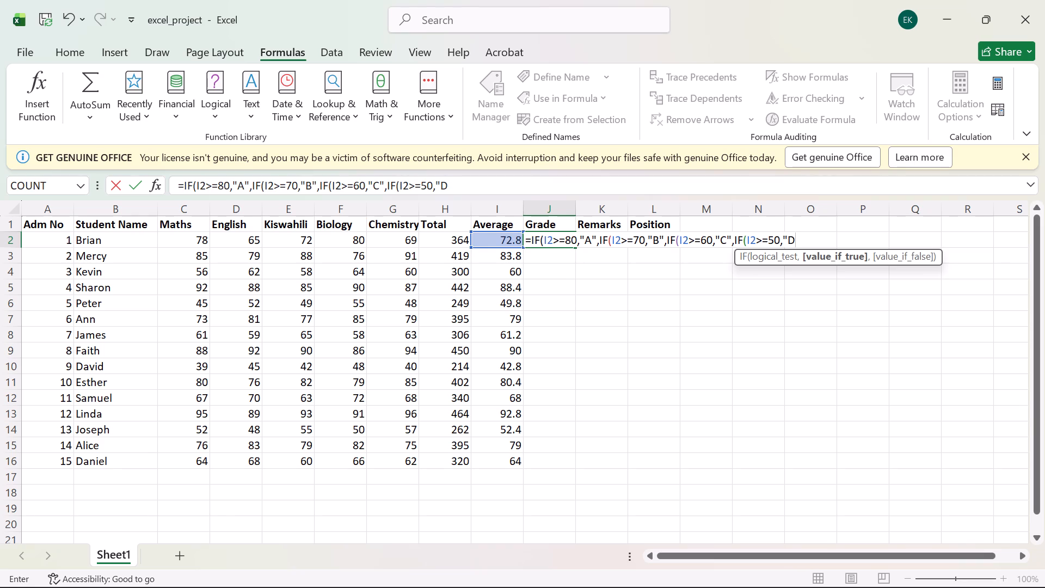
pyautogui.hotkey('shift', '"')
pyautogui.press(',')
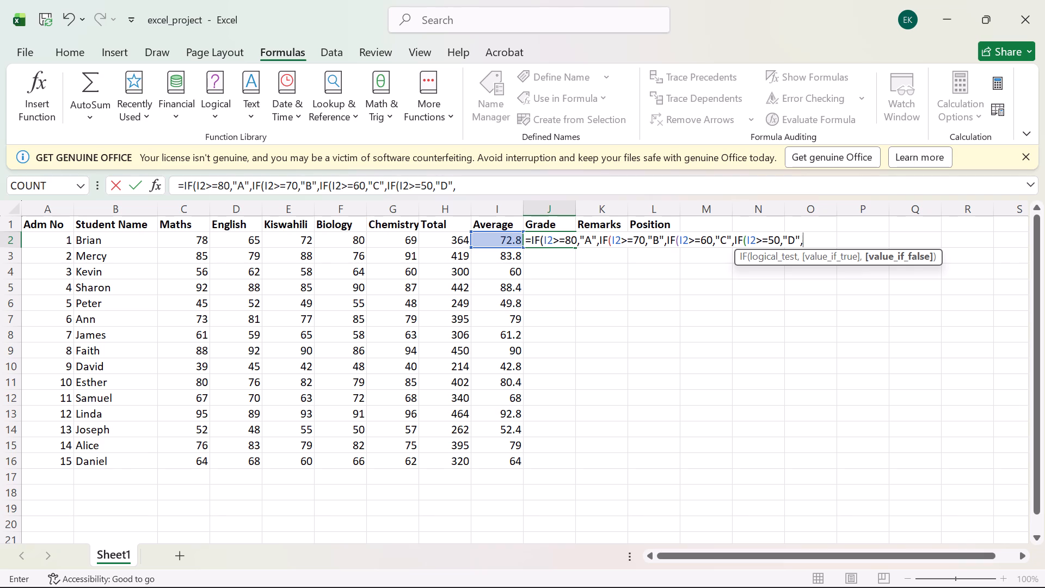
# Complete the J2 grade formula with "C" as the final value-if-false, closing all four nested IFs.
pyautogui.hotkey('shift', '"')
pyautogui.press('c')
pyautogui.hotkey('shift', '"')
pyautogui.write(')))')
pyautogui.hotkey('shift', ')')
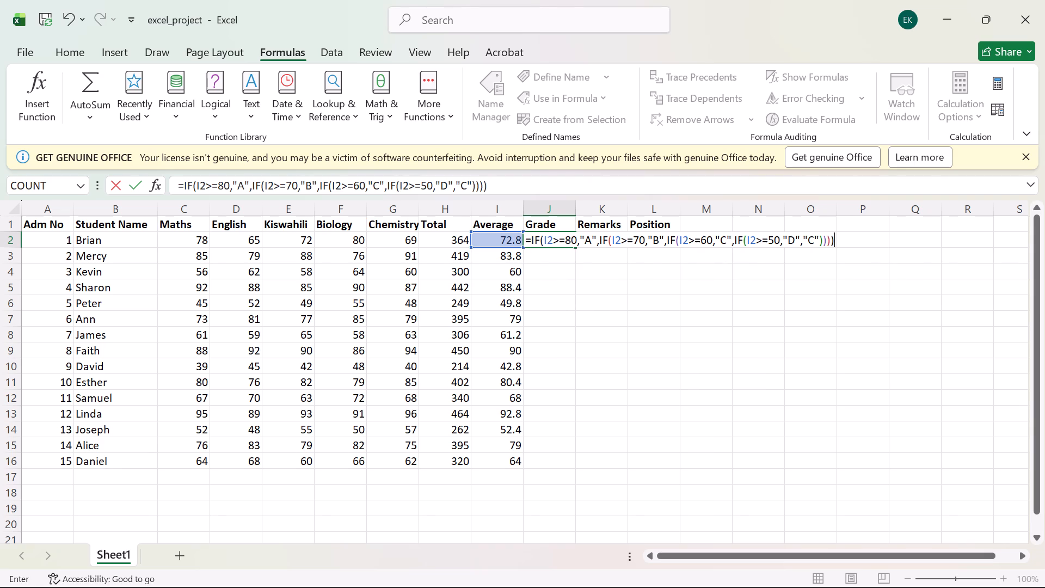
pyautogui.press('Return')
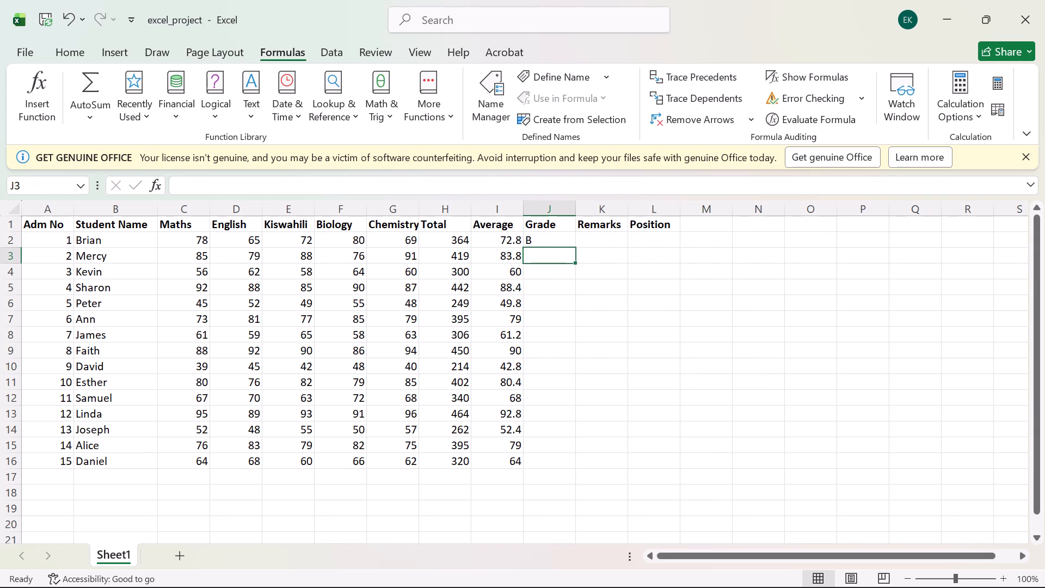
# Fill the J2 grade formula down the Grade column to the last student, J16.
pyautogui.click(571, 240)
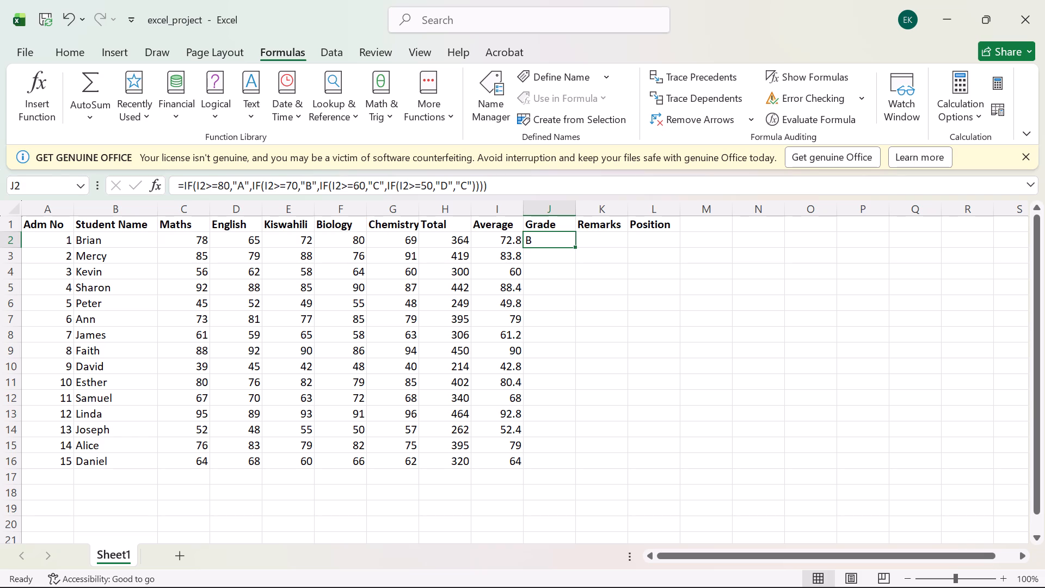
pyautogui.moveTo(575, 247); pyautogui.dragTo(572, 284)
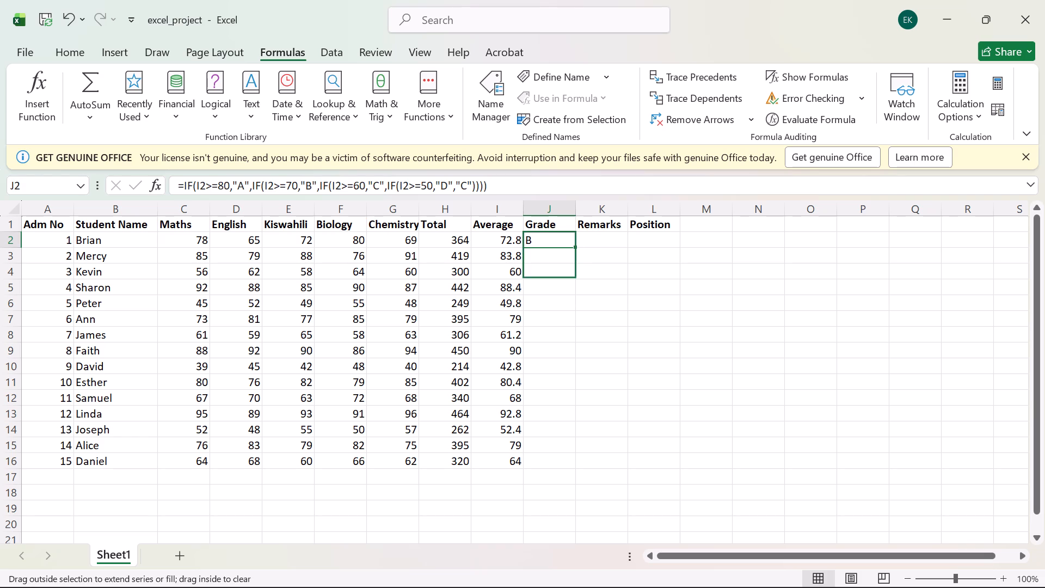
pyautogui.moveTo(572, 284); pyautogui.dragTo(576, 461)
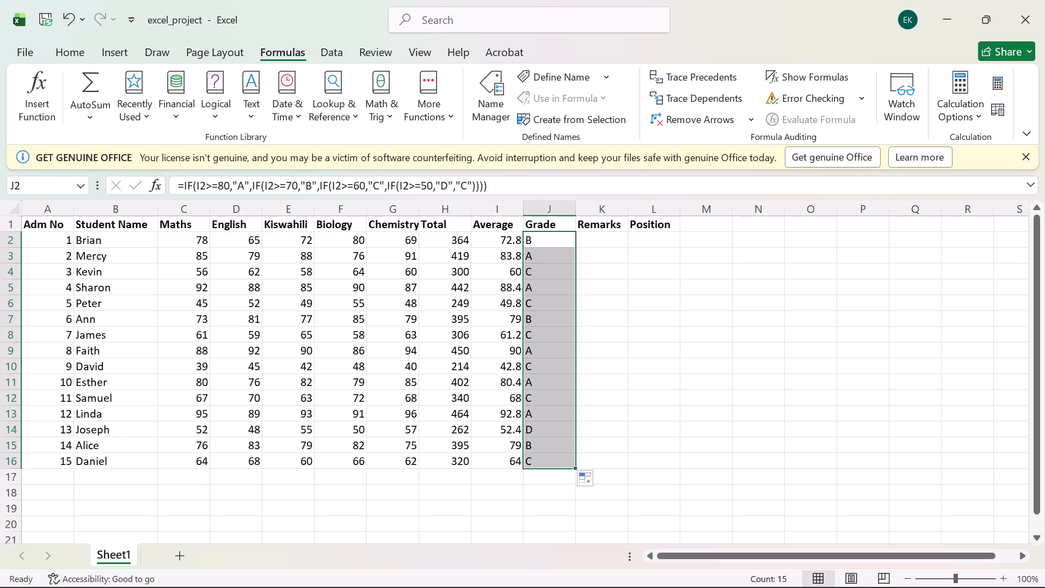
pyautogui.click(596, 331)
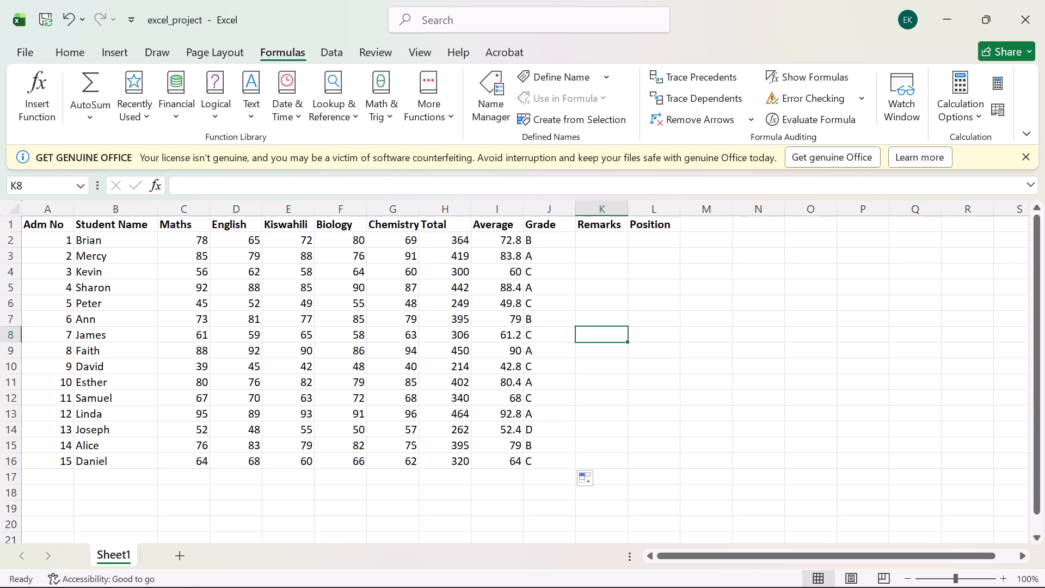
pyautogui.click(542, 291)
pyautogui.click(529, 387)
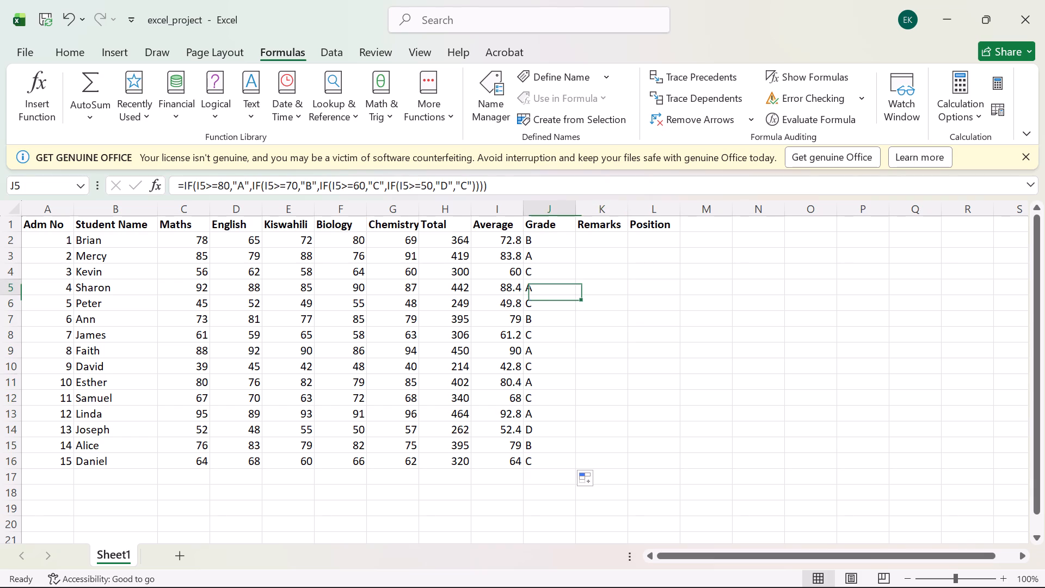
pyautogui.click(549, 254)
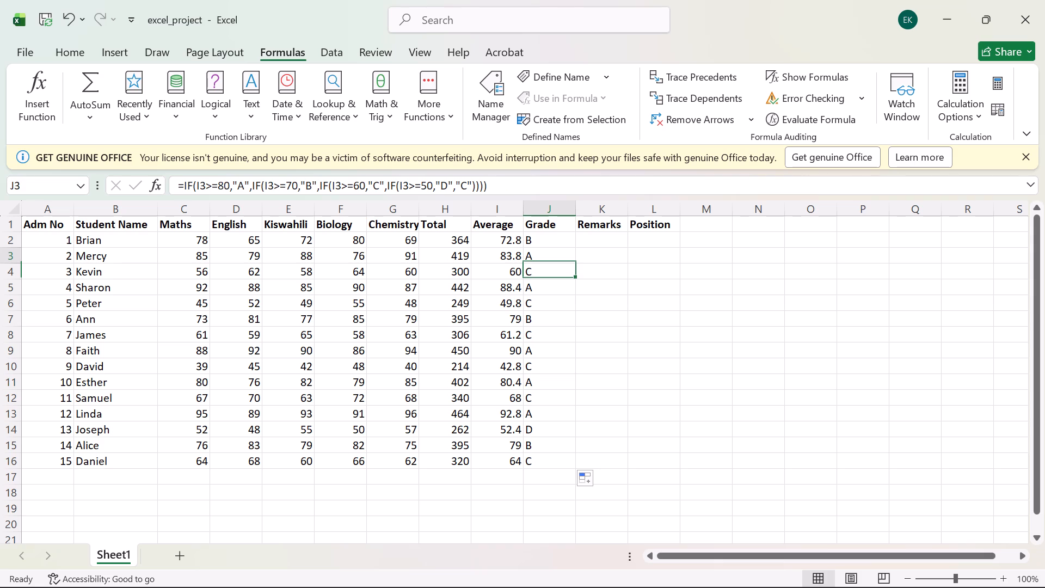
# Select the first student's Remarks cell, K2.
pyautogui.click(589, 240)
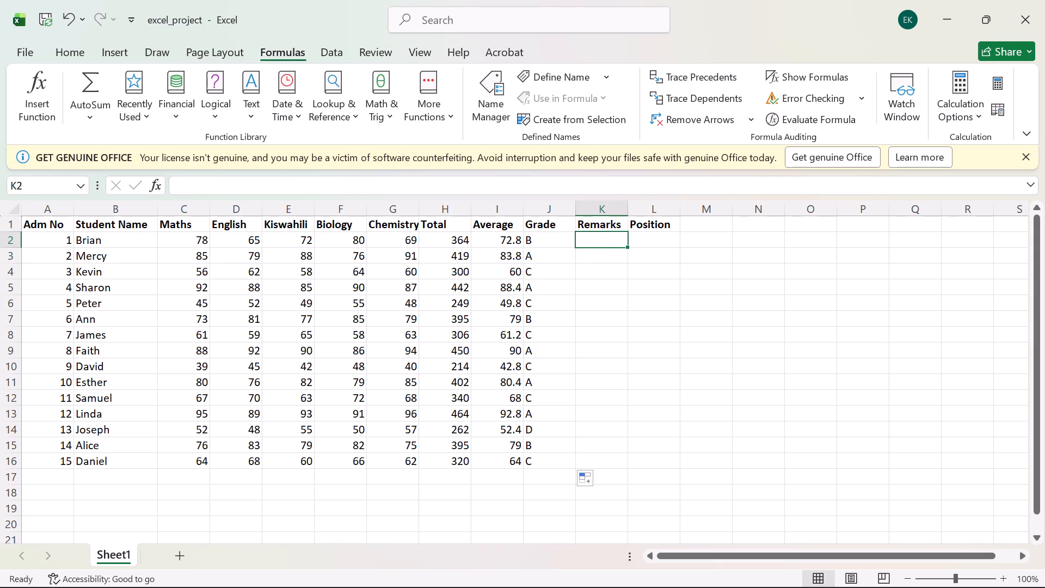
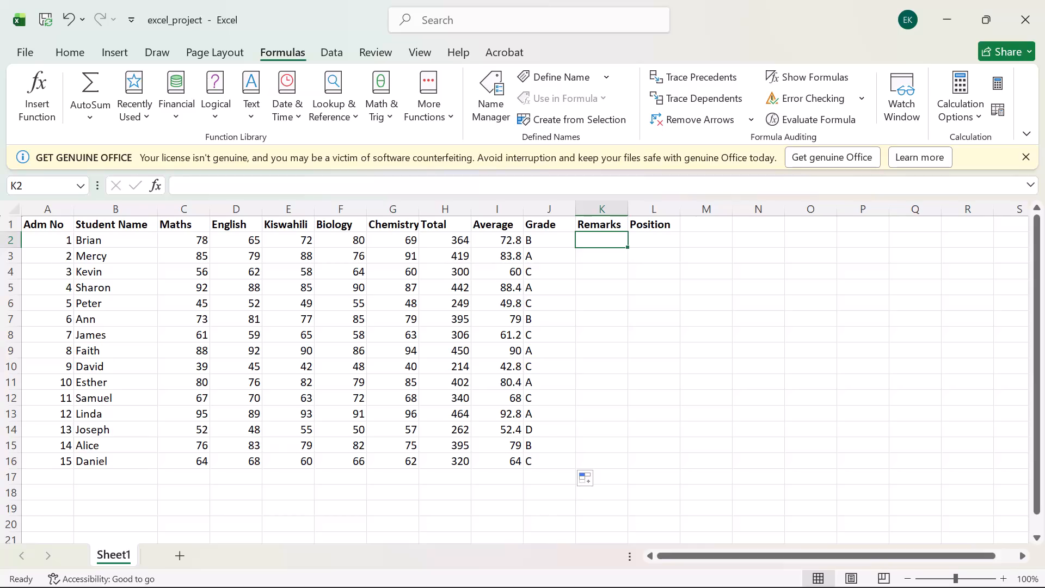
# Start an IF formula in K2 that returns "EXCELLENT" when I2>=80.
pyautogui.press('=')
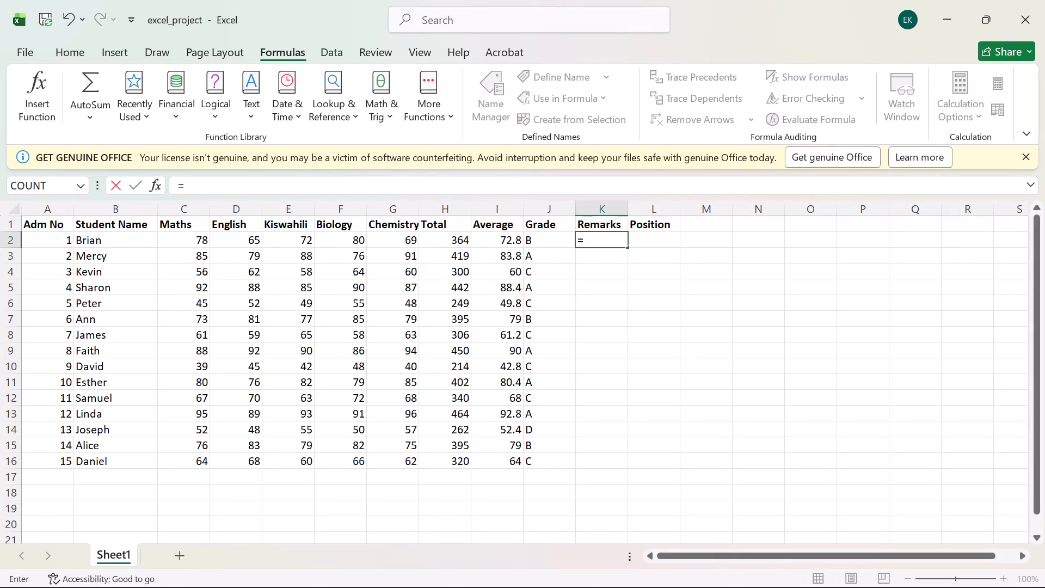
pyautogui.write('IF')
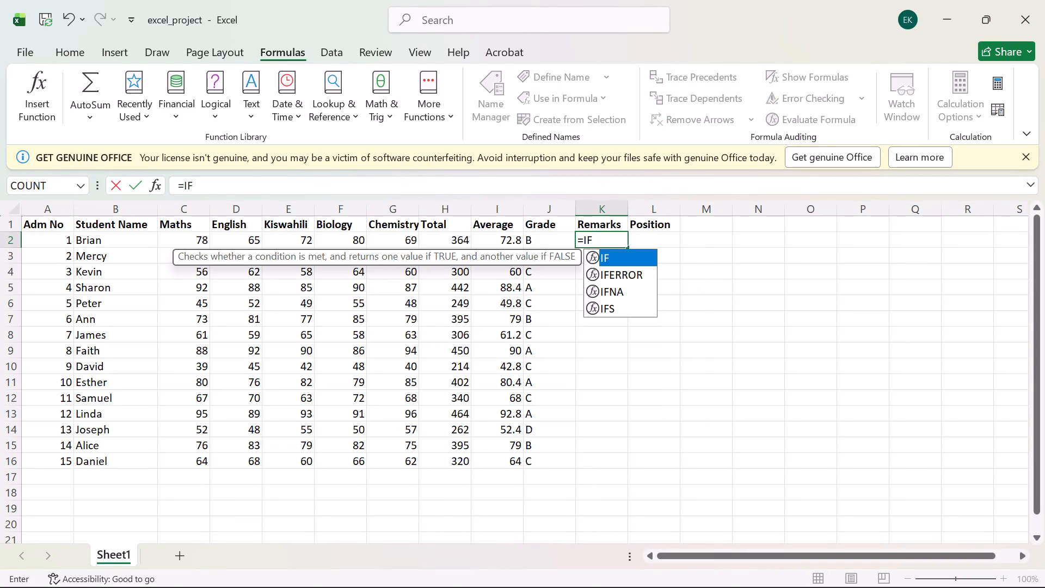
pyautogui.hotkey('shift', '(')
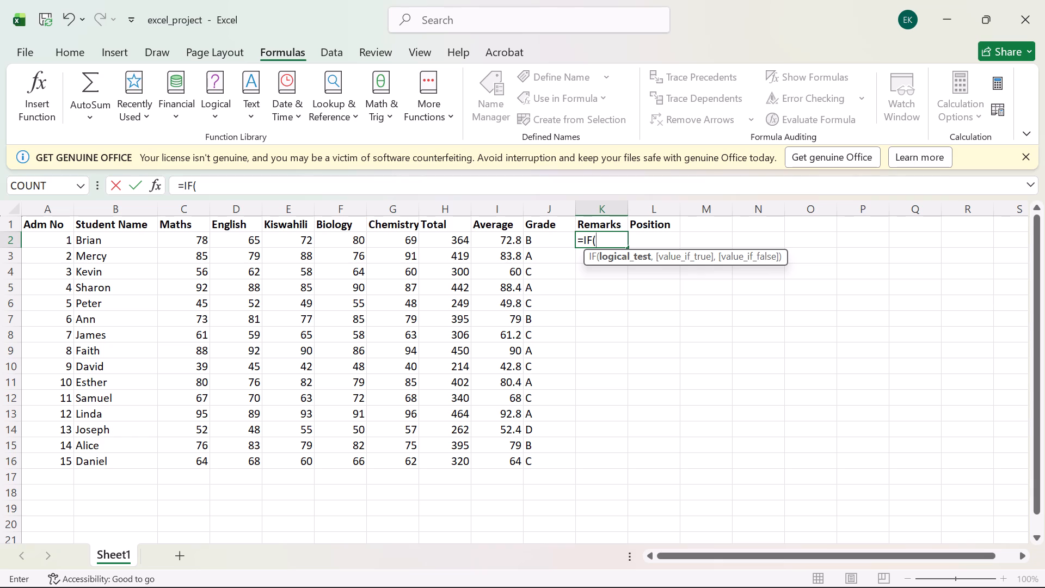
pyautogui.write('I2')
pyautogui.write('>=80')
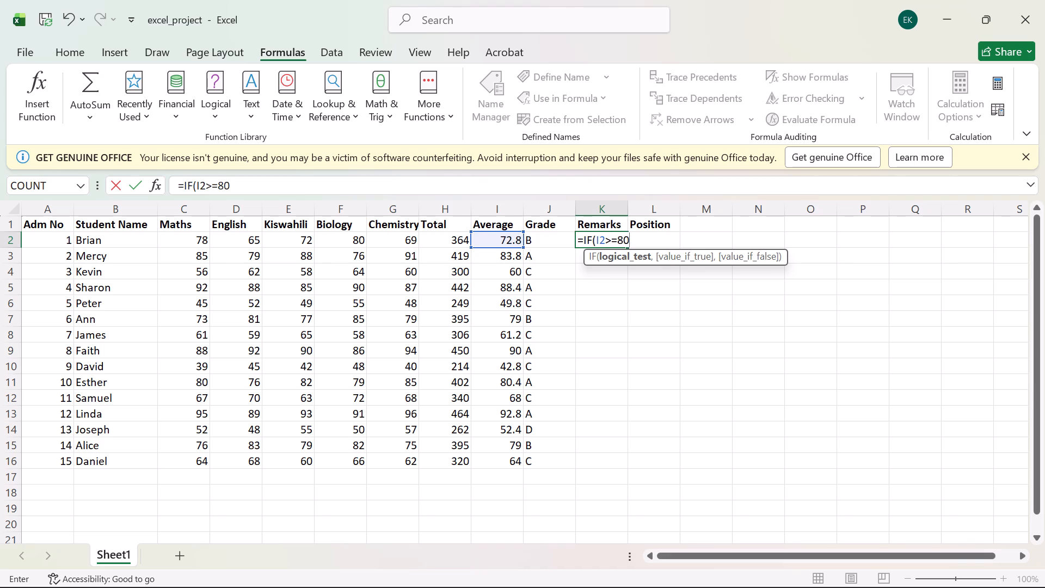
pyautogui.press(',')
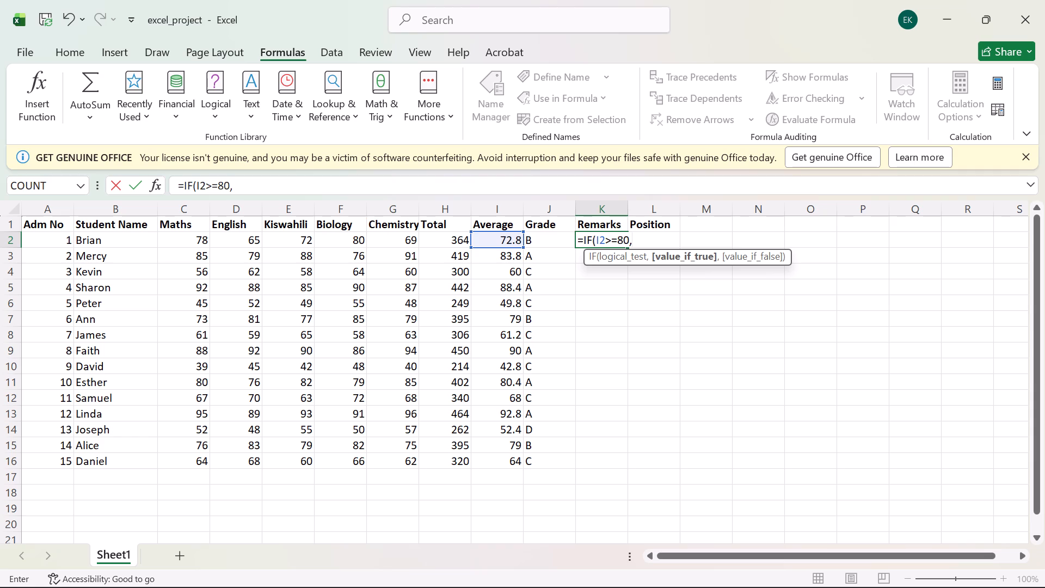
pyautogui.hotkey('shift', '"')
pyautogui.write('EXCE')
pyautogui.write('LLENT')
pyautogui.hotkey('shift', '"')
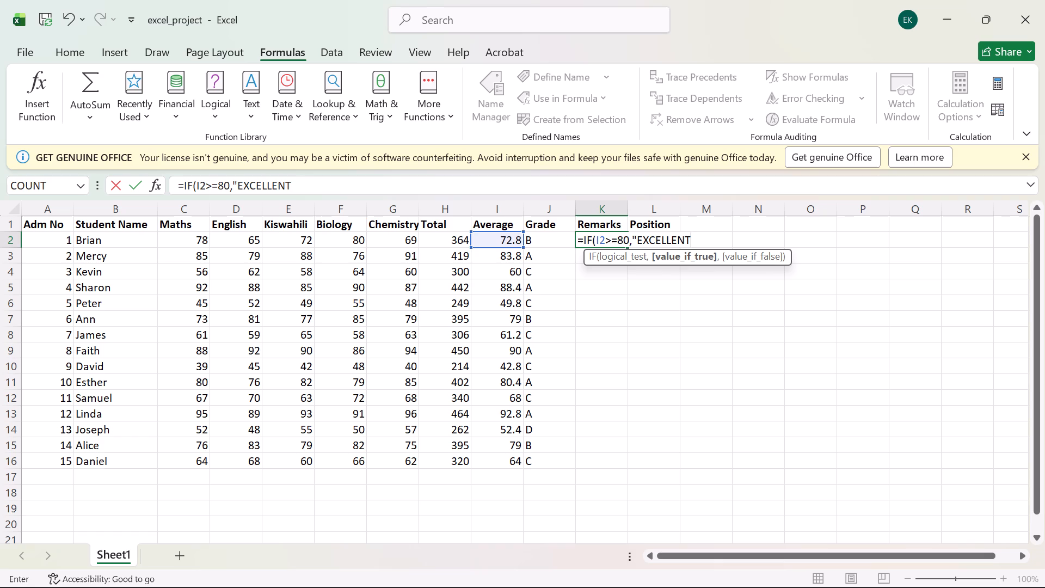
pyautogui.press(',')
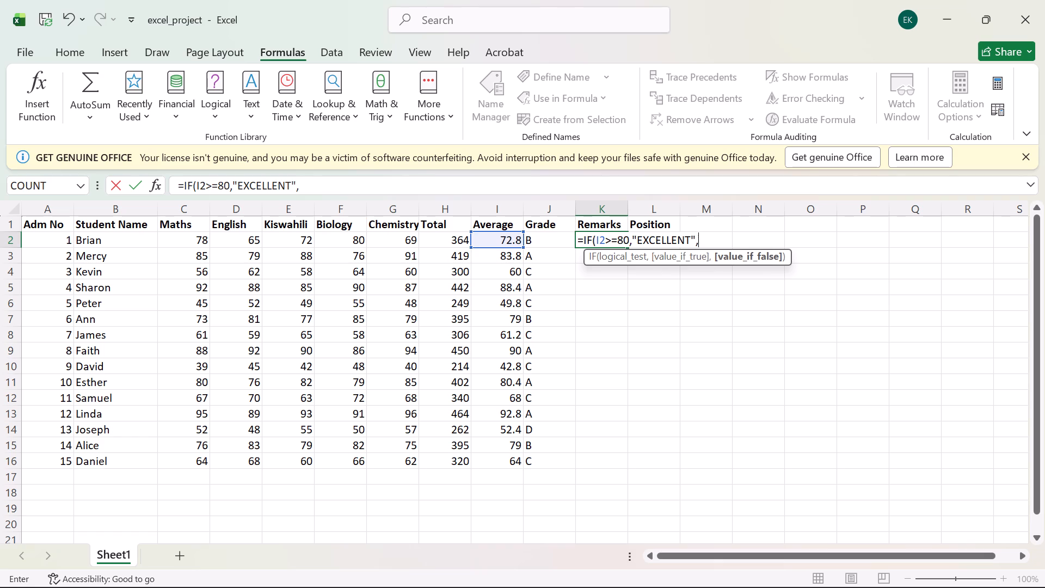
# Nest a second IF in the K2 remarks formula that returns "VERY GOOD" when I2>=70.
pyautogui.write('IF')
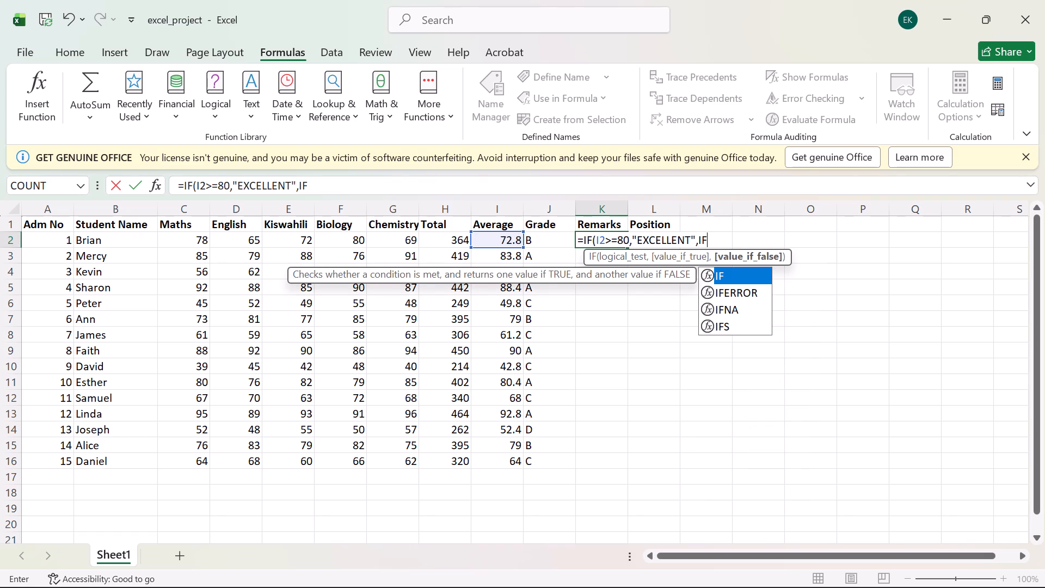
pyautogui.hotkey('shift', '(')
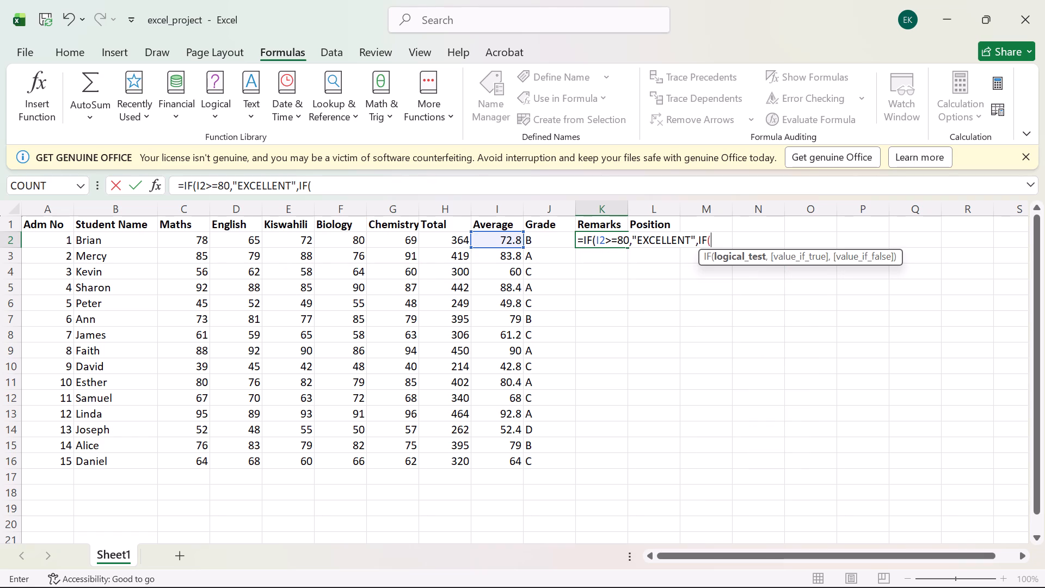
pyautogui.write('I2')
pyautogui.write('>=')
pyautogui.write('70')
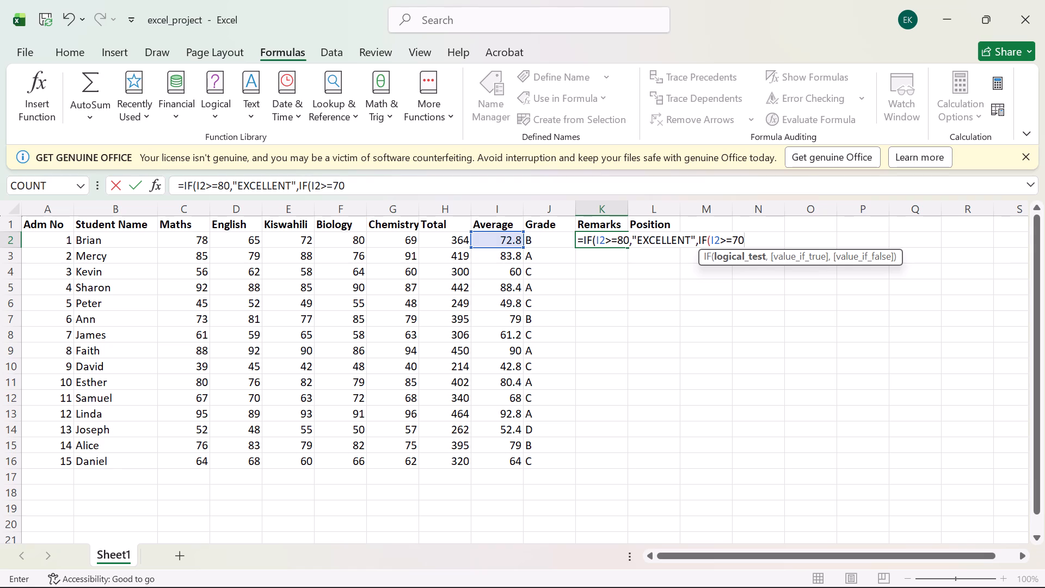
pyautogui.press(',')
pyautogui.hotkey('shift', '"')
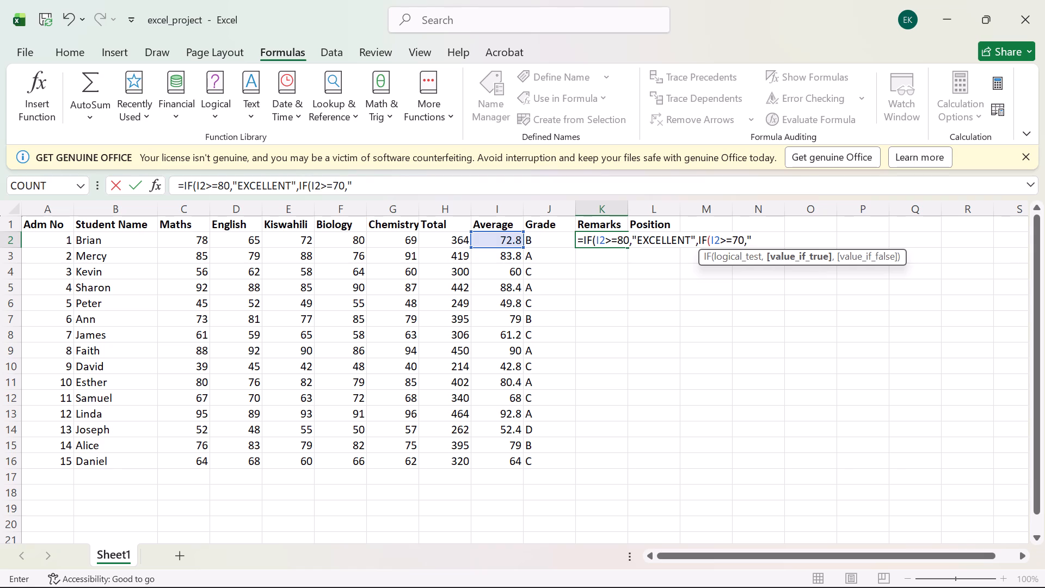
pyautogui.write('VERY GOO')
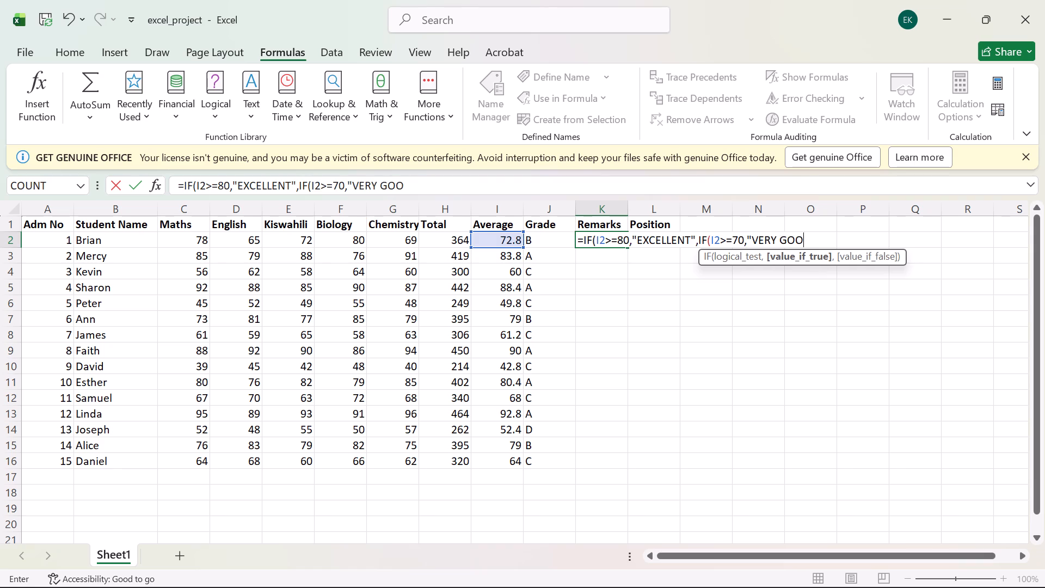
pyautogui.press('d')
pyautogui.write('",')
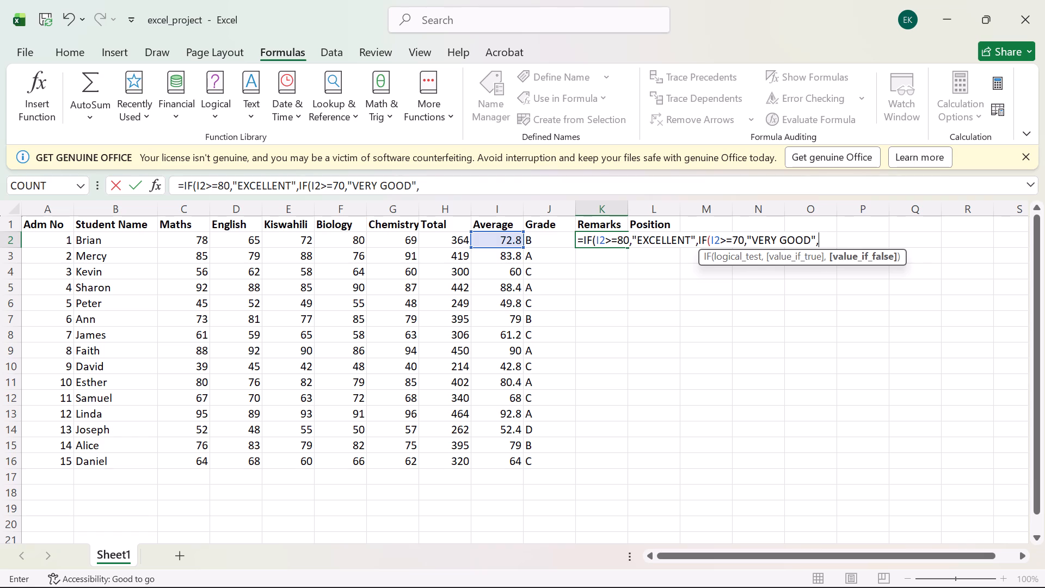
# Nest a third IF in the K2 remarks formula that returns "GOOD" when I2>=60.
pyautogui.write('IF')
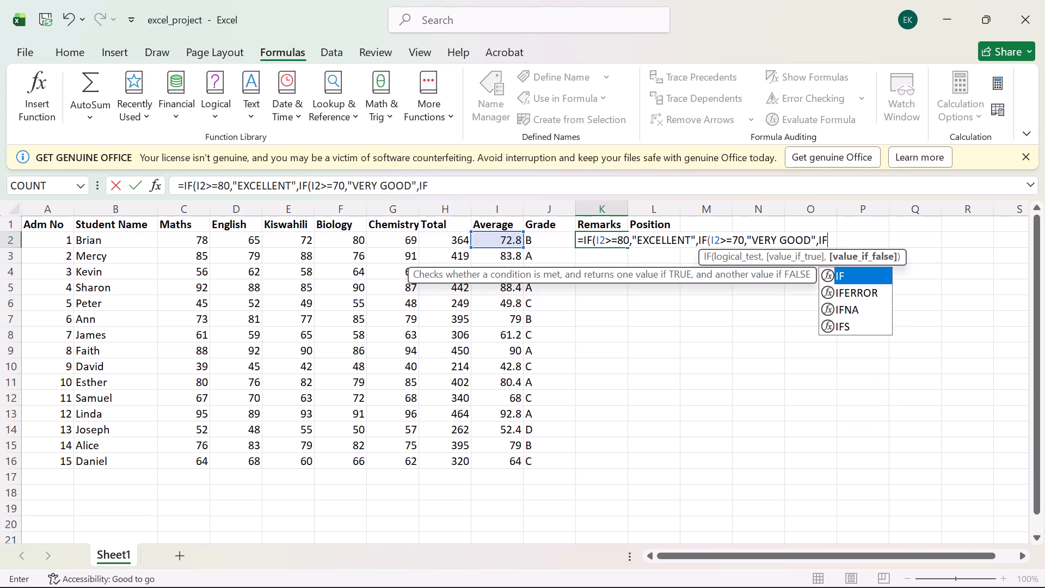
pyautogui.hotkey('shift', '(')
pyautogui.write('I2')
pyautogui.write('>=')
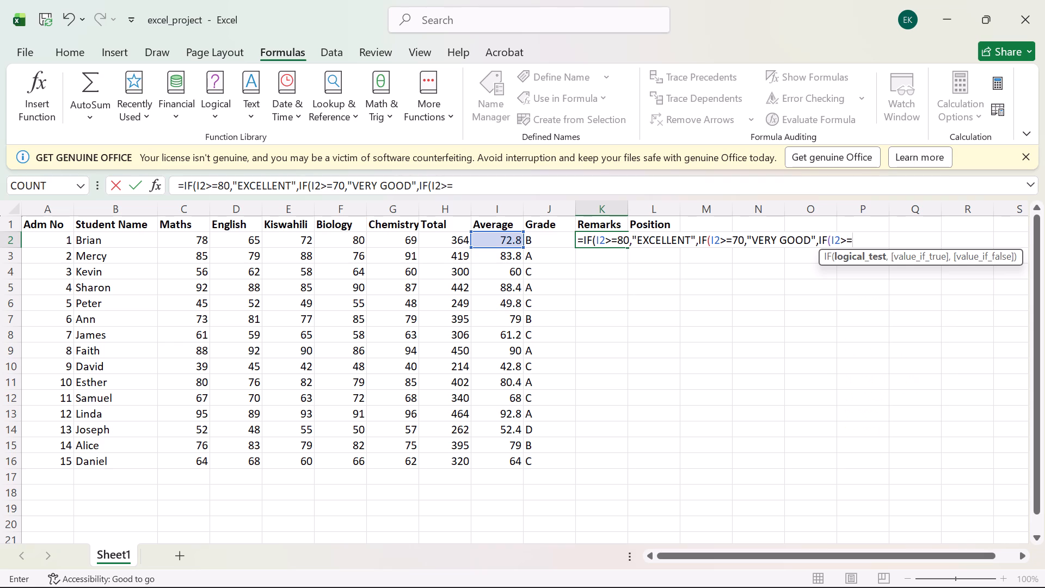
pyautogui.press('6')
pyautogui.press('0')
pyautogui.press(',')
pyautogui.hotkey('shift', '"')
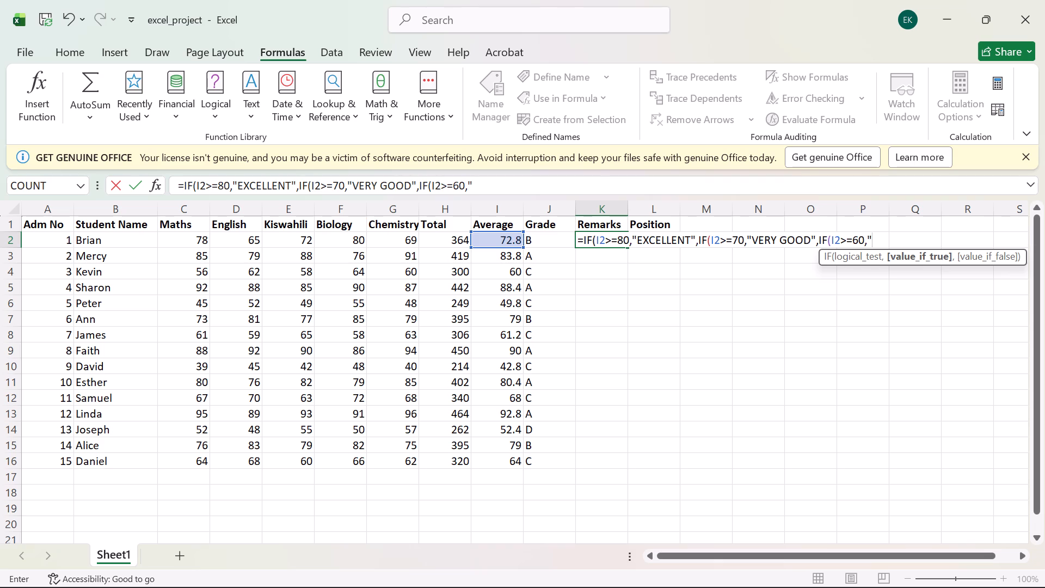
pyautogui.press('g')
pyautogui.write('OOD')
pyautogui.write('",')
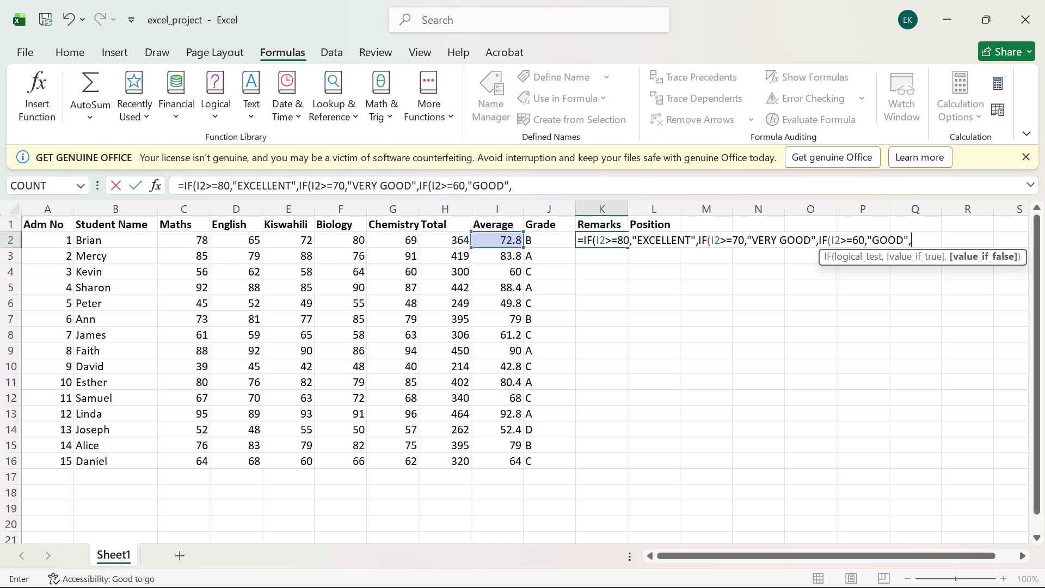
# Nest a fourth IF in the K2 remarks formula that returns "FAIR" when I2>=50.
pyautogui.write('IF')
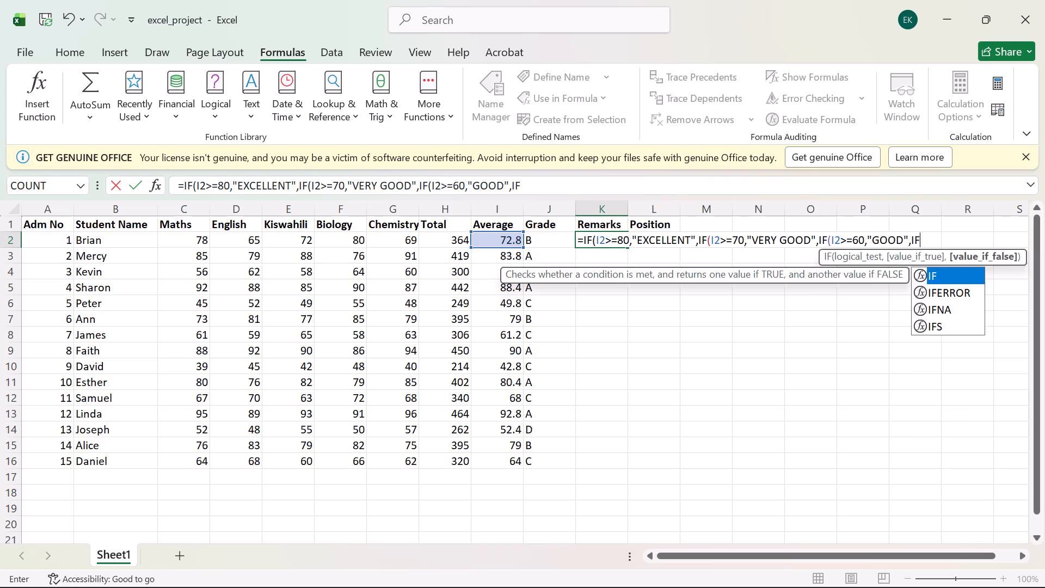
pyautogui.hotkey('shift', '(')
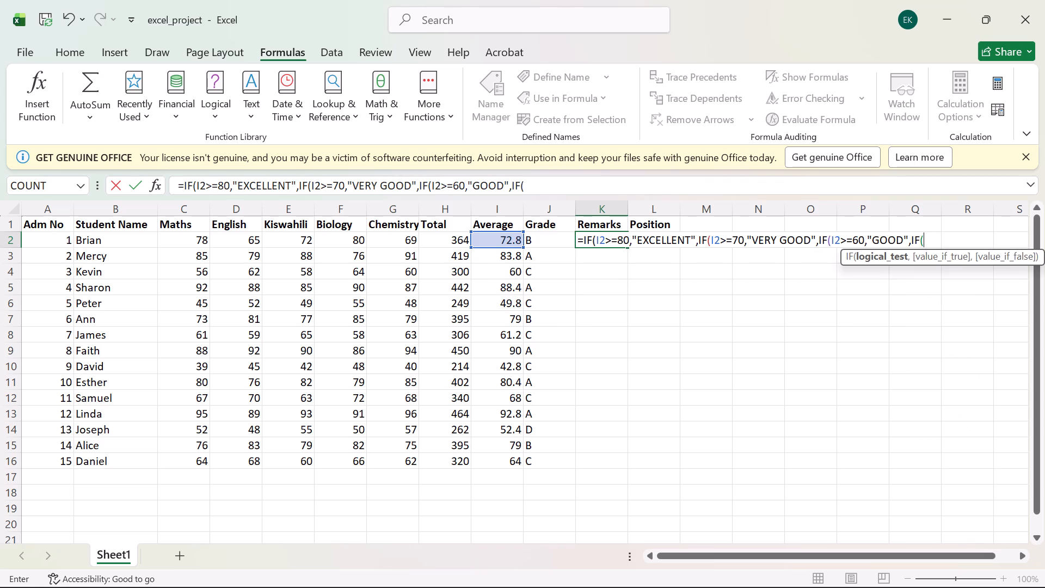
pyautogui.write('I2')
pyautogui.hotkey('shift', '>')
pyautogui.press('=')
pyautogui.write('50')
pyautogui.write(',"')
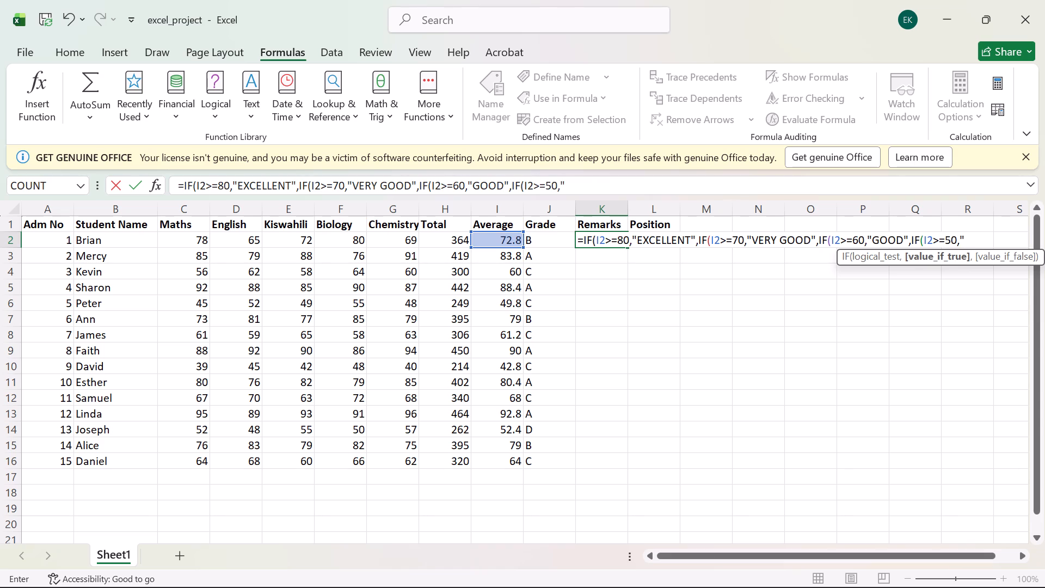
pyautogui.write('FAIR')
pyautogui.write('",')
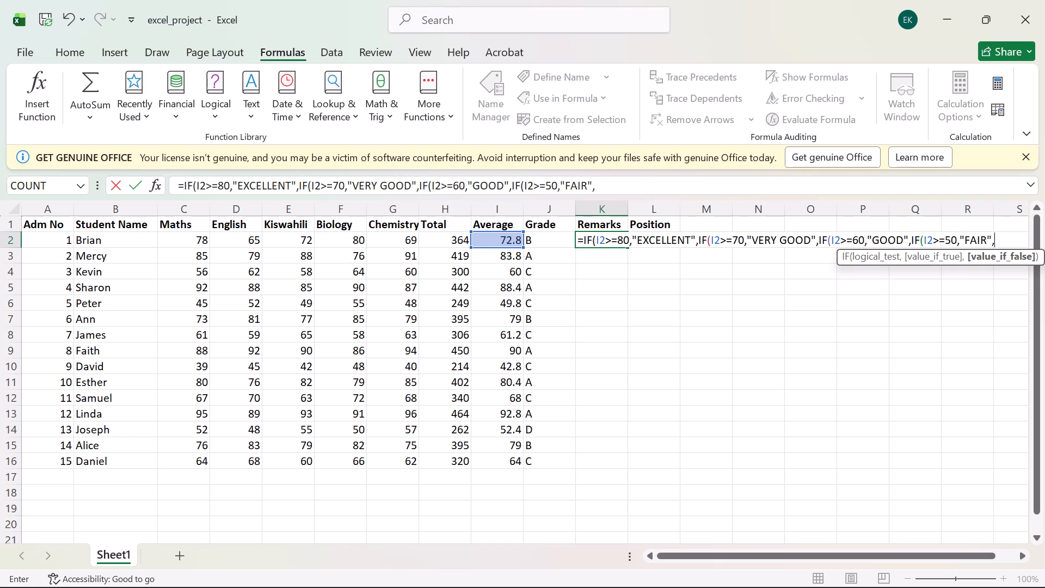
# Finish the K2 remarks formula with "POOR" as the final fallback value, closing all four nested IFs.
pyautogui.hotkey('shift', '"')
pyautogui.write('POOR')
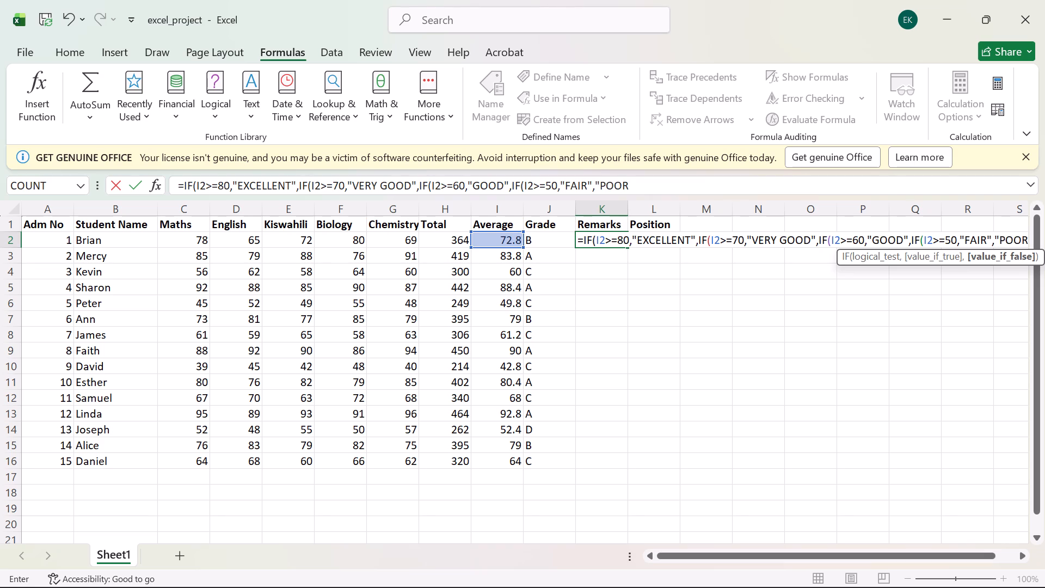
pyautogui.hotkey('shift', '"')
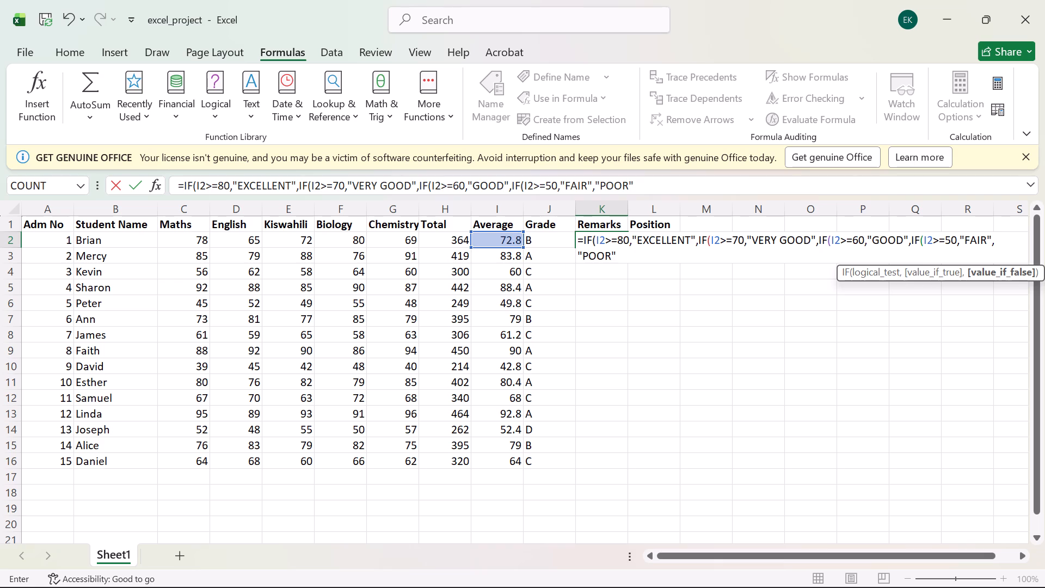
pyautogui.hotkey('shift', ')')
pyautogui.hotkey('shift', ')')
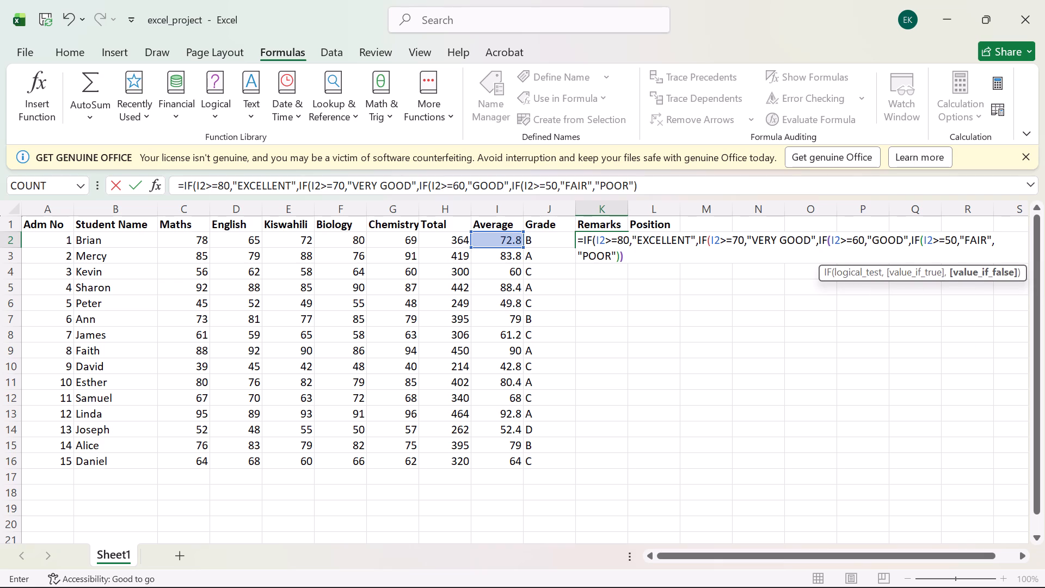
pyautogui.hotkey('shift', ')')
pyautogui.hotkey('shift', ')')
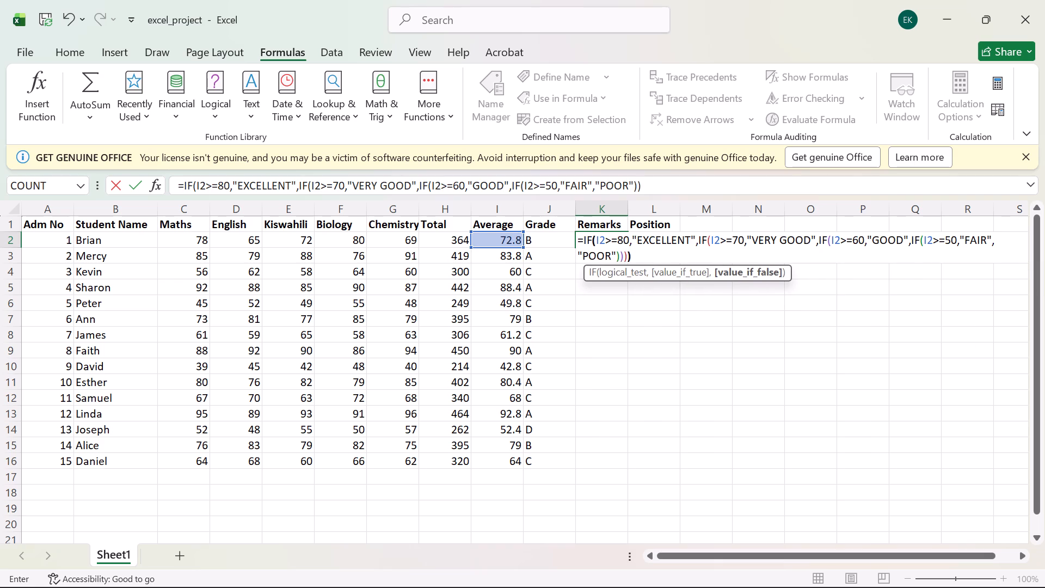
pyautogui.press('Return')
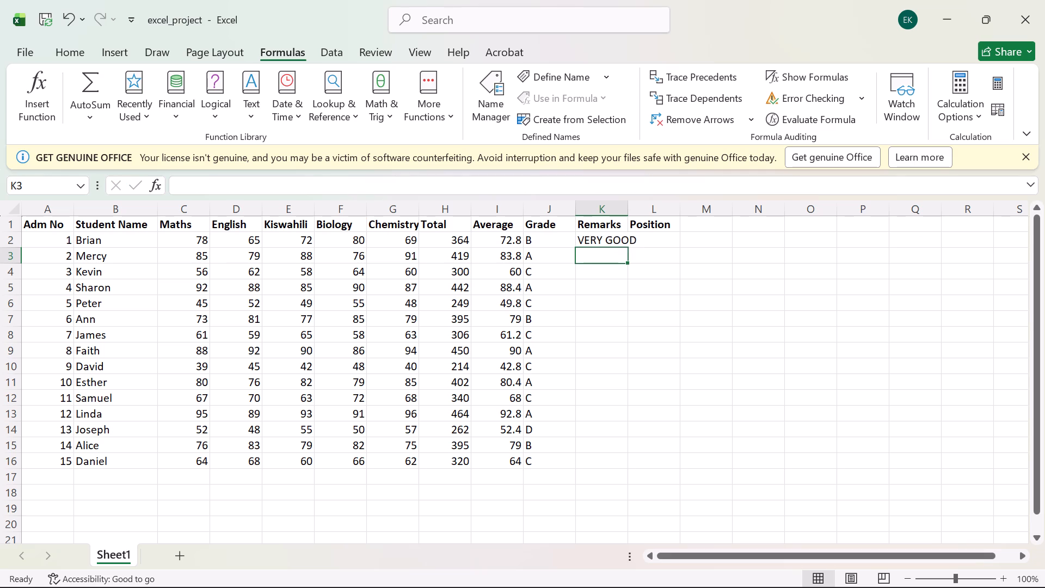
# Widen the Remarks column K so that "VERY GOOD" fits within it.
pyautogui.moveTo(629, 211); pyautogui.dragTo(662, 217)
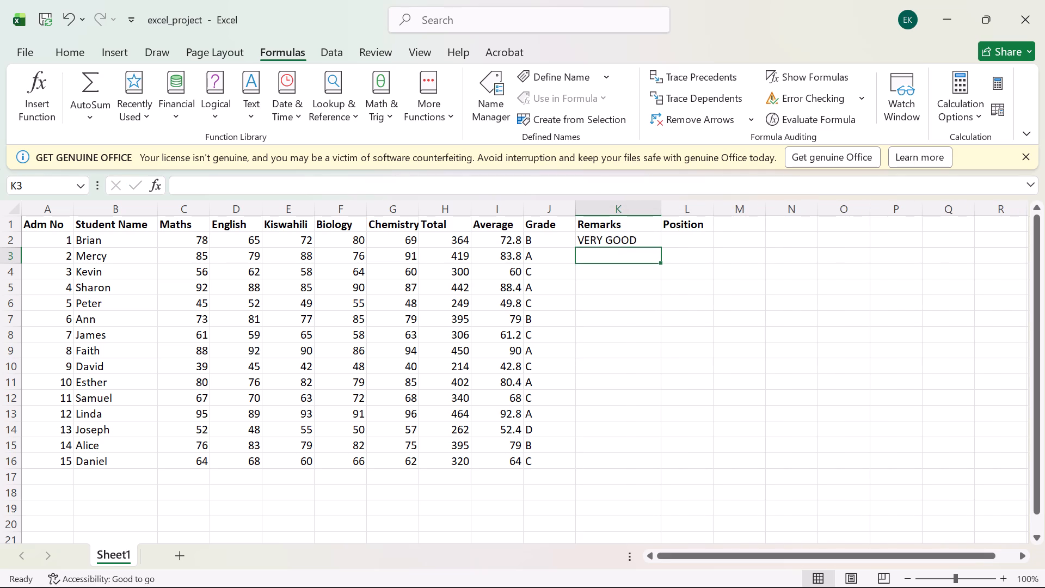
pyautogui.moveTo(662, 208); pyautogui.dragTo(651, 208)
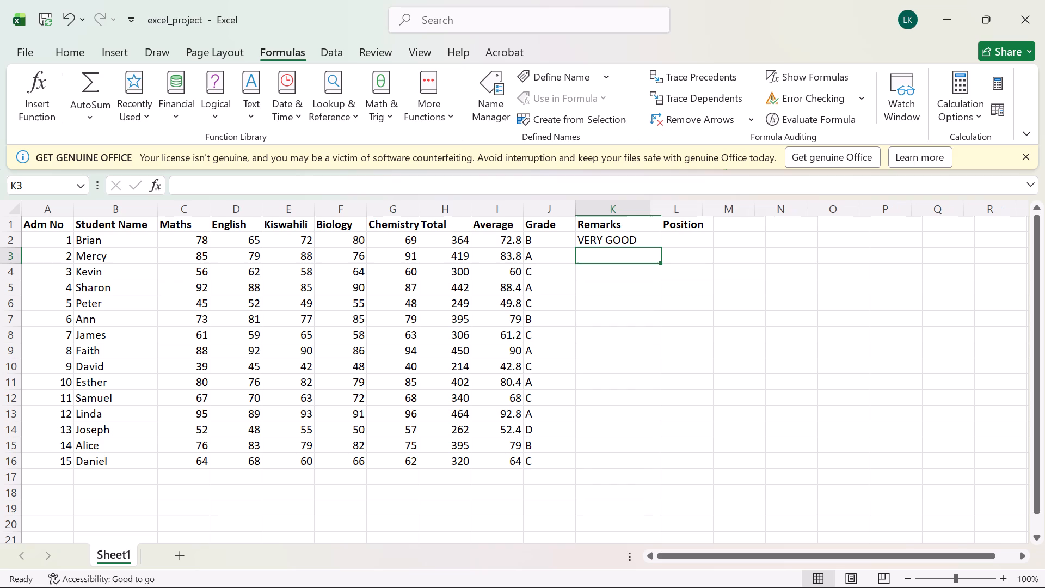
# Fill the K2 remarks formula down through K16 for all the students.
pyautogui.moveTo(644, 237); pyautogui.dragTo(650, 246)
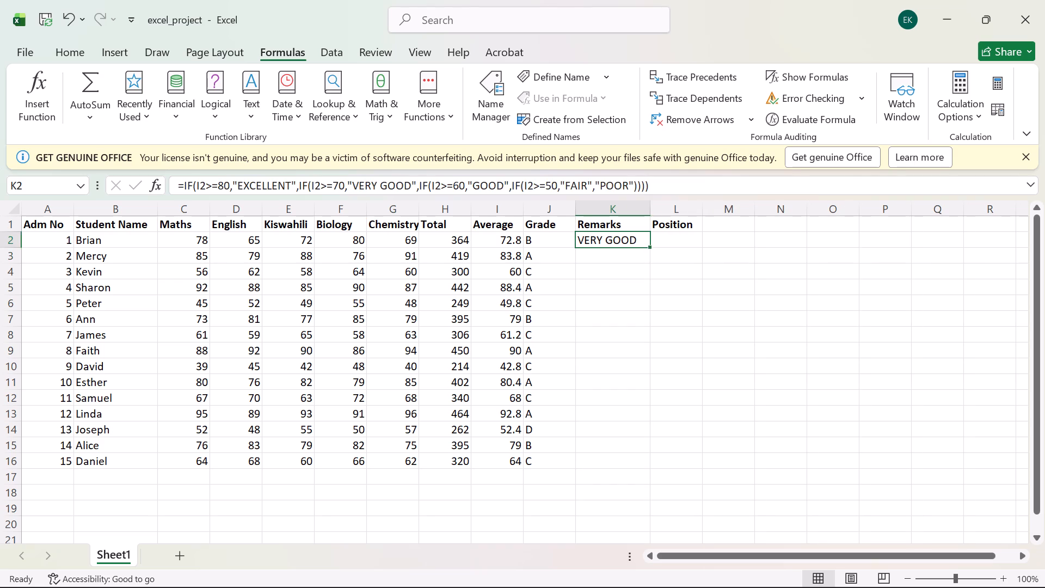
pyautogui.moveTo(650, 246); pyautogui.dragTo(650, 247)
pyautogui.moveTo(650, 247); pyautogui.dragTo(643, 315)
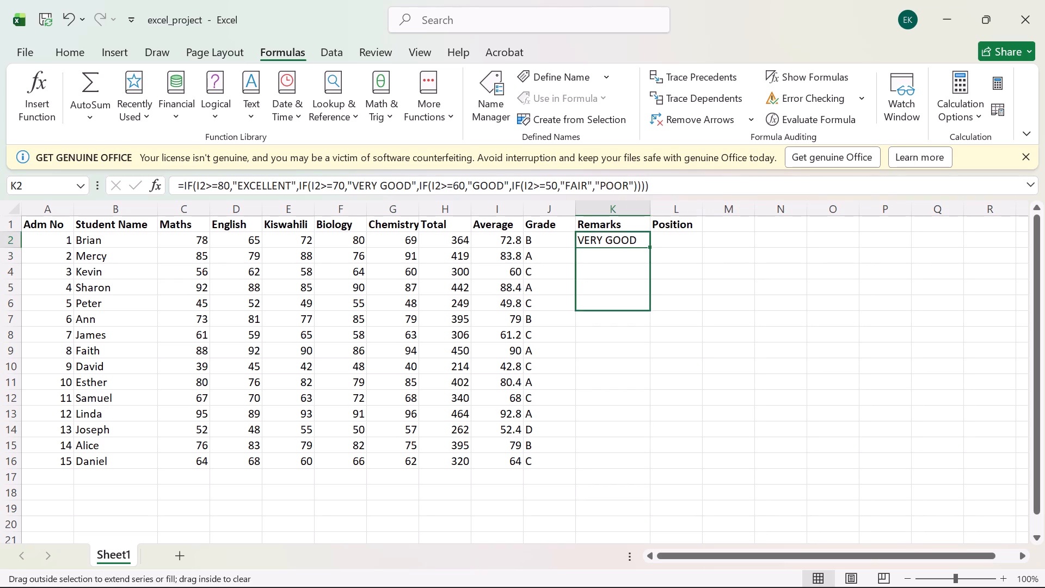
pyautogui.moveTo(643, 315); pyautogui.dragTo(635, 461)
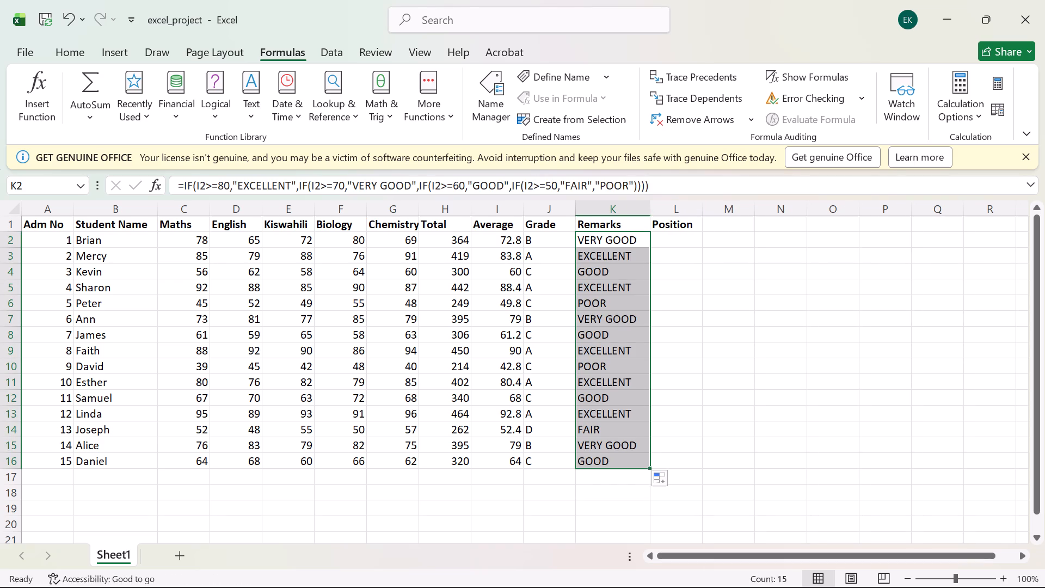
# Try to enter the formula =RANK(I2:I16,0) in L2 under Position.
pyautogui.click(668, 234)
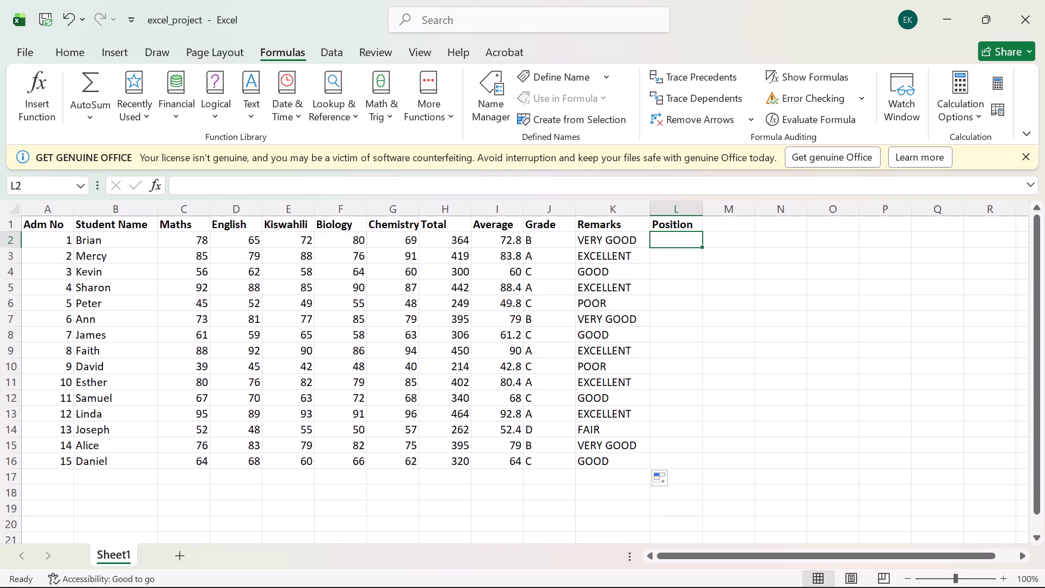
pyautogui.press('=')
pyautogui.write('RAN')
pyautogui.press('k')
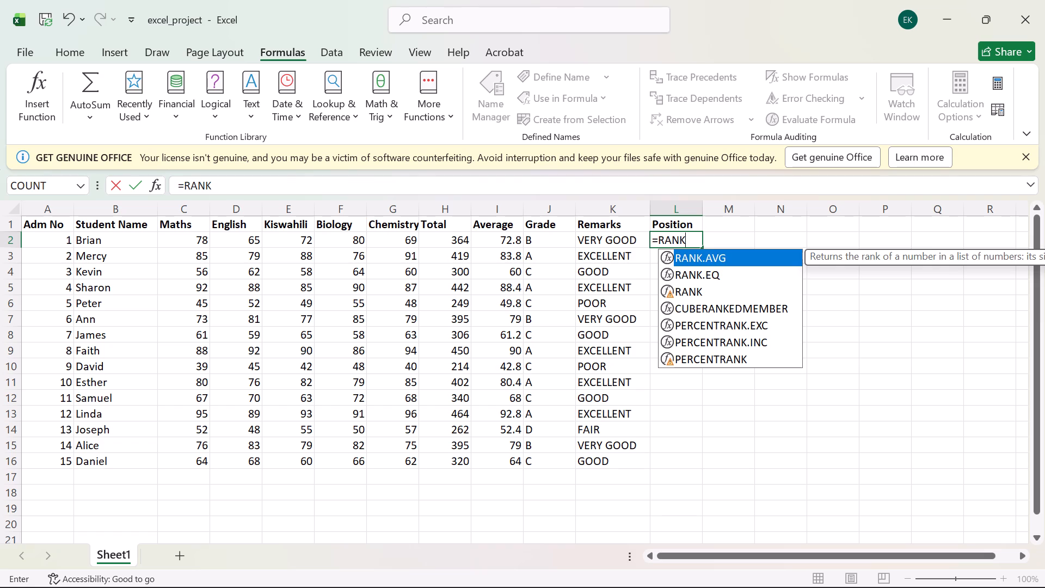
pyautogui.hotkey('shift', '(')
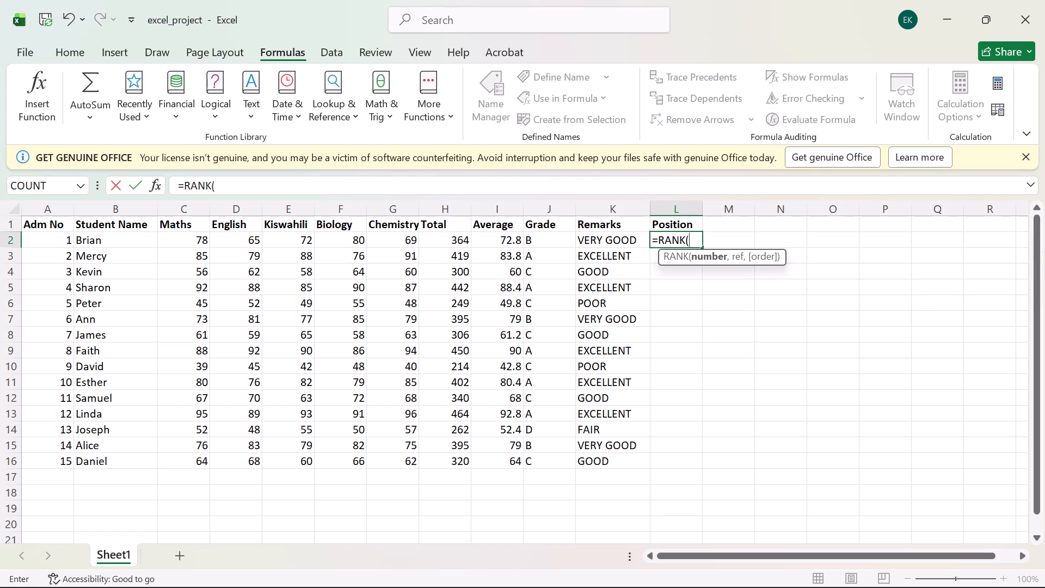
pyautogui.press('i')
pyautogui.press('2')
pyautogui.hotkey('shift', ':')
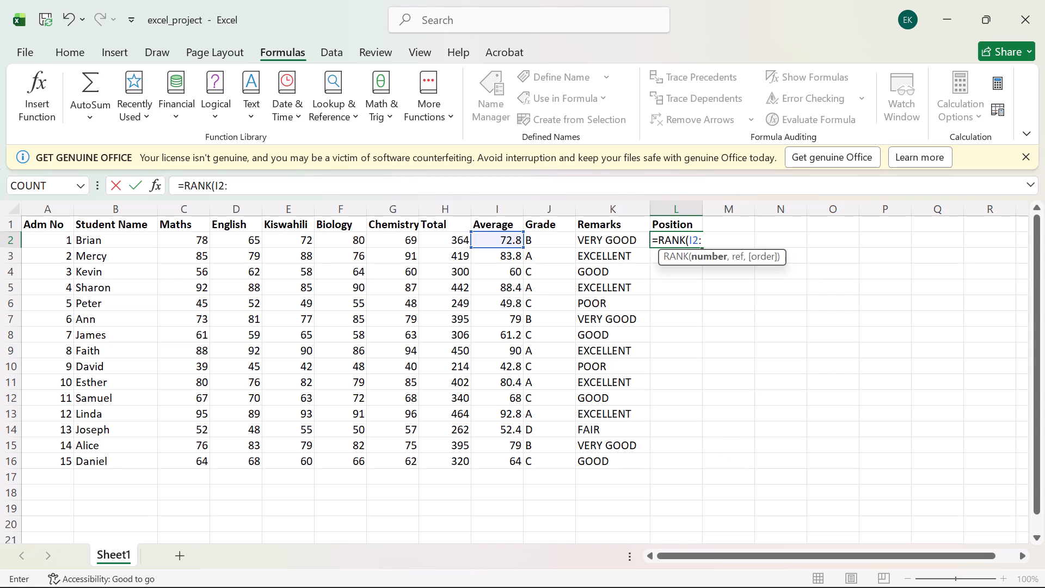
pyautogui.write('I16')
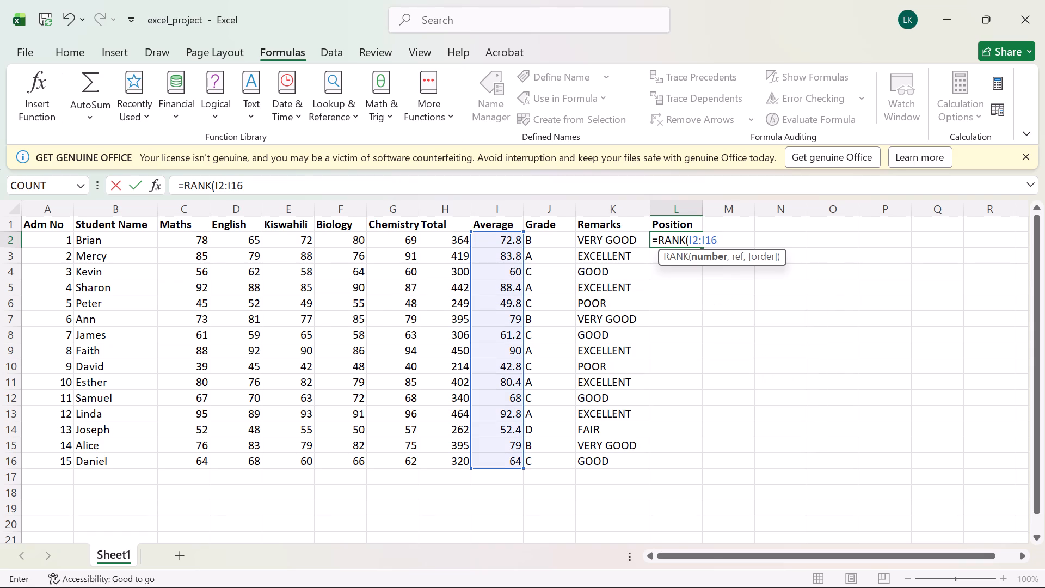
pyautogui.press(',')
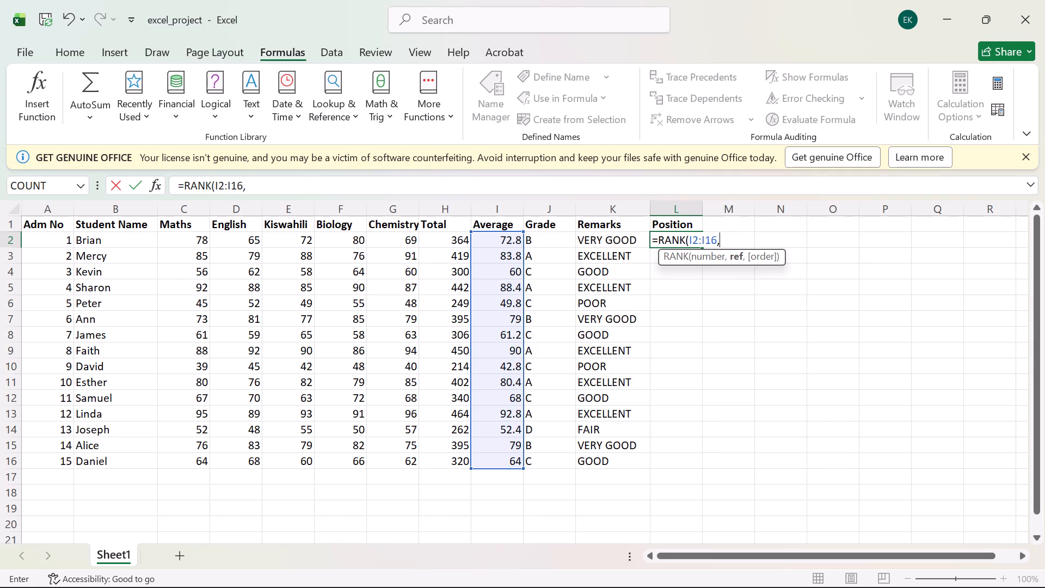
pyautogui.press('0')
pyautogui.hotkey('shift', ')')
pyautogui.press('Return')
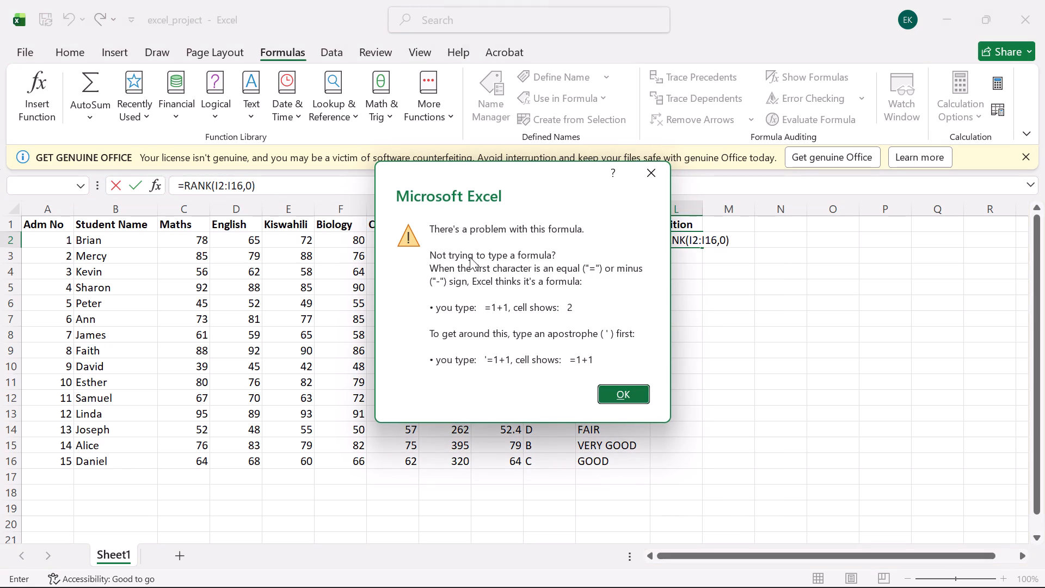
pyautogui.click(625, 391)
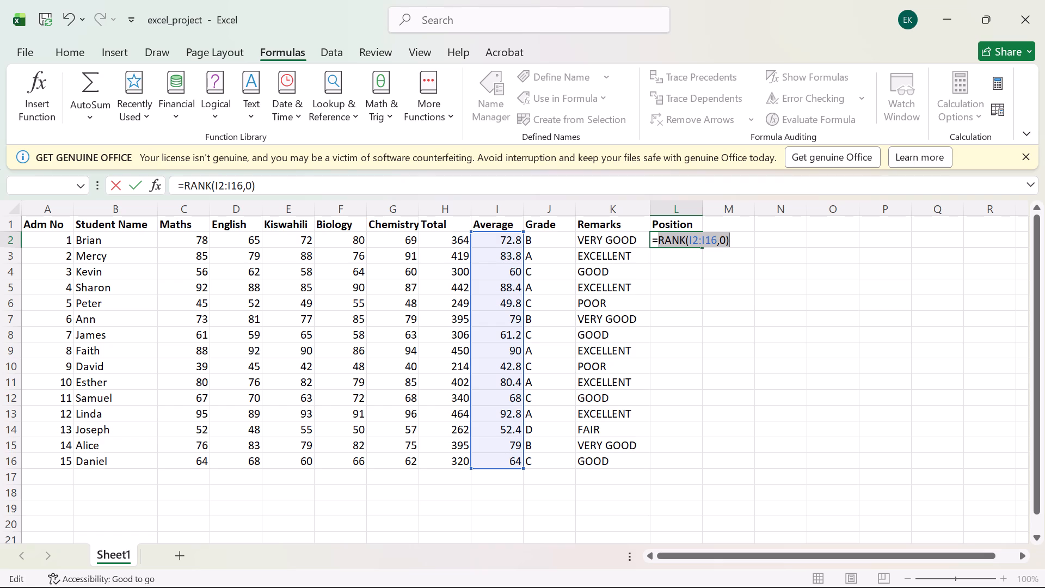
# Place the insertion point inside the RANK formula in L2 for editing.
pyautogui.click(685, 238)
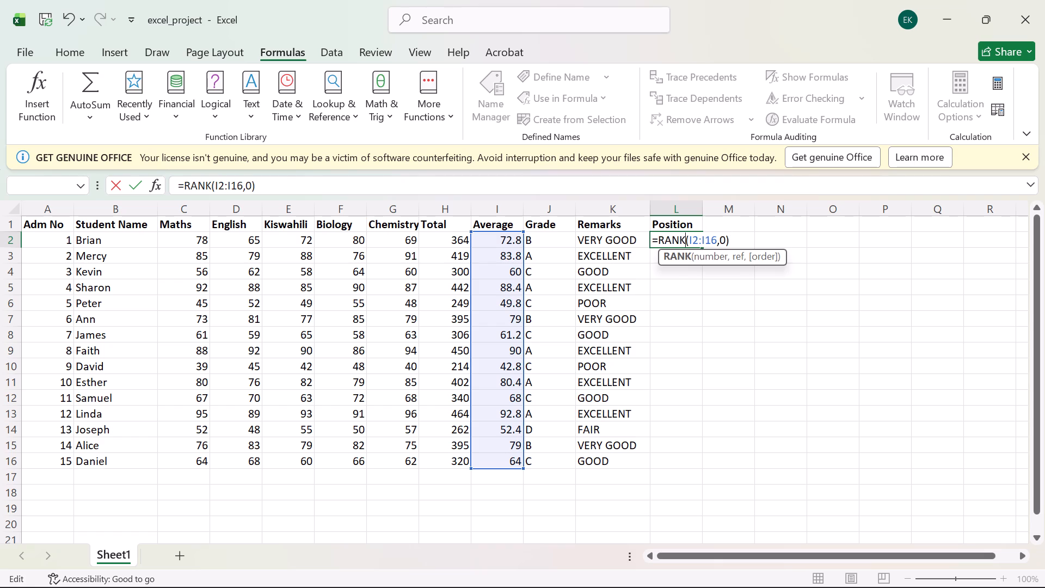
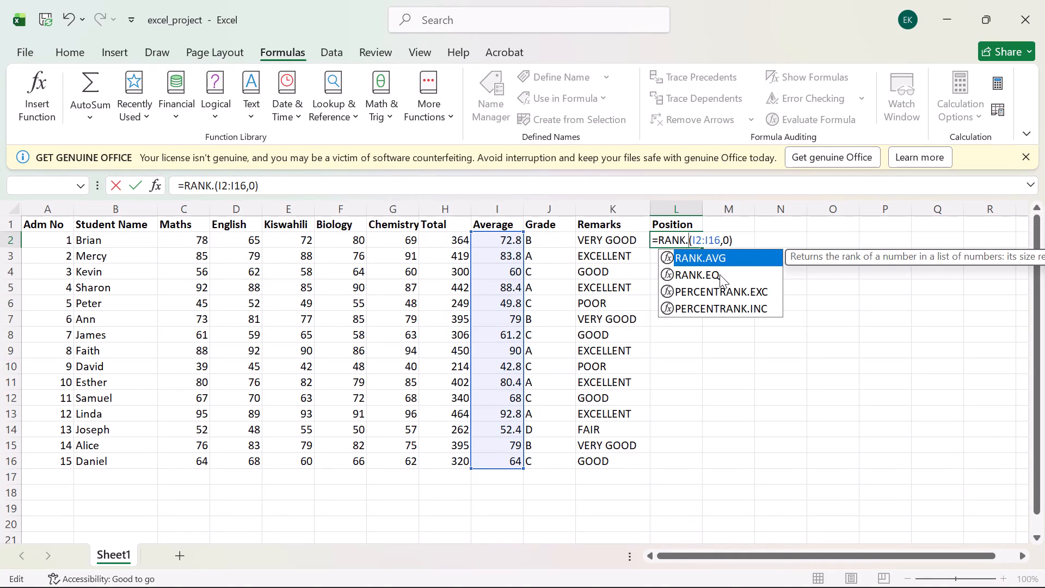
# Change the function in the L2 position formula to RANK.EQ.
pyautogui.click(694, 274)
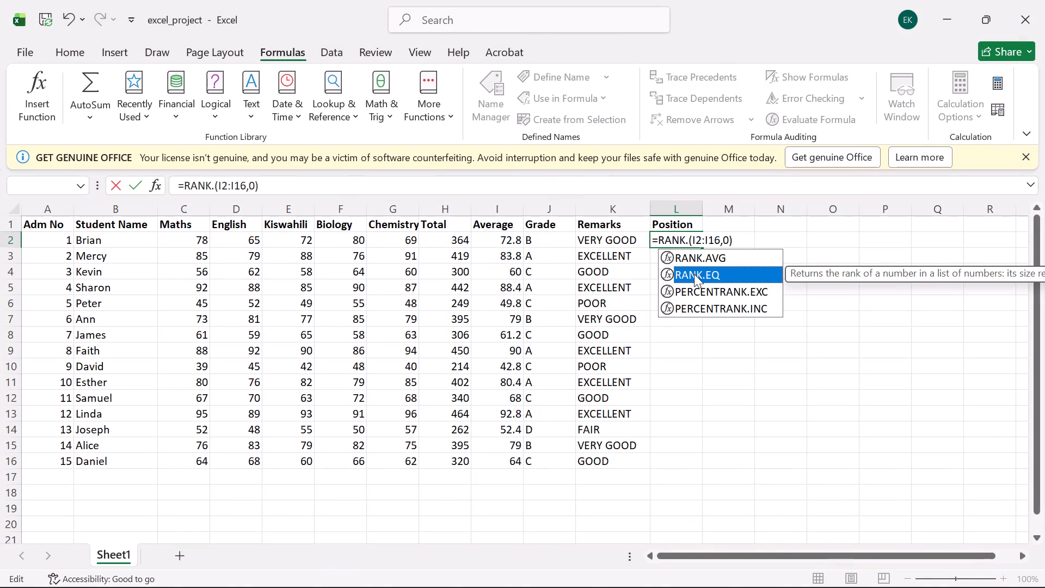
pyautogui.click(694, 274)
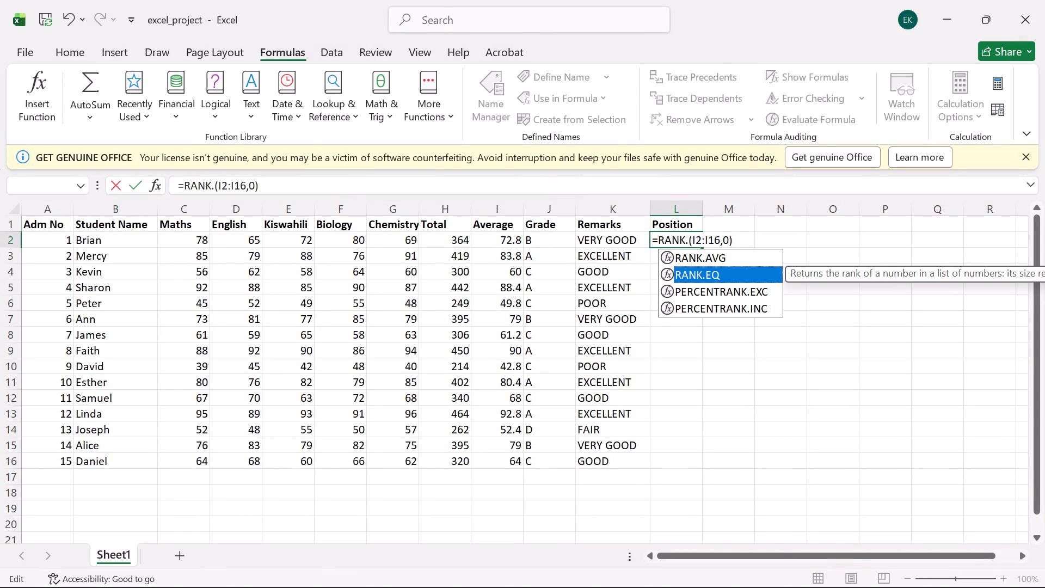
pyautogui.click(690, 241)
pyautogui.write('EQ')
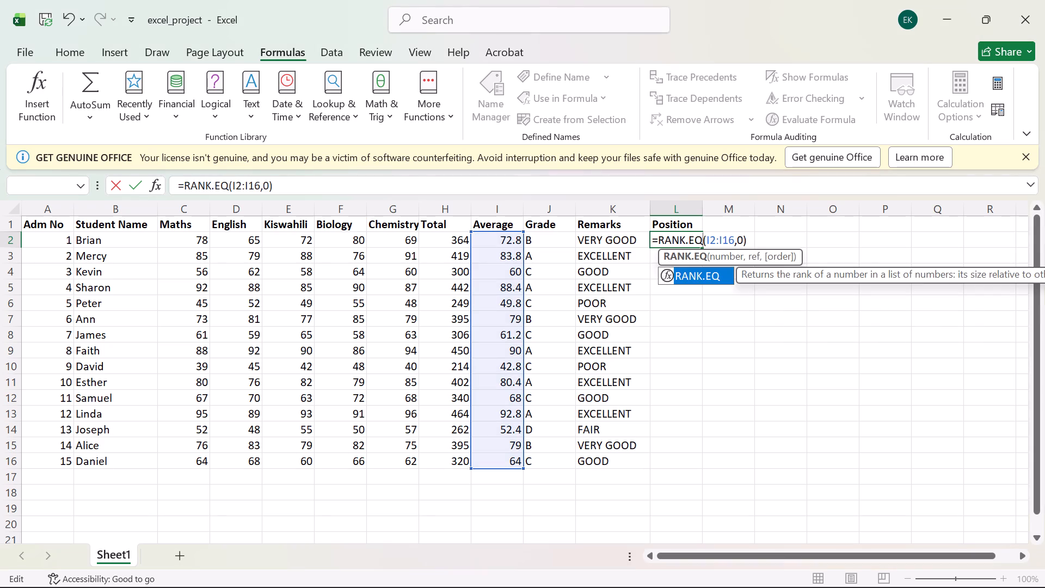
# Make H2, Brian's total, the number to be ranked in the L2 formula.
pyautogui.click(707, 240)
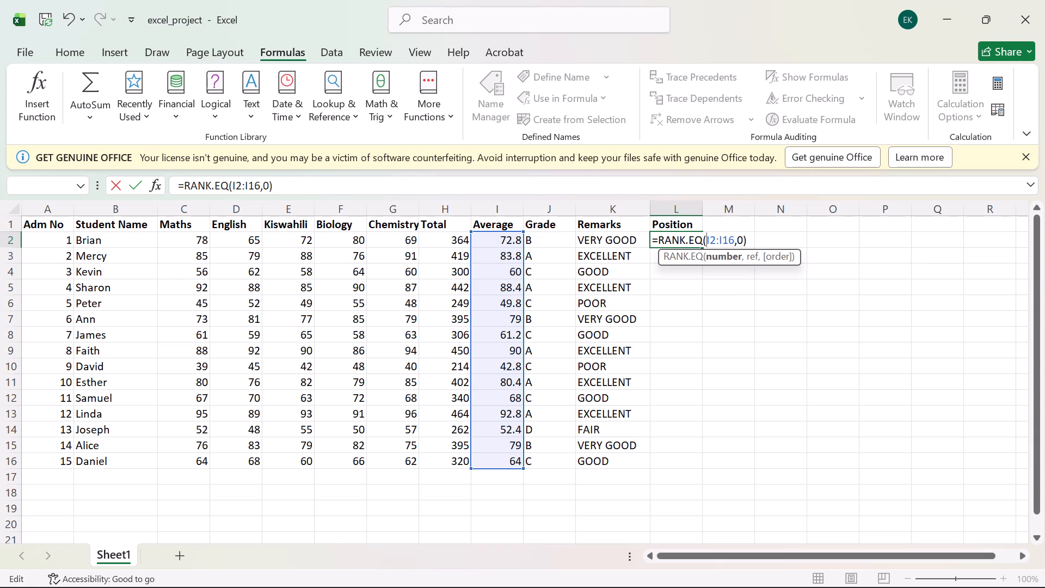
pyautogui.press('Delete')
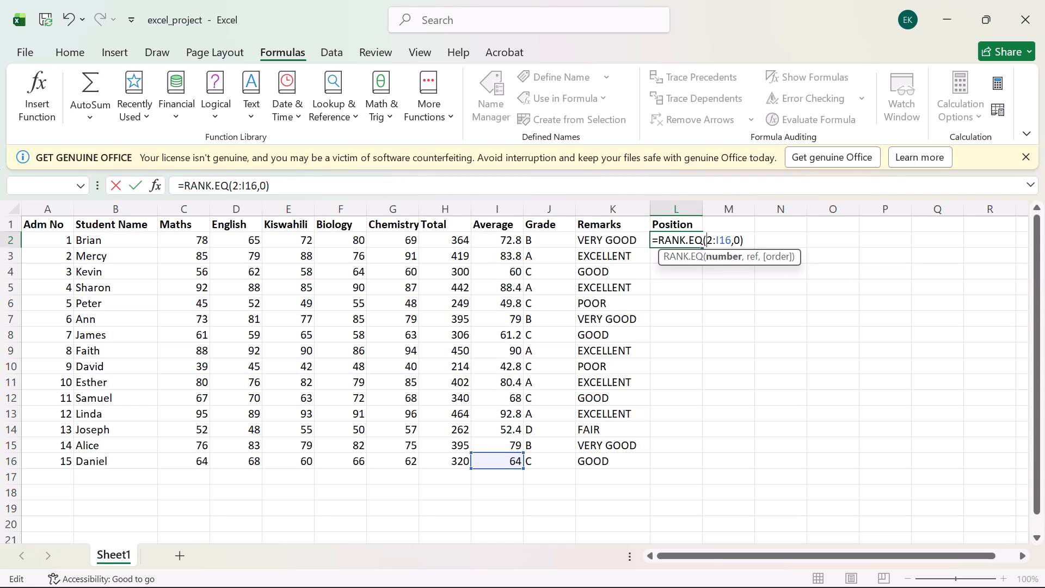
pyautogui.press('h')
pyautogui.press('2')
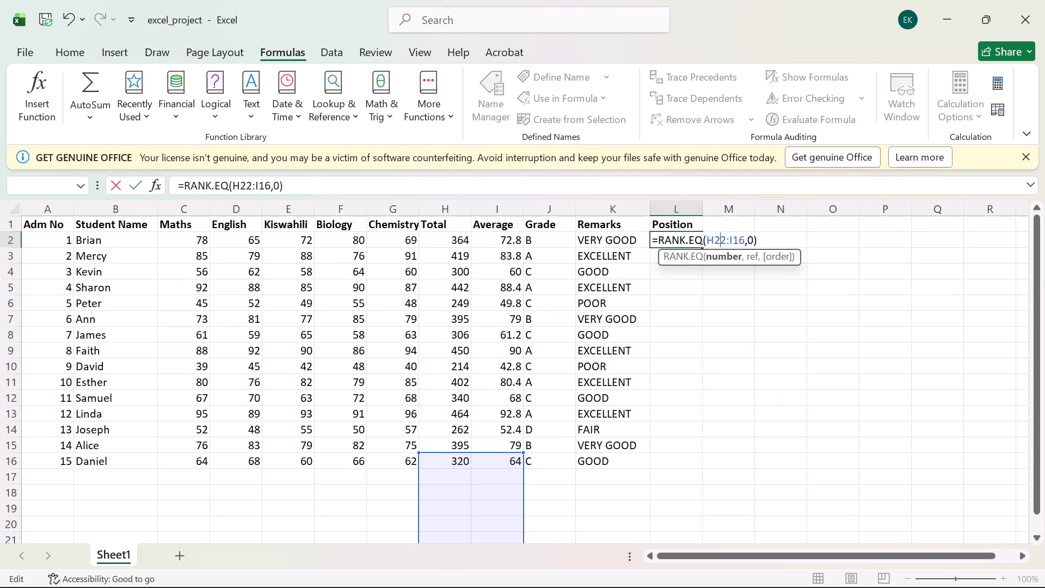
pyautogui.press(',')
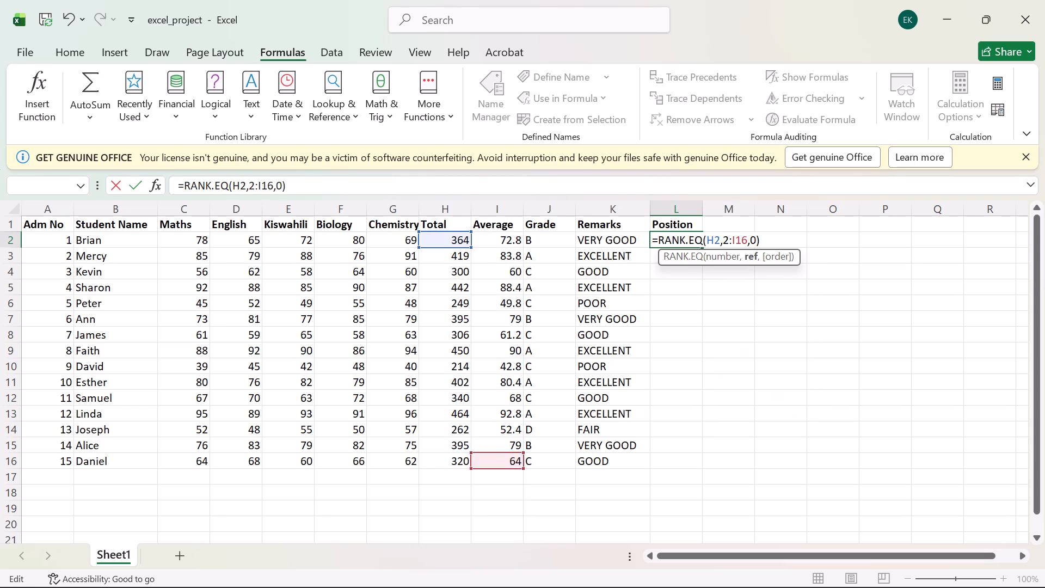
# Set the ranking reference in the L2 formula to the absolute range $H$2:$H$16, keeping order 0, and enter the formula.
pyautogui.hotkey('shift', '&')
pyautogui.press('BackSpace')
pyautogui.hotkey('shift', '$')
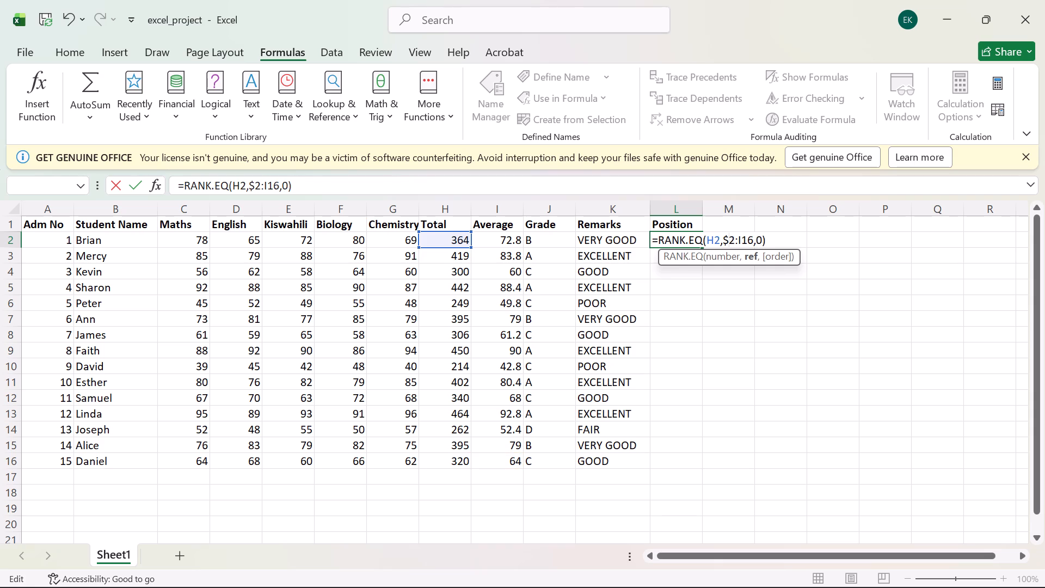
pyautogui.press('h')
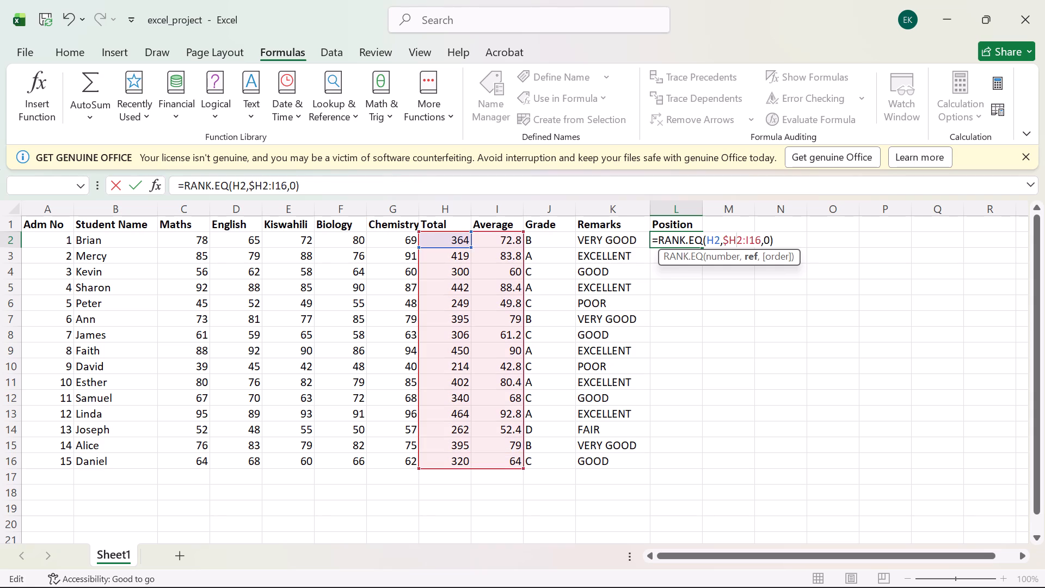
pyautogui.hotkey('shift', '$')
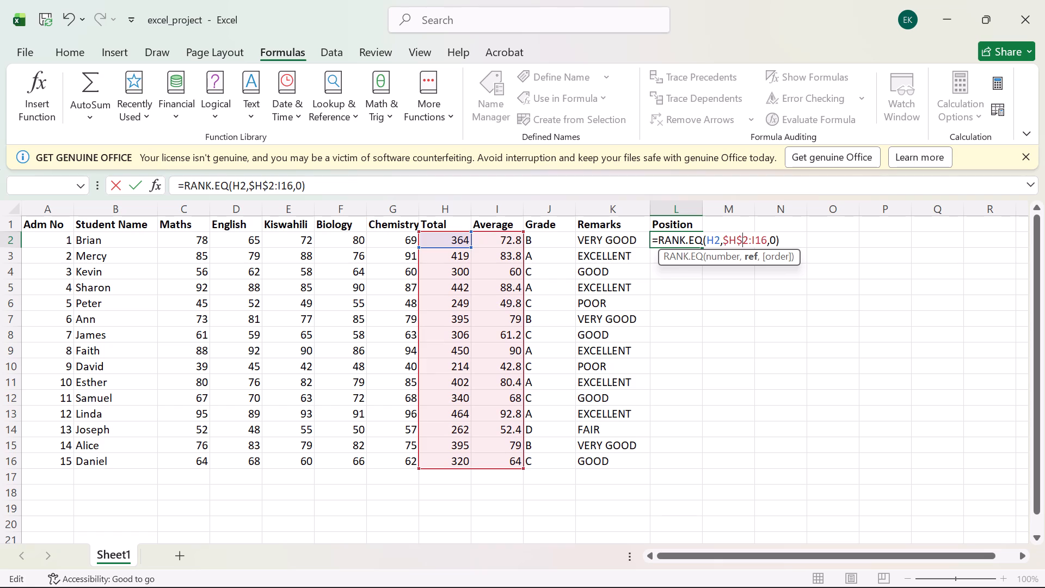
pyautogui.press('2')
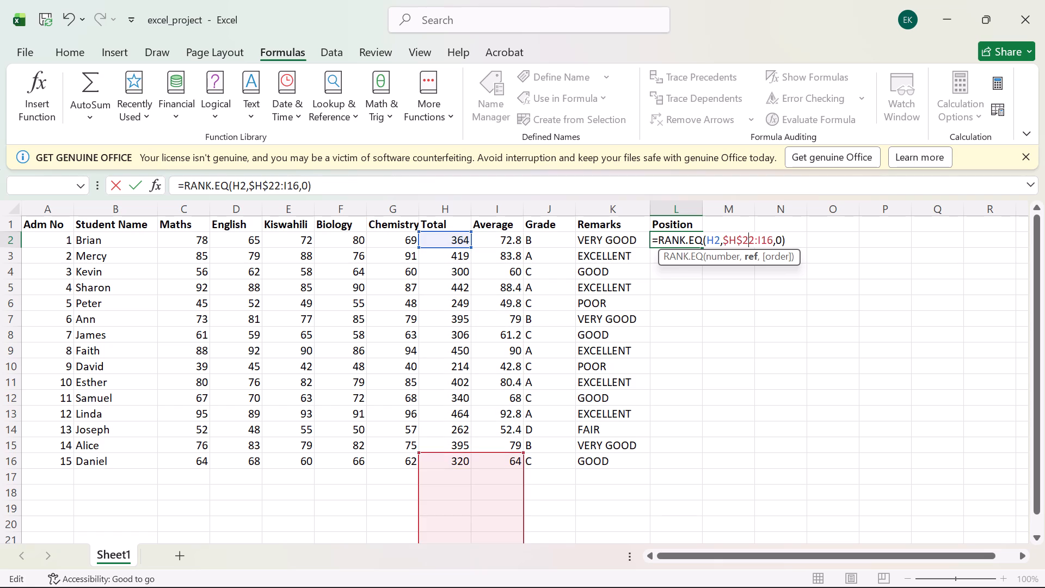
pyautogui.press('Delete')
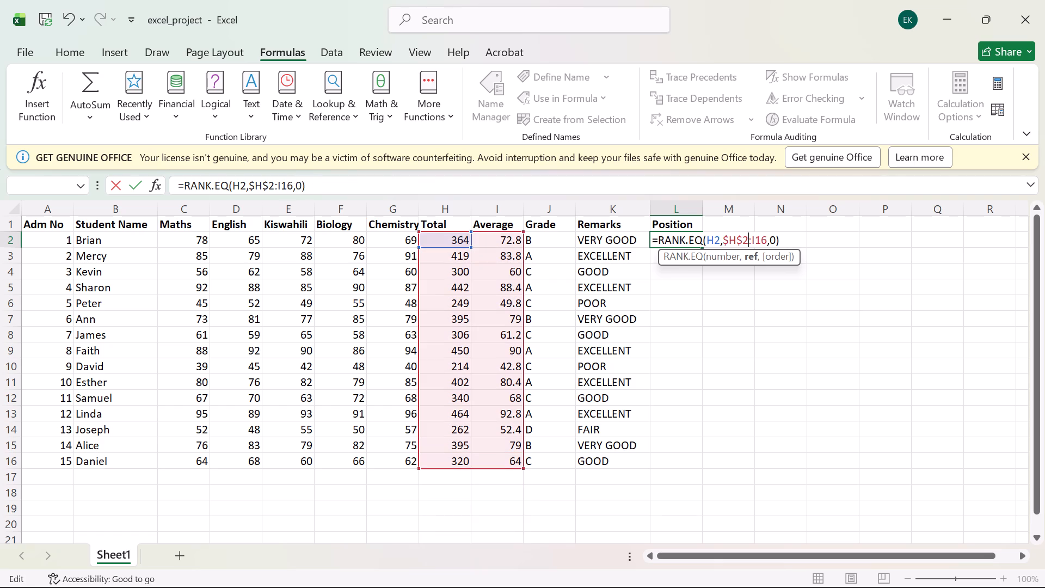
pyautogui.press('Right')
pyautogui.hotkey('shift', '$')
pyautogui.press('Delete')
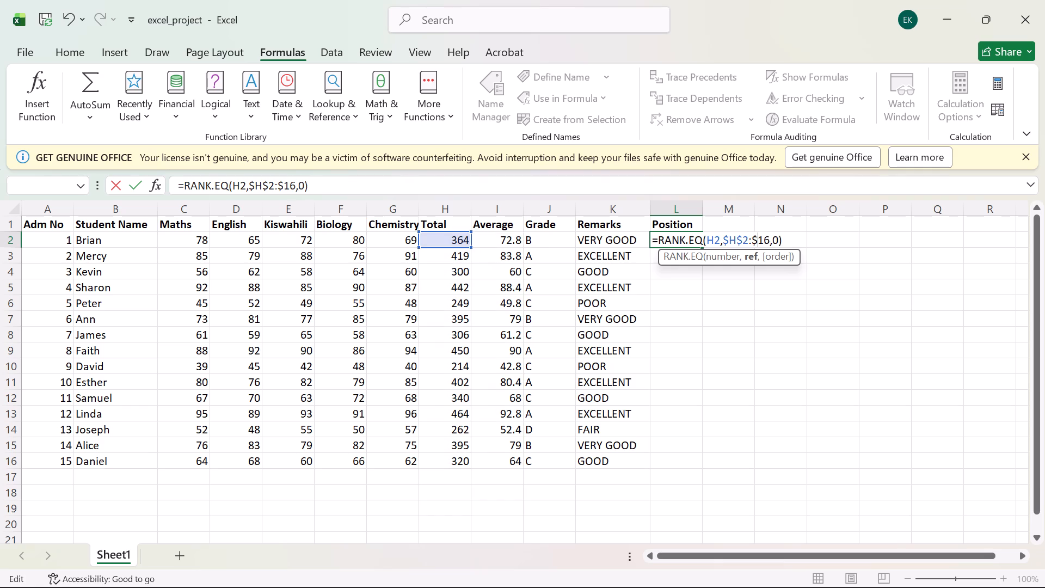
pyautogui.press('h')
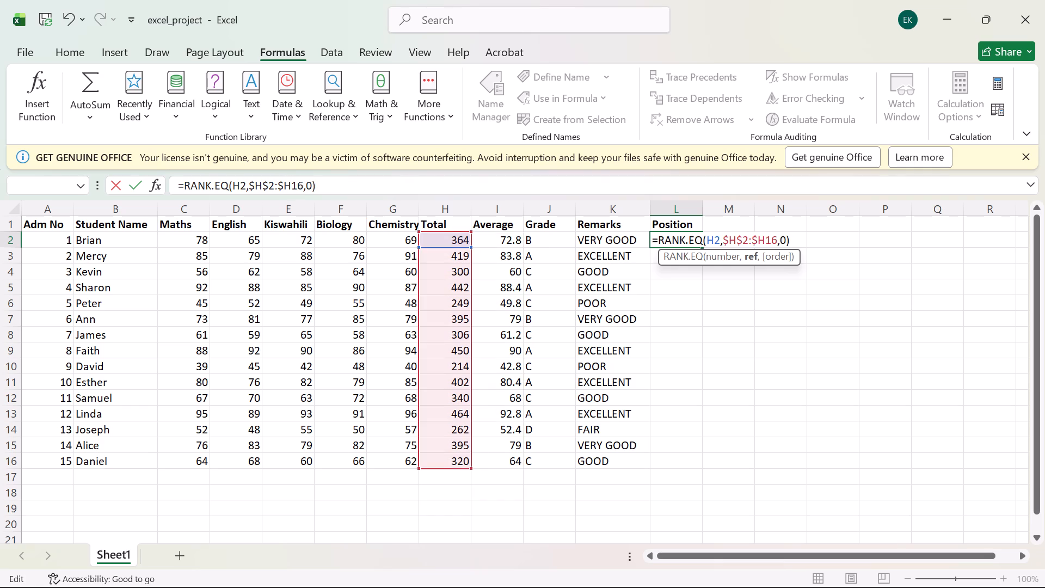
pyautogui.hotkey('shift', '$')
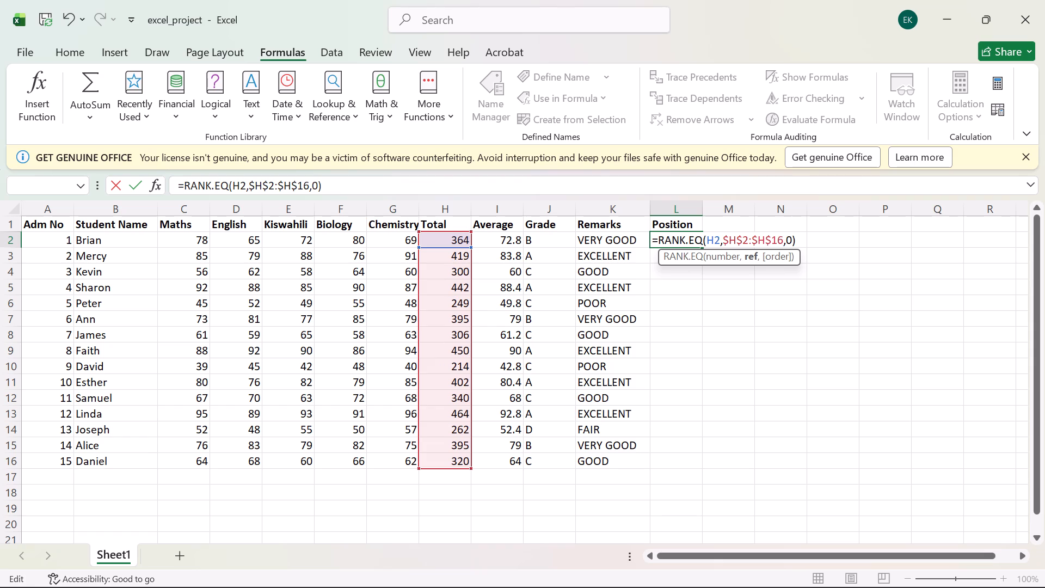
pyautogui.press('Delete')
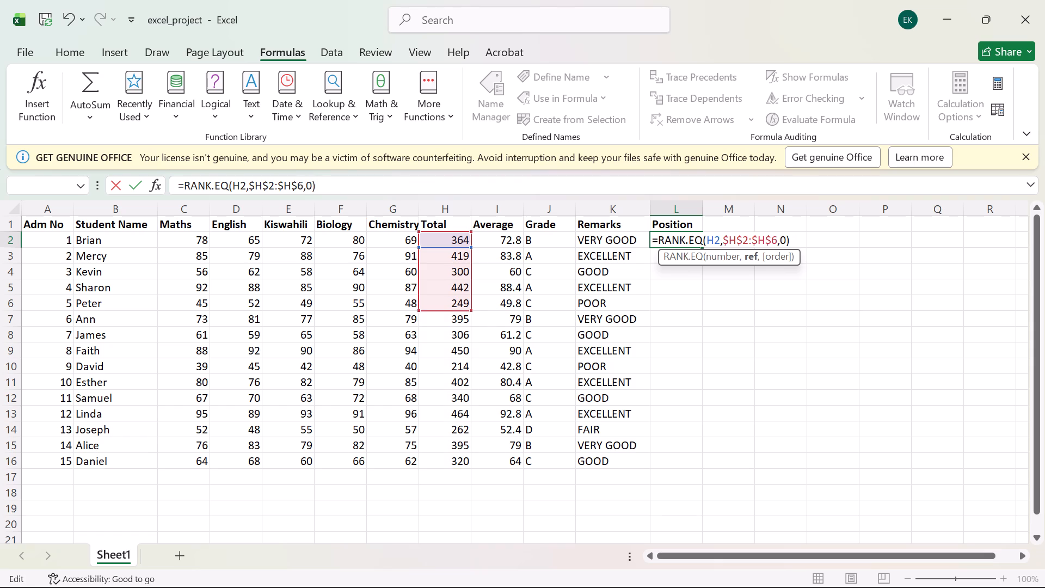
pyautogui.press('1')
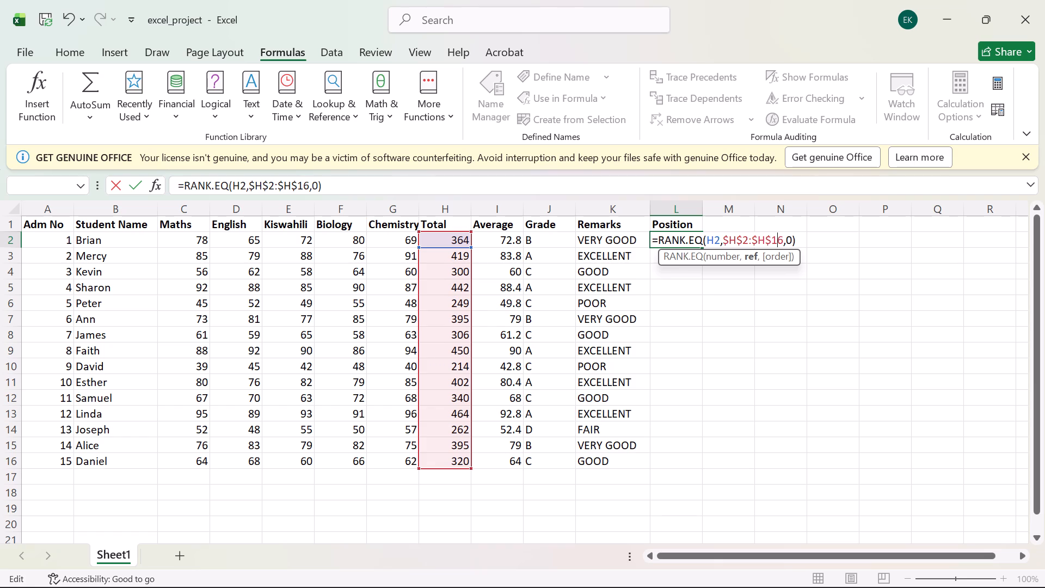
pyautogui.press('Return')
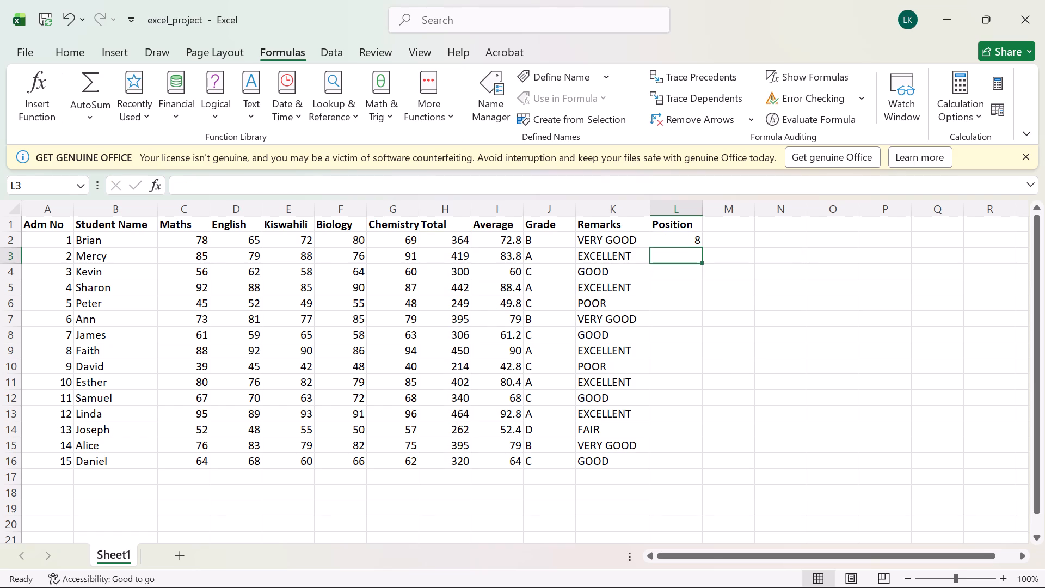
# Replace the RANK.EQ function in L2 with RANK so the formula reads =RANK(H2,$H$2:$H$16,0).
pyautogui.click(686, 235)
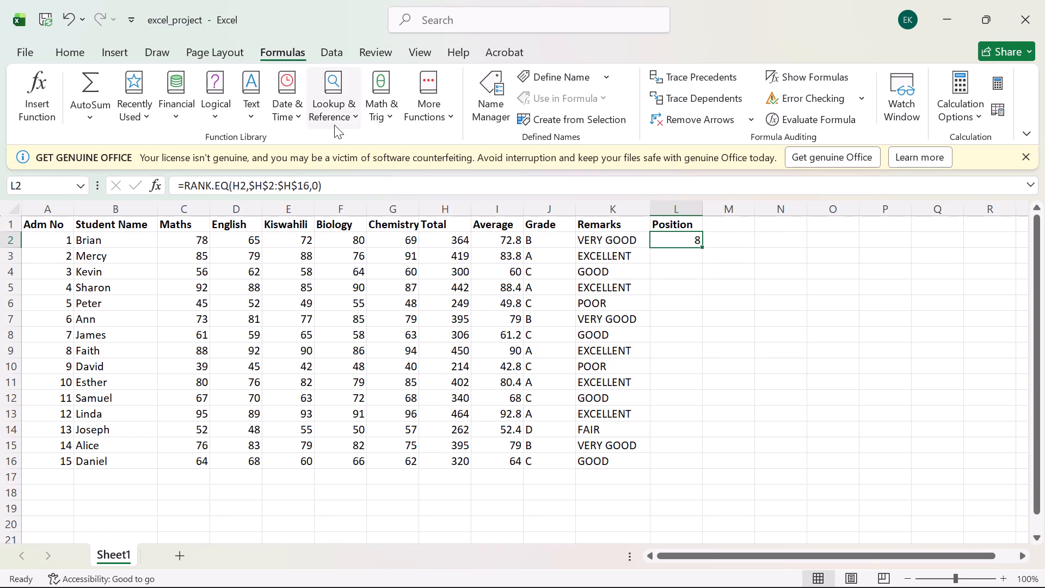
pyautogui.click(225, 186)
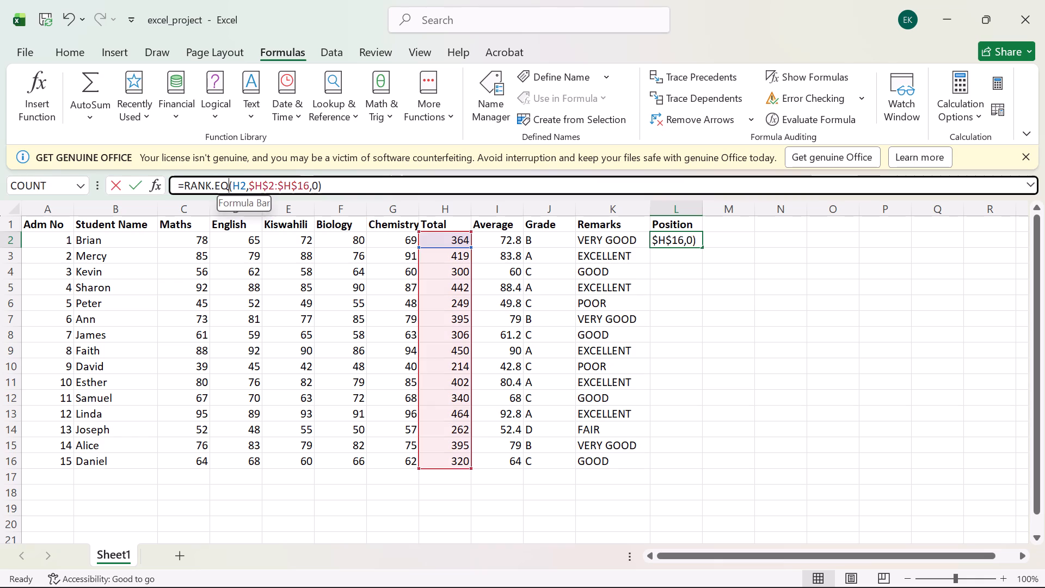
pyautogui.press('BackSpace')
pyautogui.press('BackSpace')
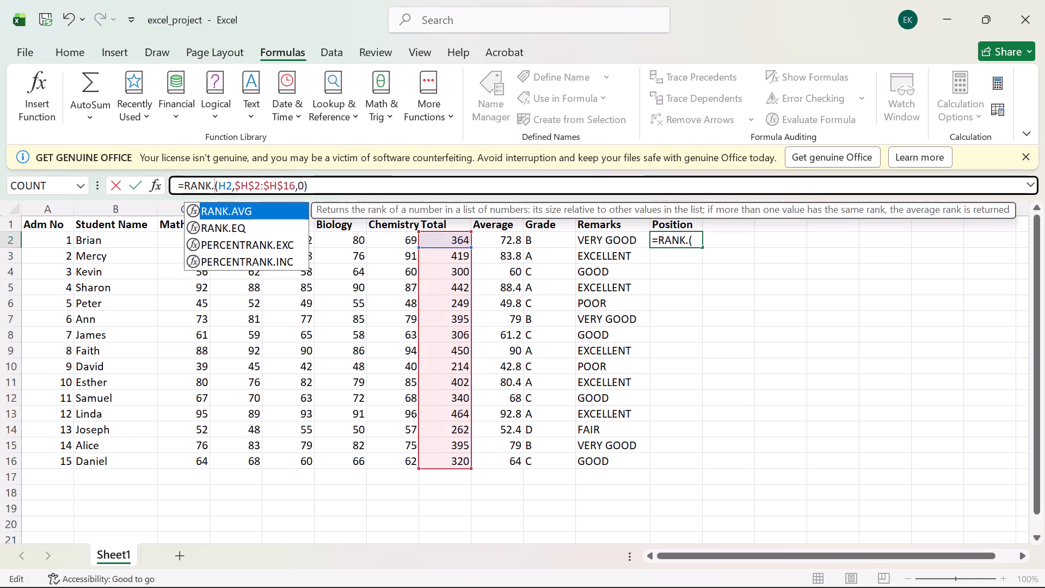
pyautogui.press('BackSpace')
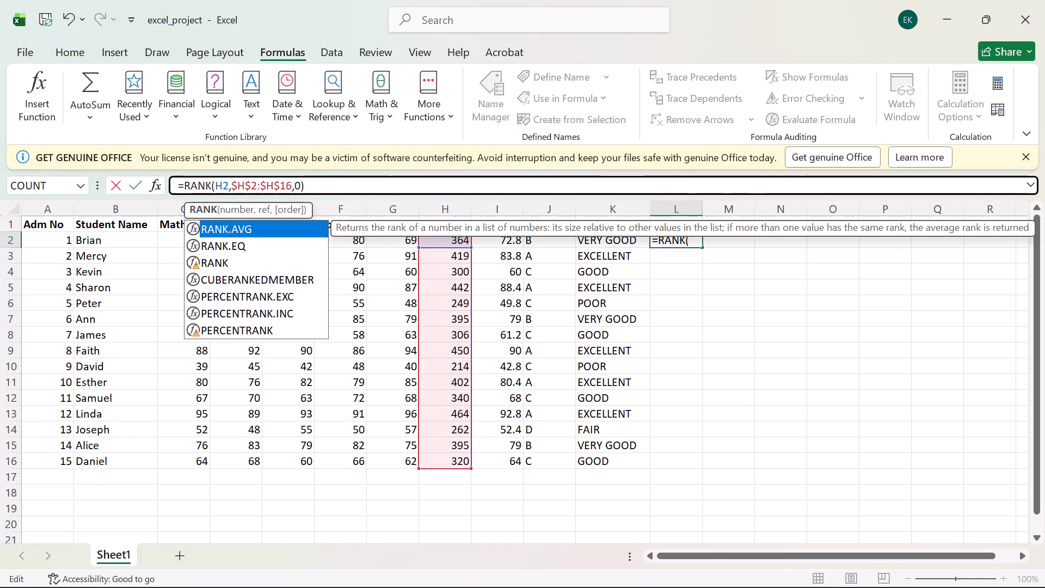
pyautogui.click(681, 244)
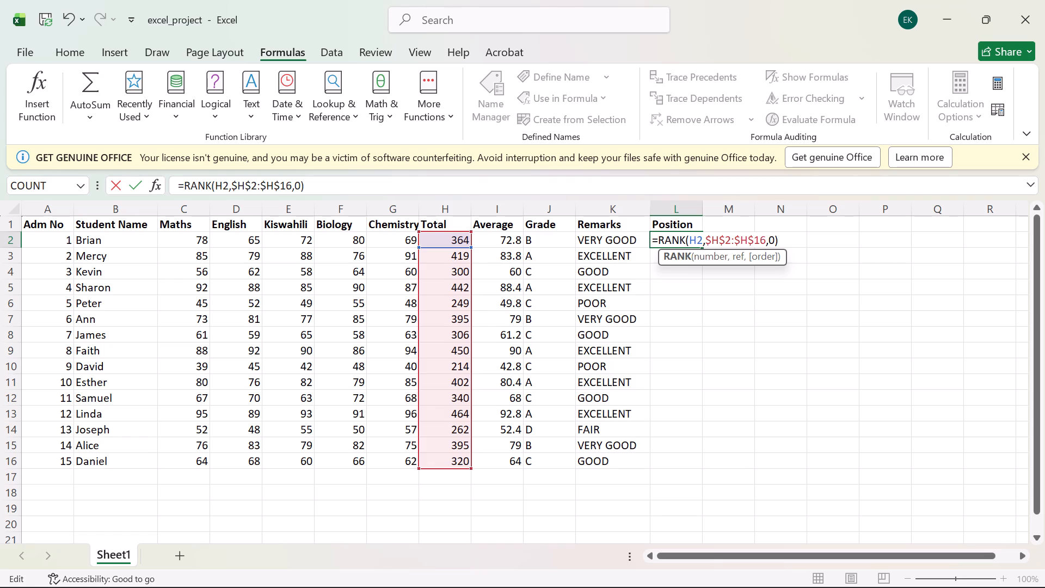
pyautogui.press('Return')
# Fill the L2 position formula down through L16 for all the students.
pyautogui.click(684, 237)
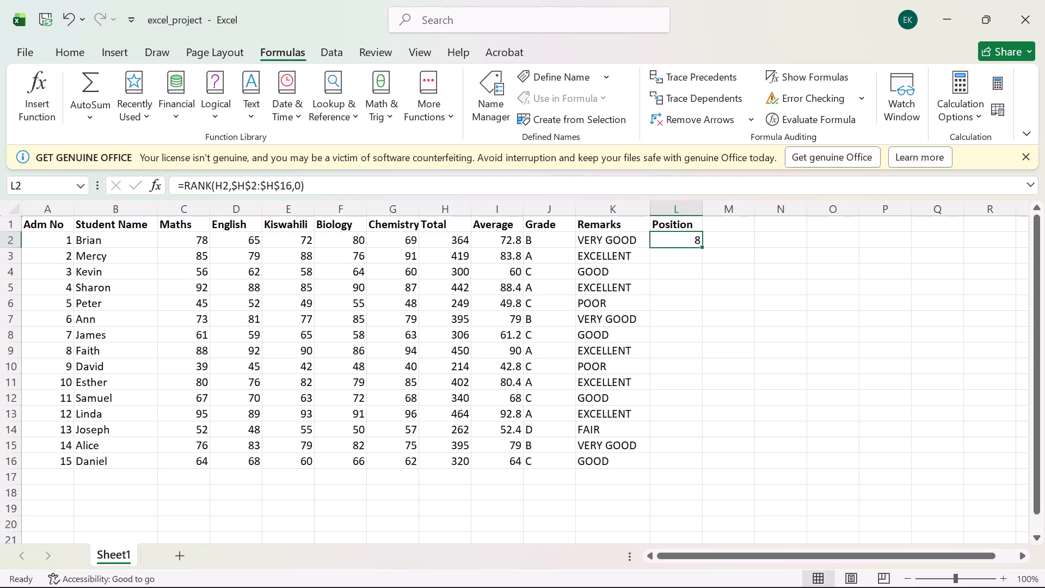
pyautogui.moveTo(701, 246); pyautogui.dragTo(673, 488)
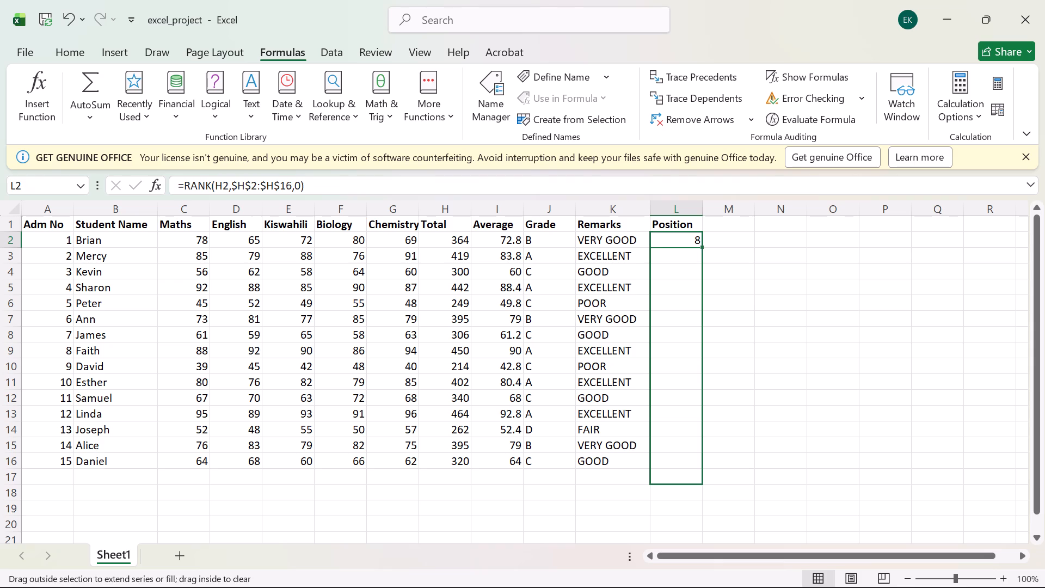
pyautogui.moveTo(673, 488); pyautogui.dragTo(674, 464)
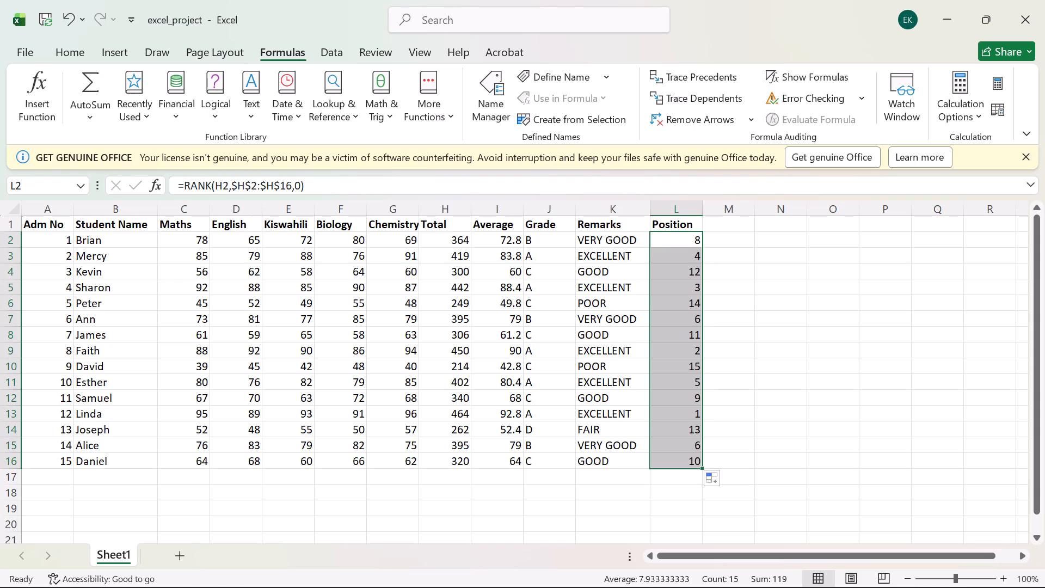
pyautogui.click(736, 348)
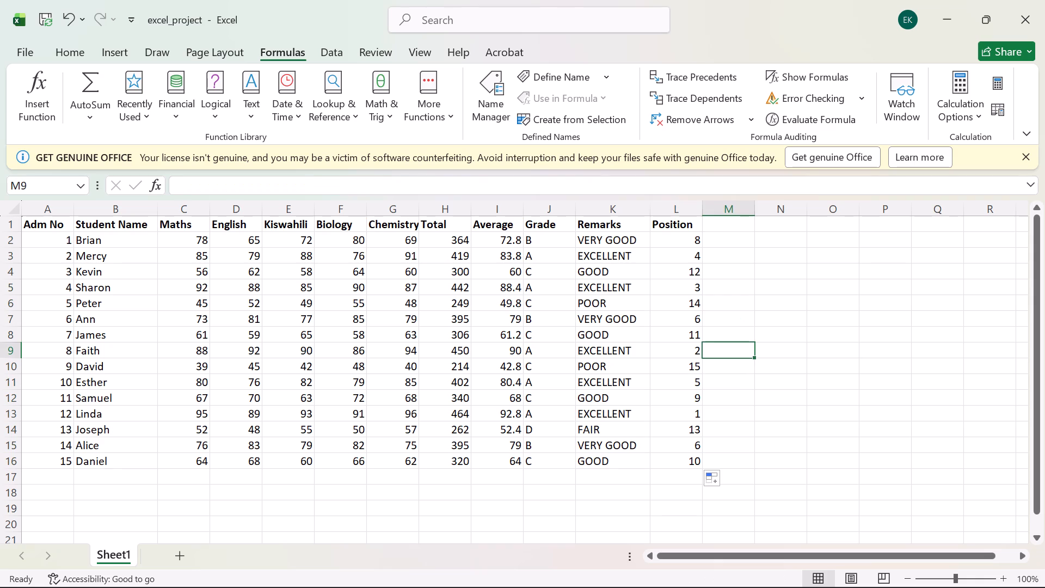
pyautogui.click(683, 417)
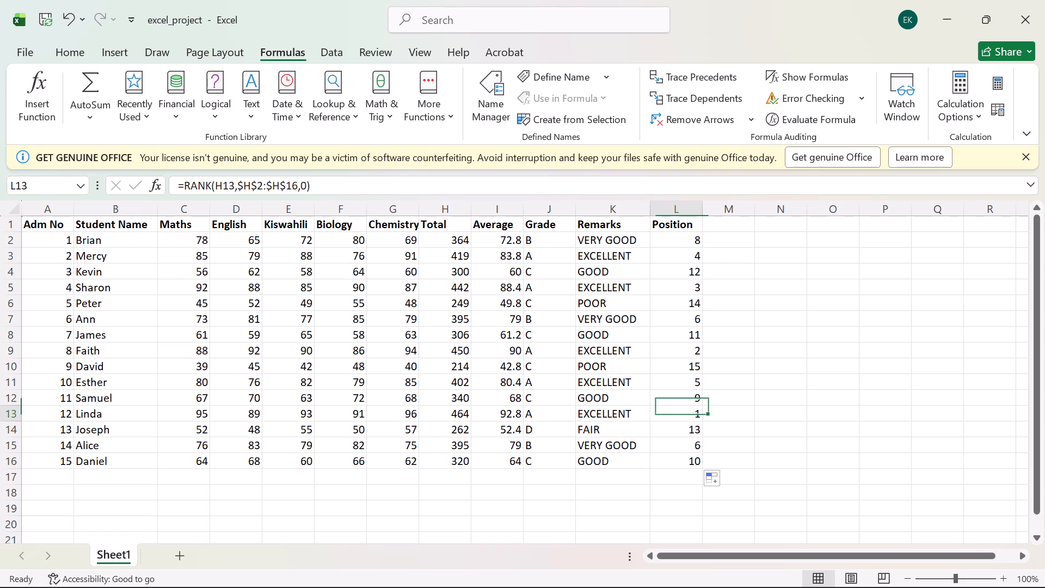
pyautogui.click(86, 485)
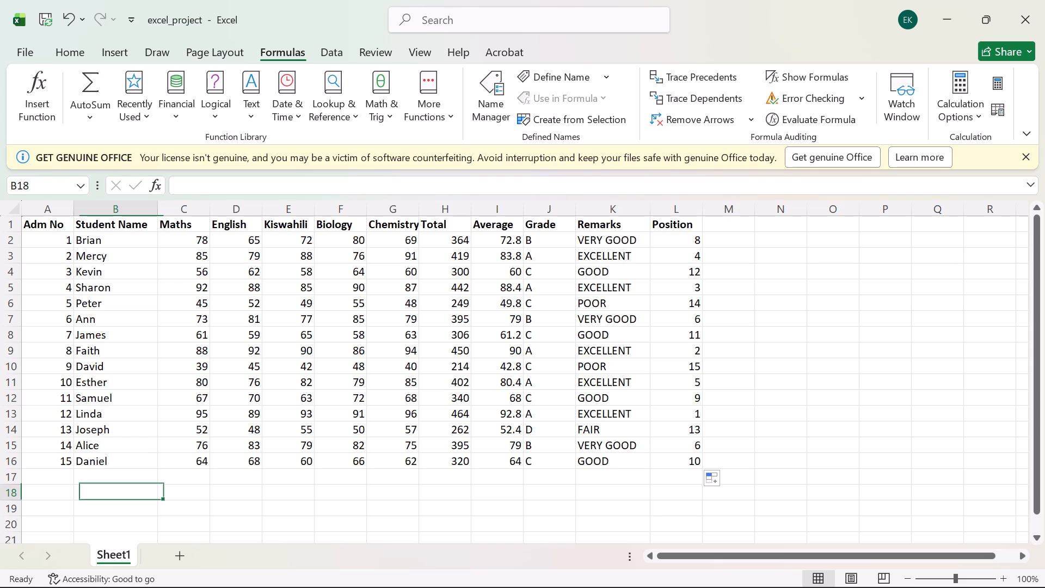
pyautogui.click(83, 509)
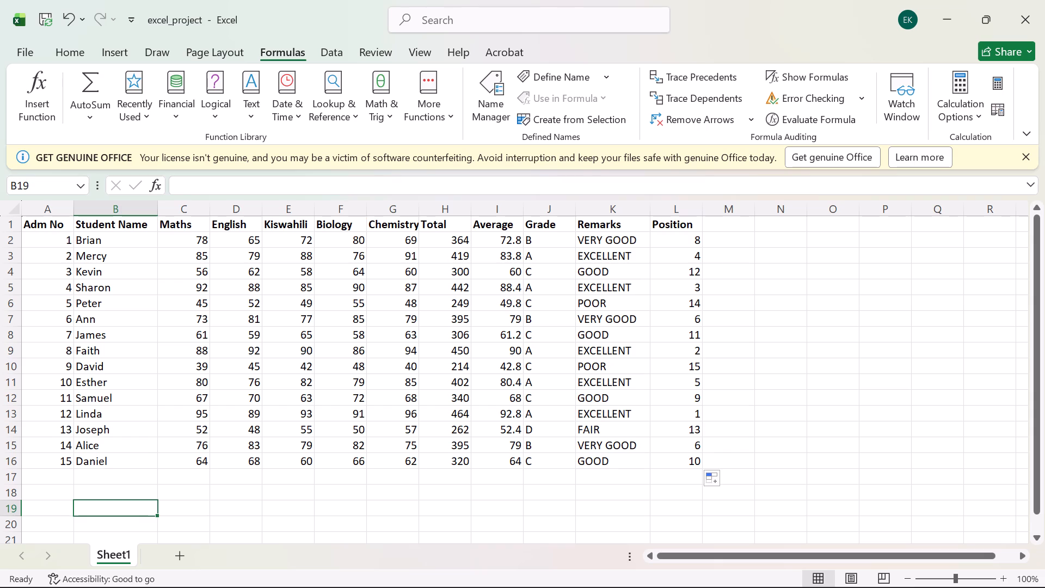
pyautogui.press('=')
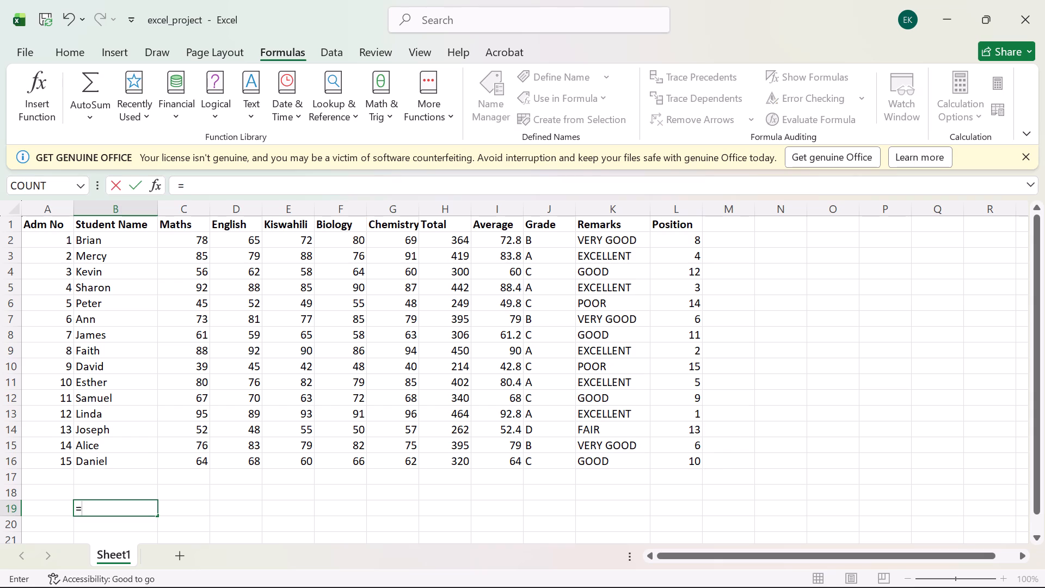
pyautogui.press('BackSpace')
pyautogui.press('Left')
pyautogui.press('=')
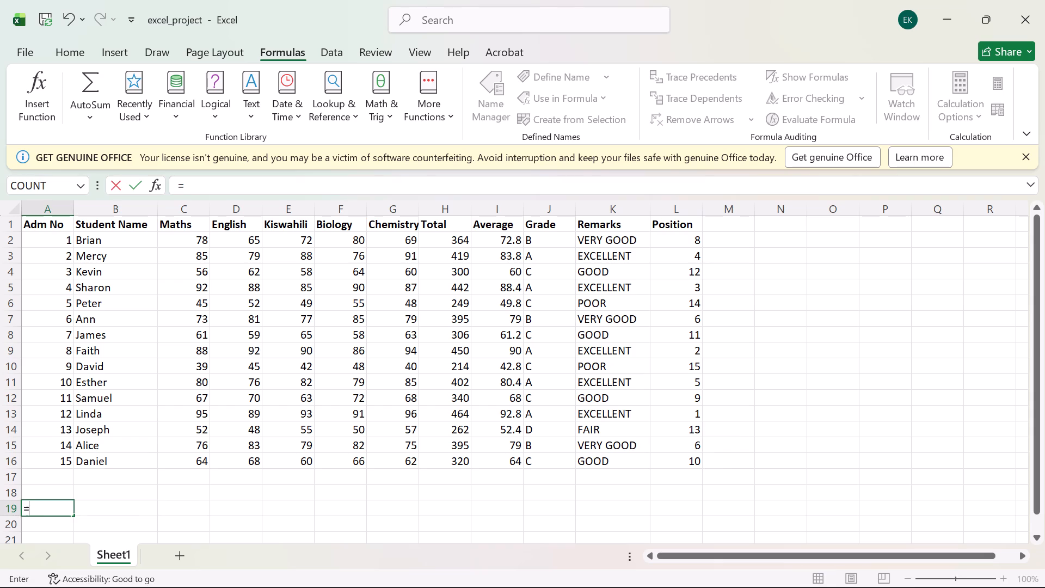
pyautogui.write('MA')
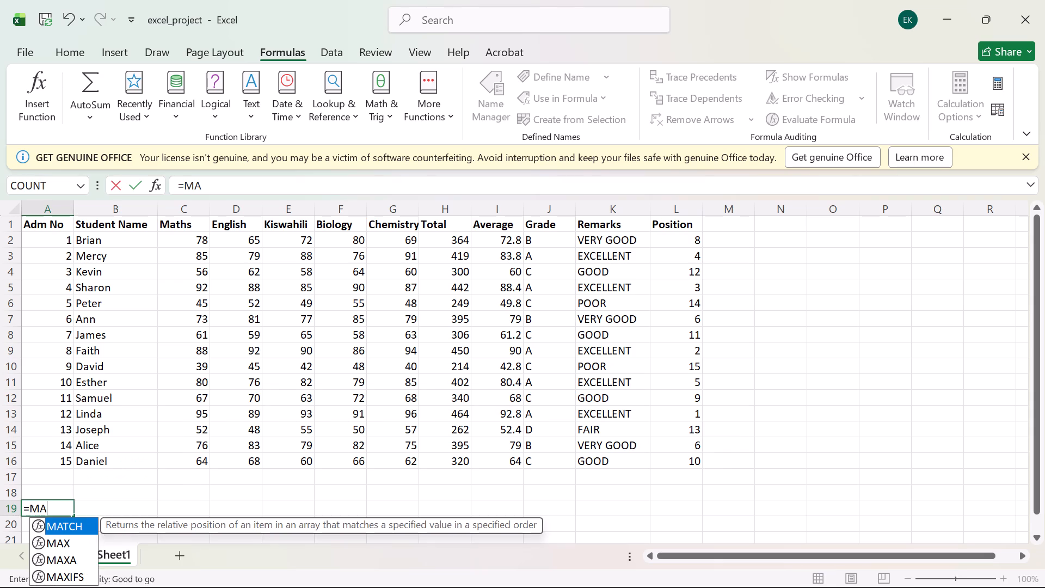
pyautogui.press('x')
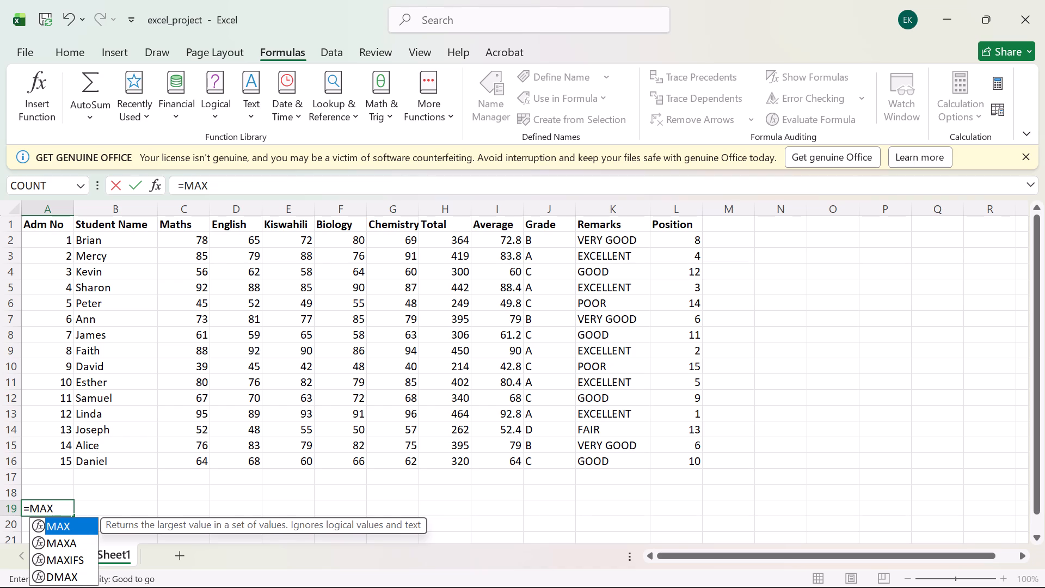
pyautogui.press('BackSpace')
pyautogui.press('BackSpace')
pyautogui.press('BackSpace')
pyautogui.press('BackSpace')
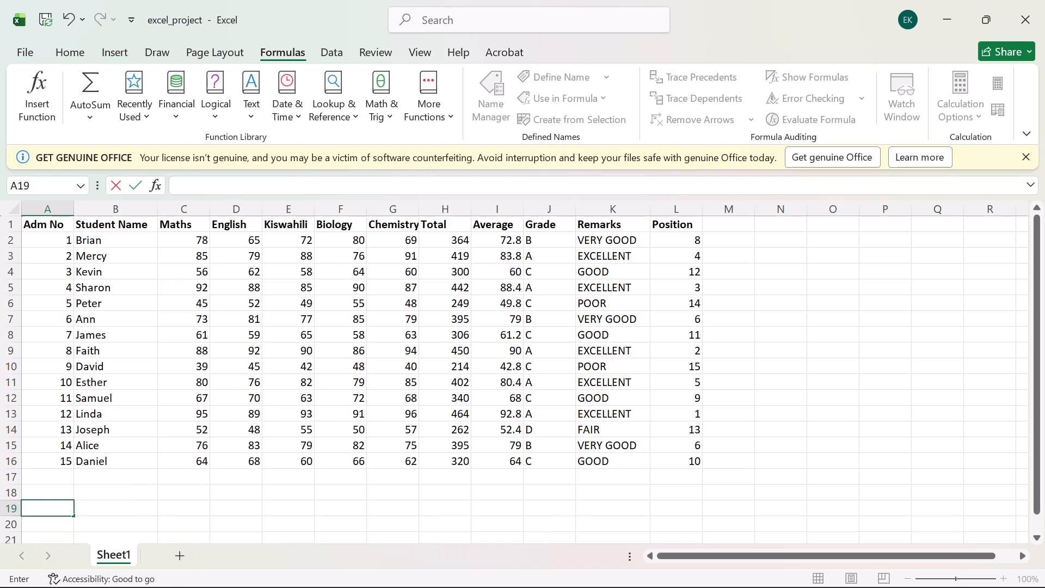
# Enter =MAX(C2:C16) in C19 to find the highest Maths mark.
pyautogui.press('Right')
pyautogui.press('Right')
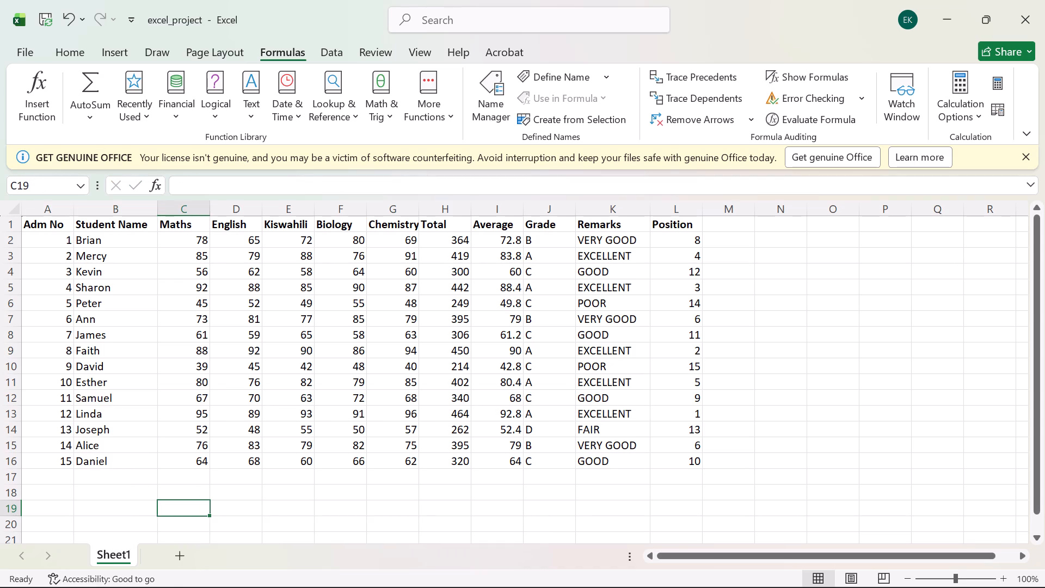
pyautogui.press('=')
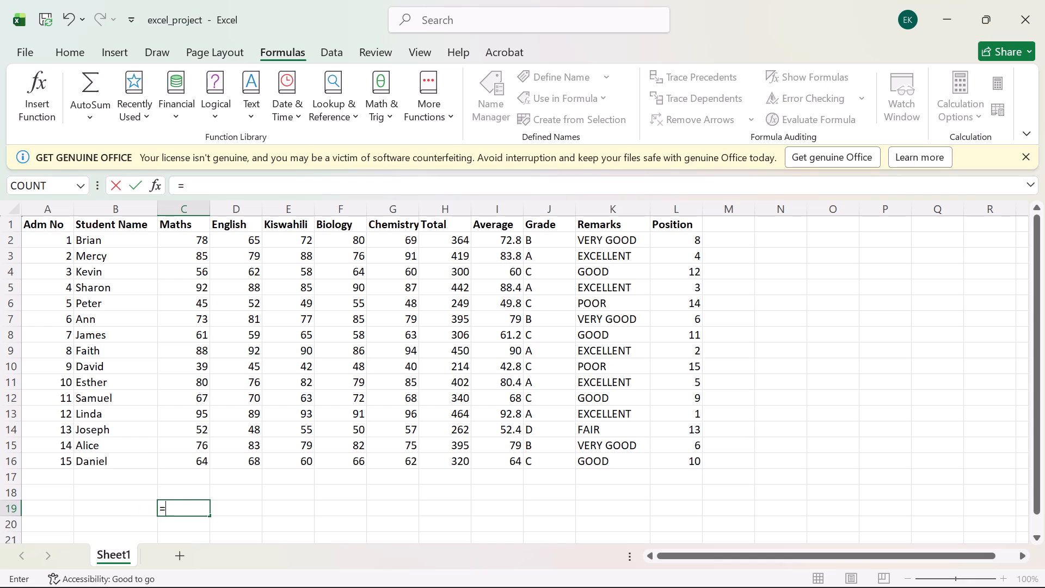
pyautogui.write('MAX')
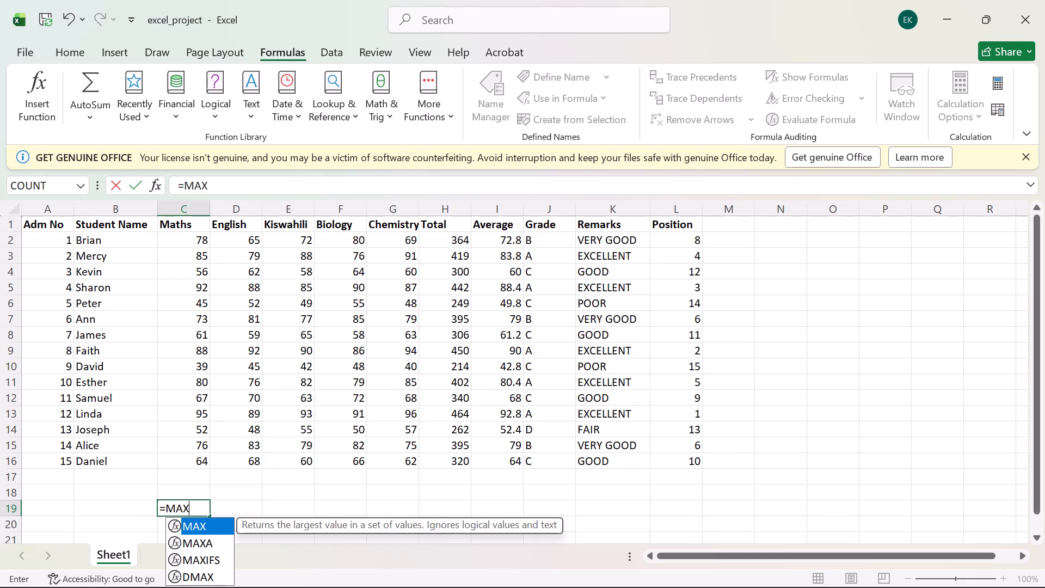
pyautogui.write('(C2')
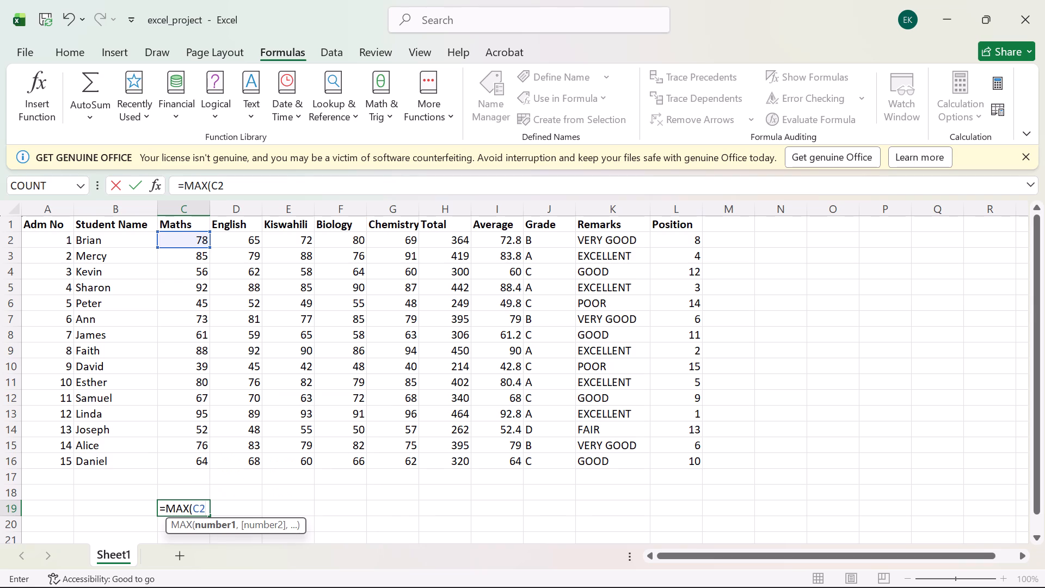
pyautogui.hotkey('shift', ':')
pyautogui.write('C16')
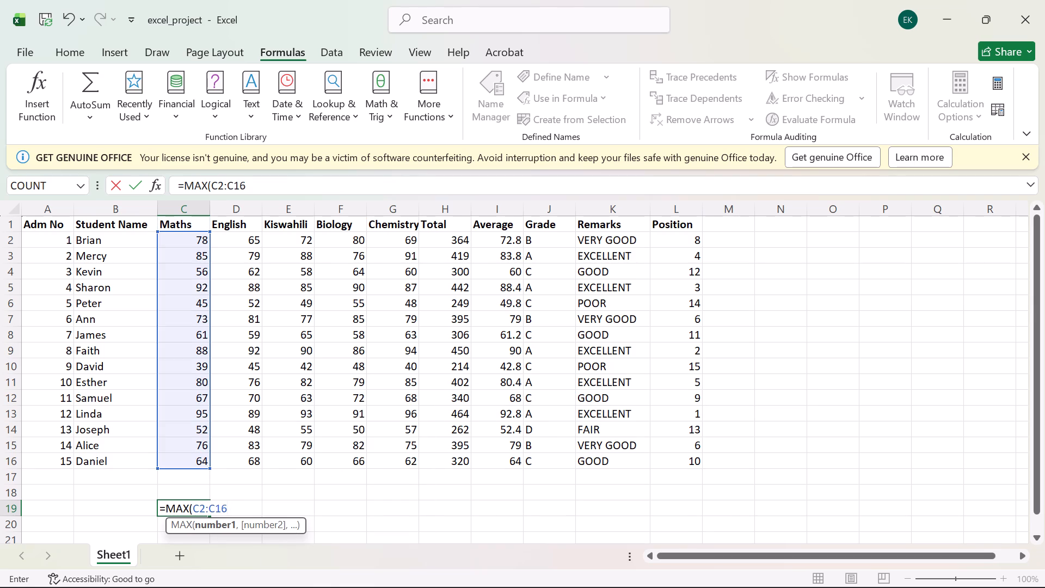
pyautogui.hotkey('shift', ')')
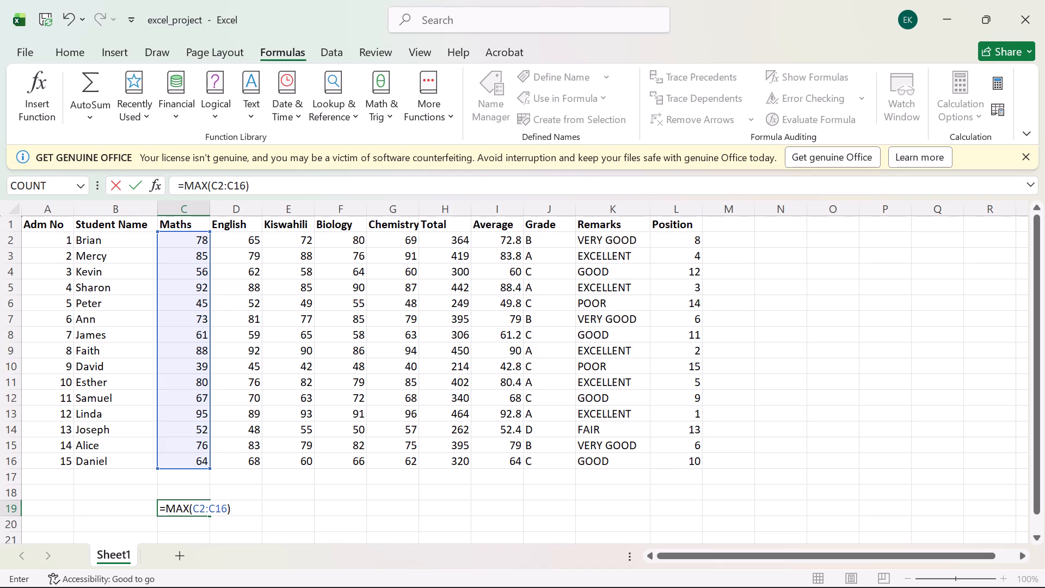
pyautogui.press('Return')
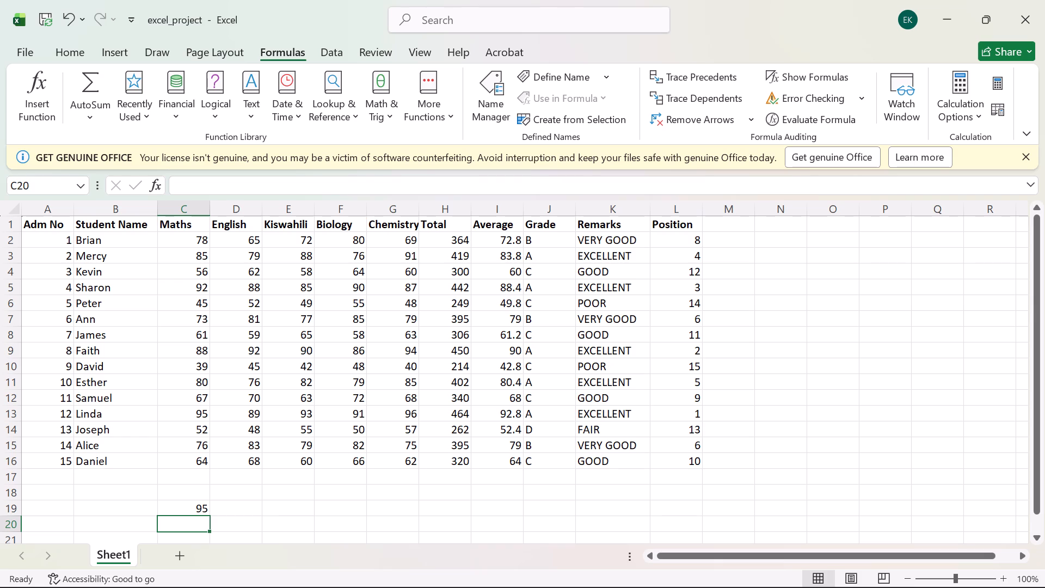
# Enter =MIN(C2:C16) in C20 to find the lowest Maths mark.
pyautogui.click(169, 520)
pyautogui.press('=')
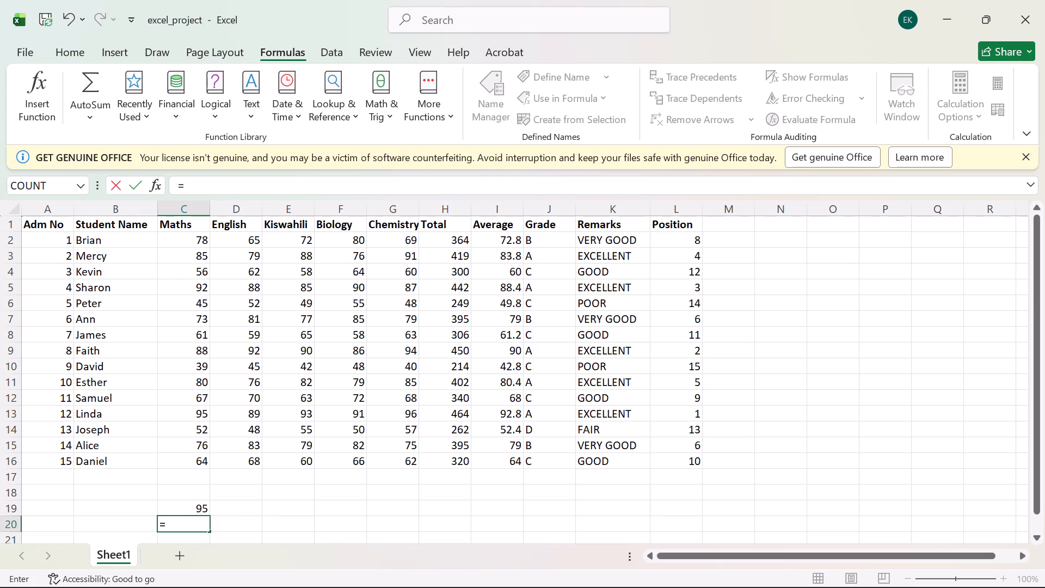
pyautogui.write('MIN')
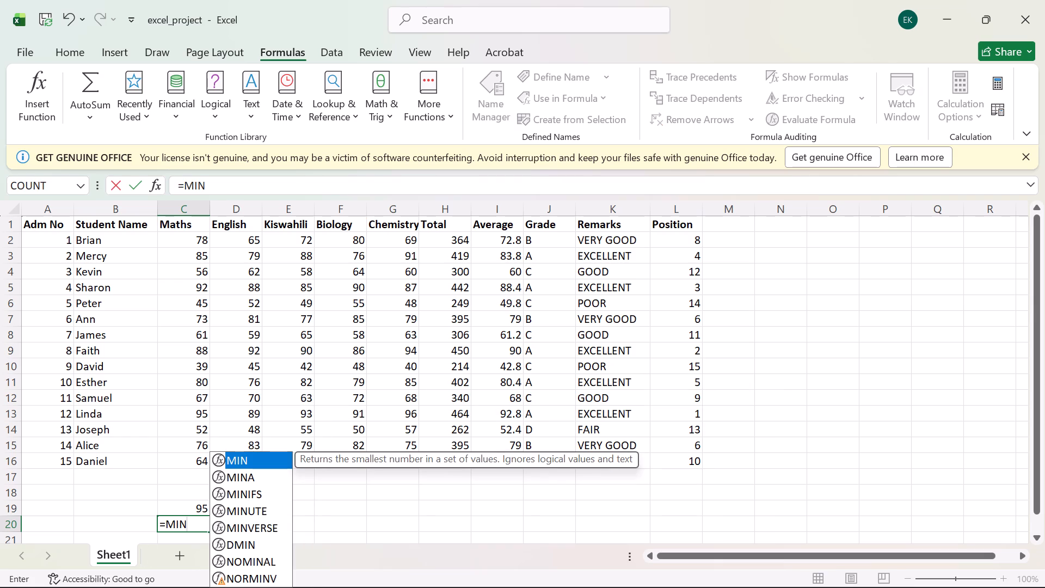
pyautogui.hotkey('shift', '(')
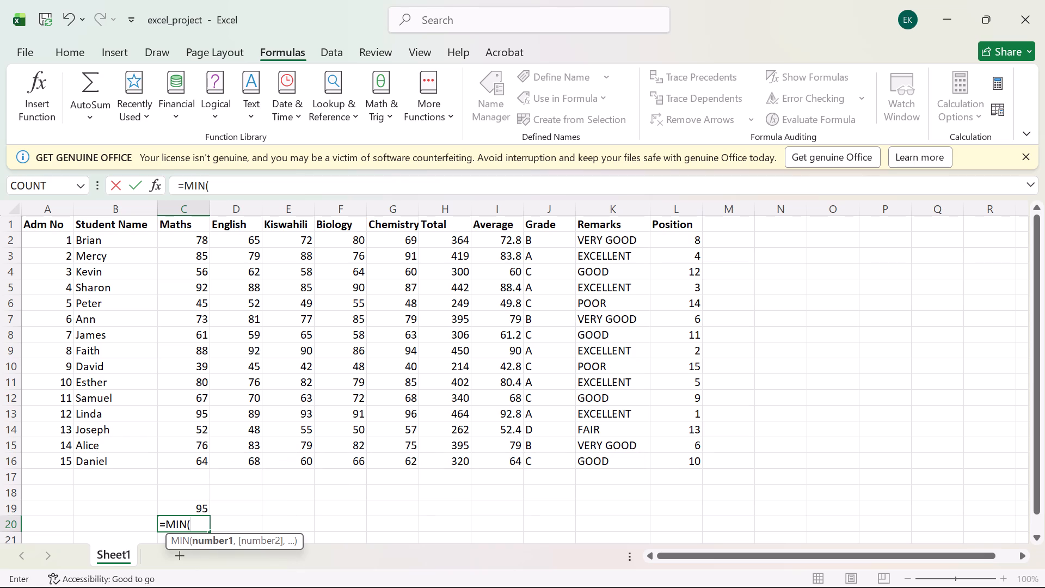
pyautogui.write('C2')
pyautogui.write(':C16')
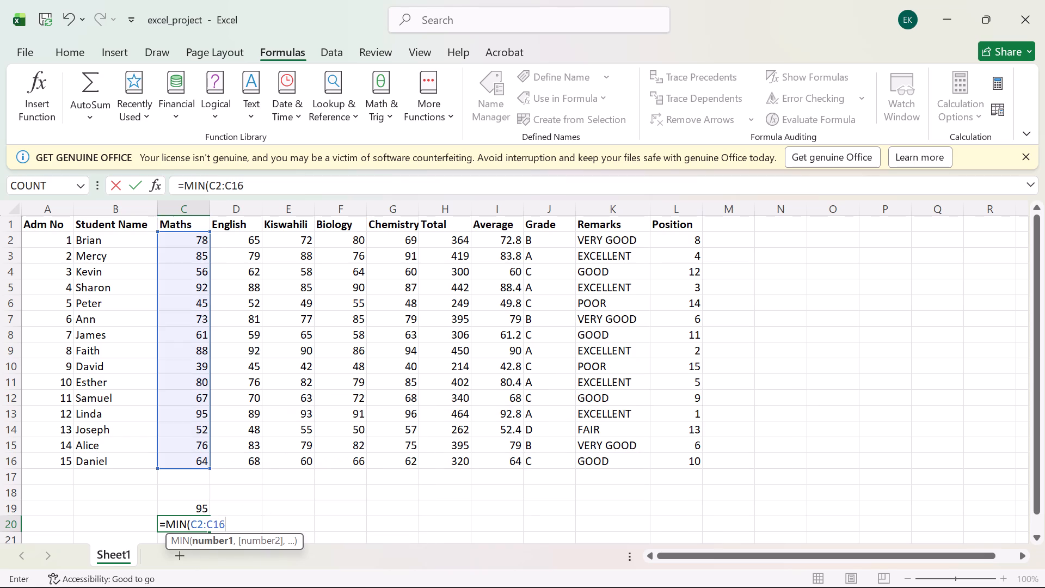
pyautogui.hotkey('shift', ')')
pyautogui.press('Return')
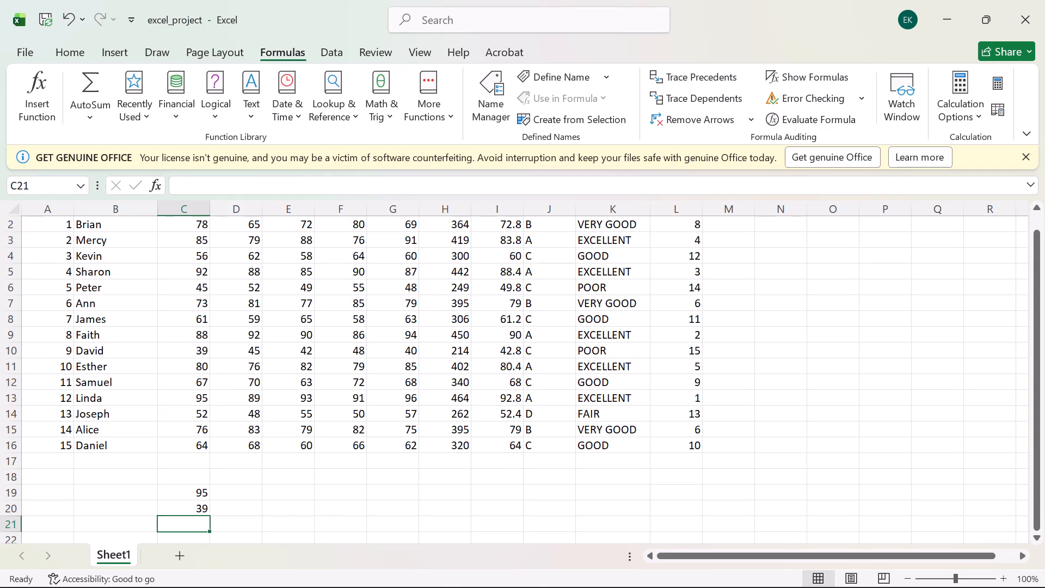
# Enter =AVERAGE(C2:C16) in C21 to calculate the mean Maths mark.
pyautogui.click(182, 526)
pyautogui.press('=')
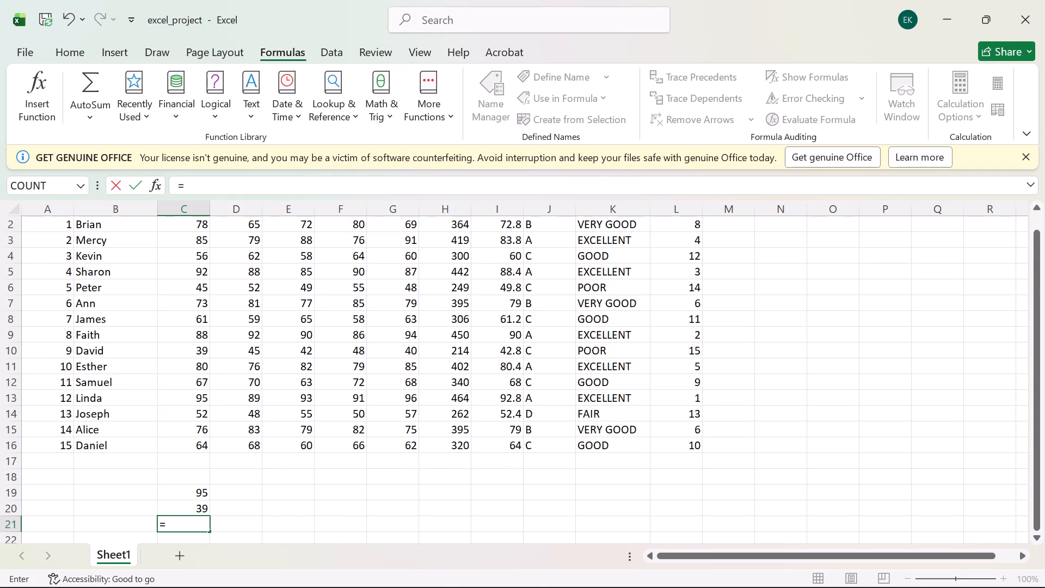
pyautogui.write('AVERA')
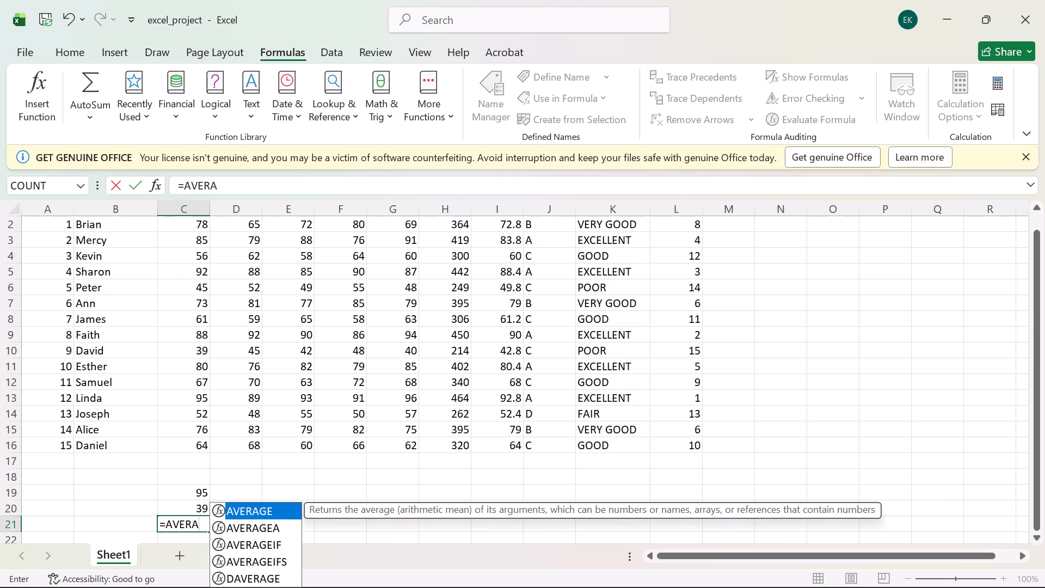
pyautogui.write('GE')
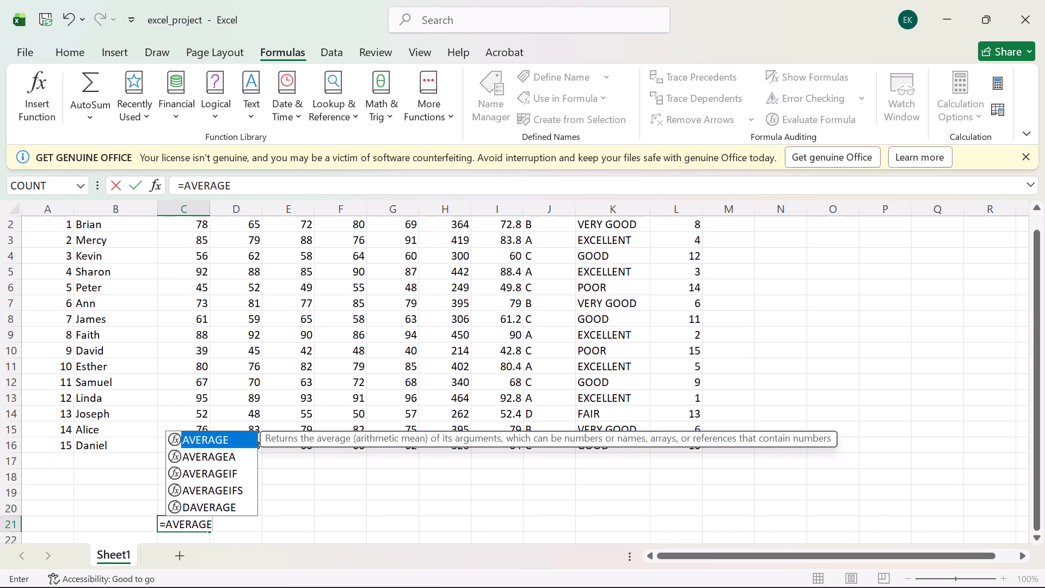
pyautogui.write('(C2')
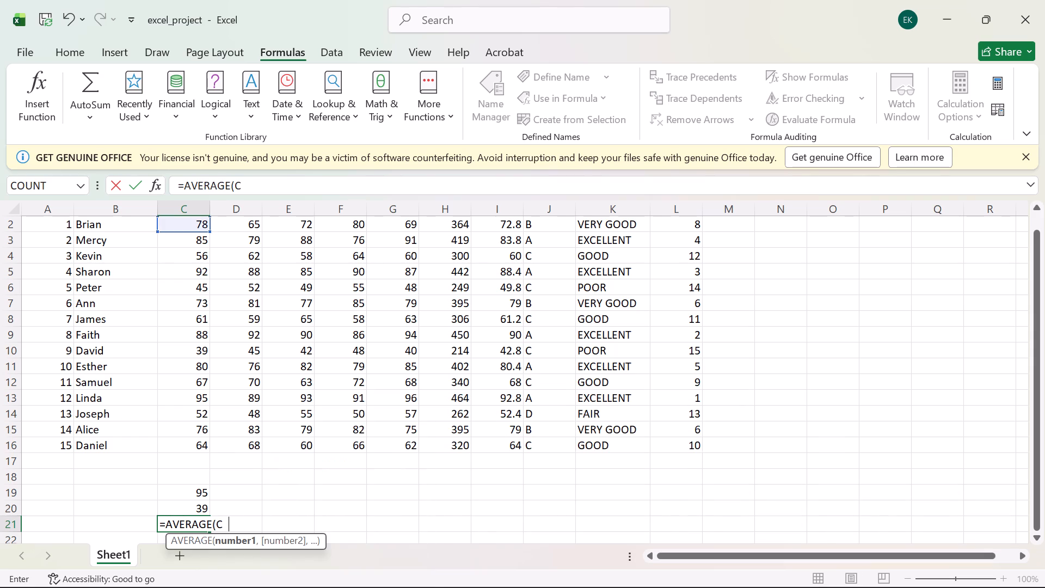
pyautogui.hotkey('shift', ':')
pyautogui.press('c')
pyautogui.press('1')
pyautogui.press('6')
pyautogui.hotkey('shift', ')')
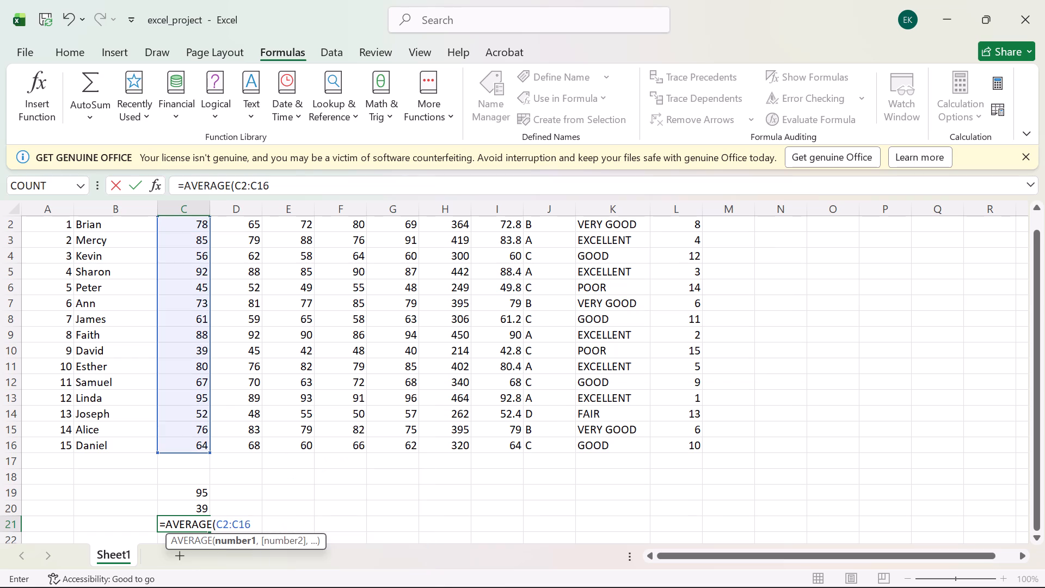
pyautogui.press('Return')
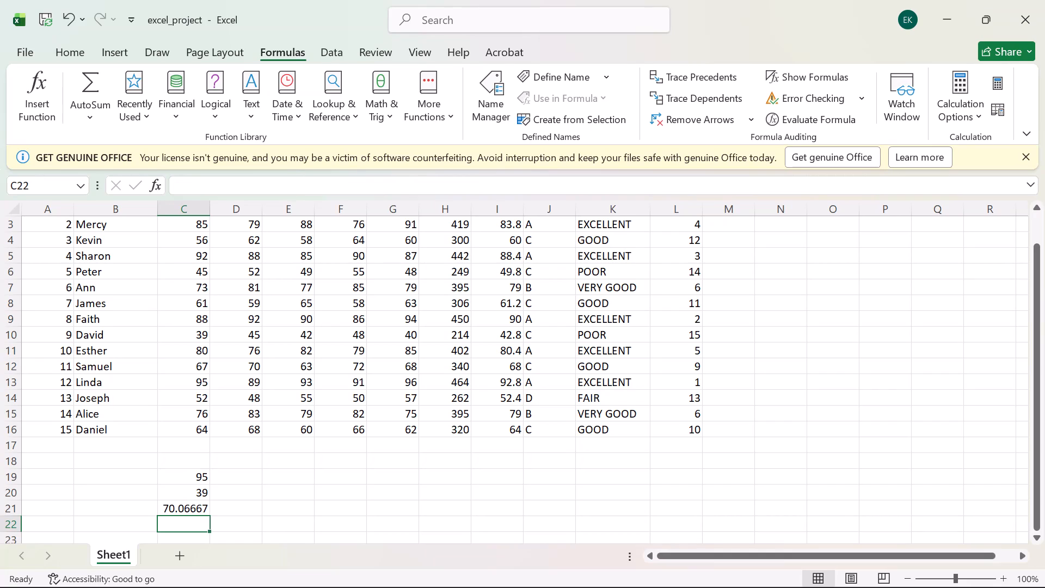
# Enter =COUNTA(B2:B16) in B19 to count the students listed in the Student Name column.
pyautogui.press('=')
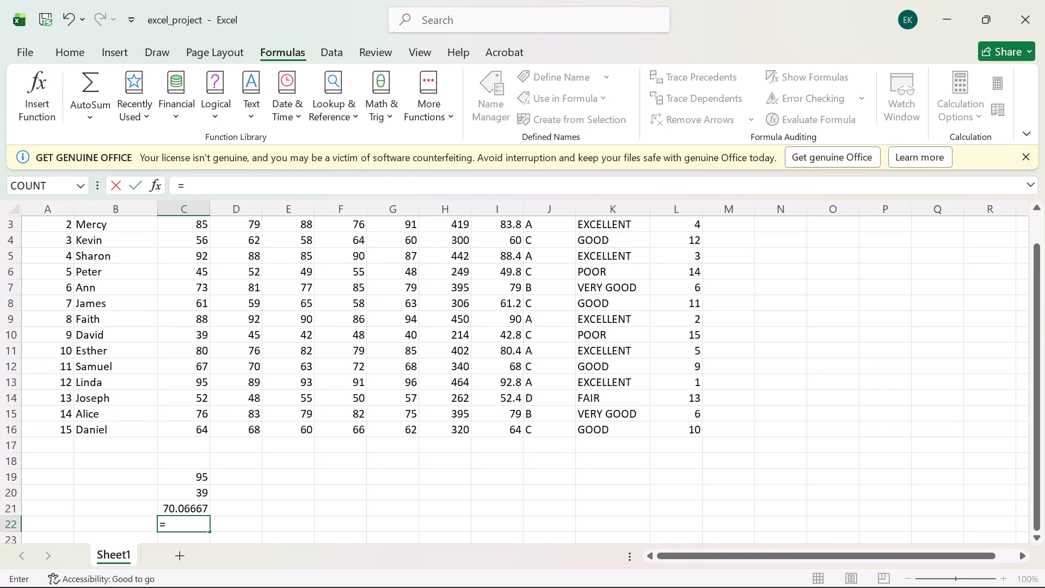
pyautogui.press('BackSpace')
pyautogui.click(90, 444)
pyautogui.click(91, 475)
pyautogui.press('=')
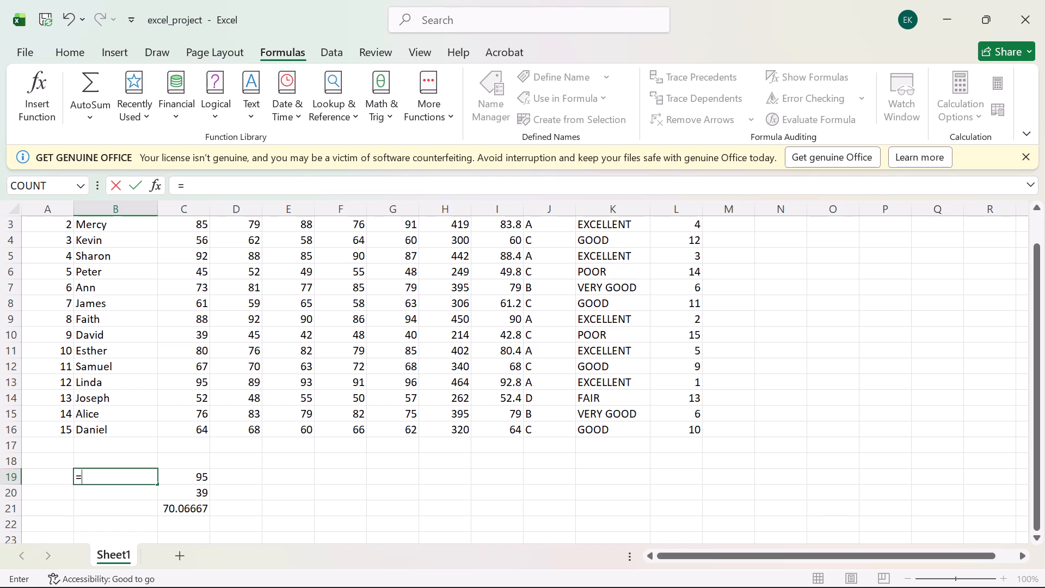
pyautogui.press('c')
pyautogui.write('OUNTA')
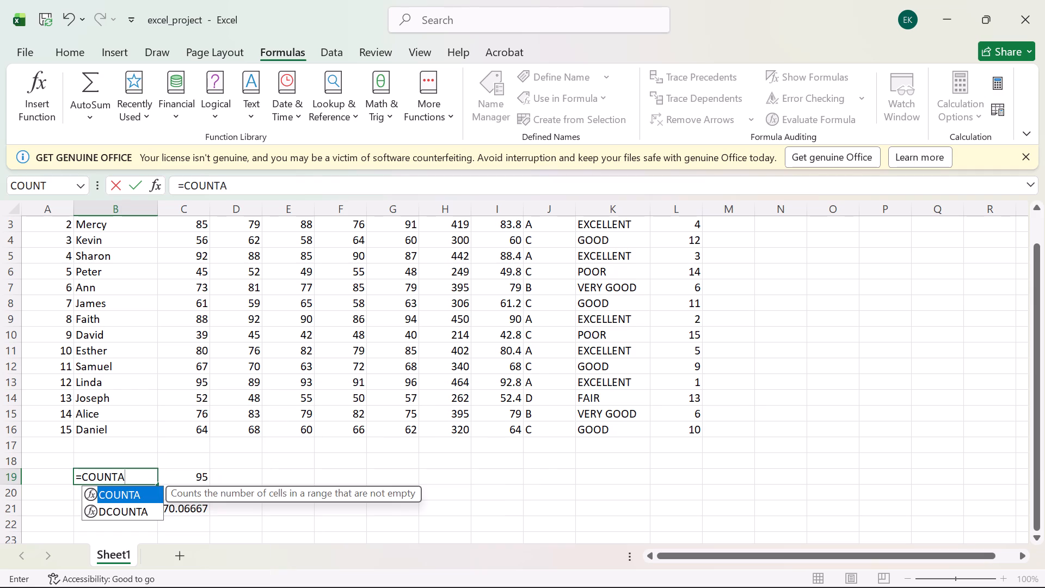
pyautogui.hotkey('shift', '(')
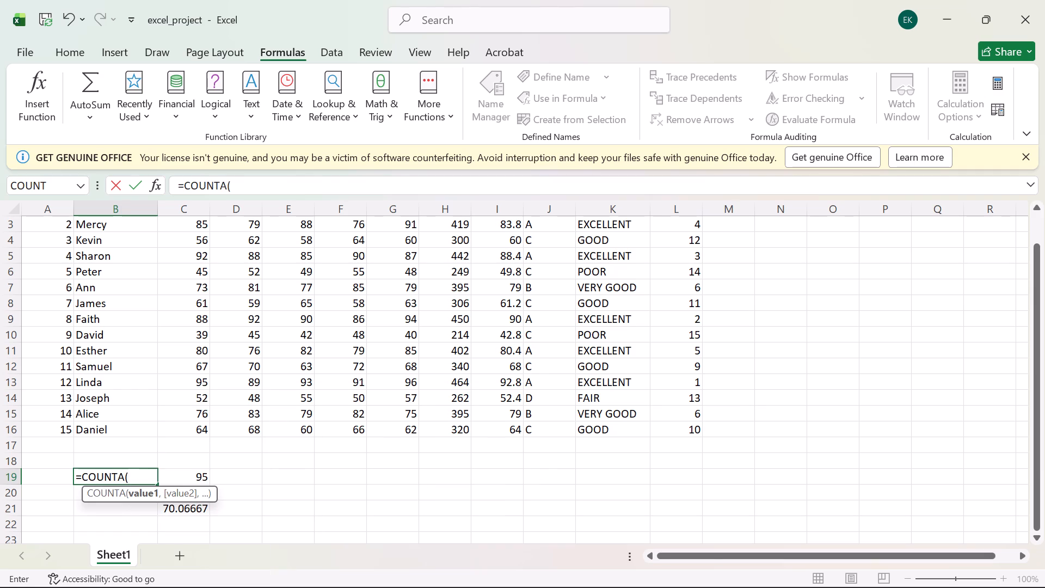
pyautogui.write('B2')
pyautogui.hotkey('shift', ':')
pyautogui.press('b')
pyautogui.write('16')
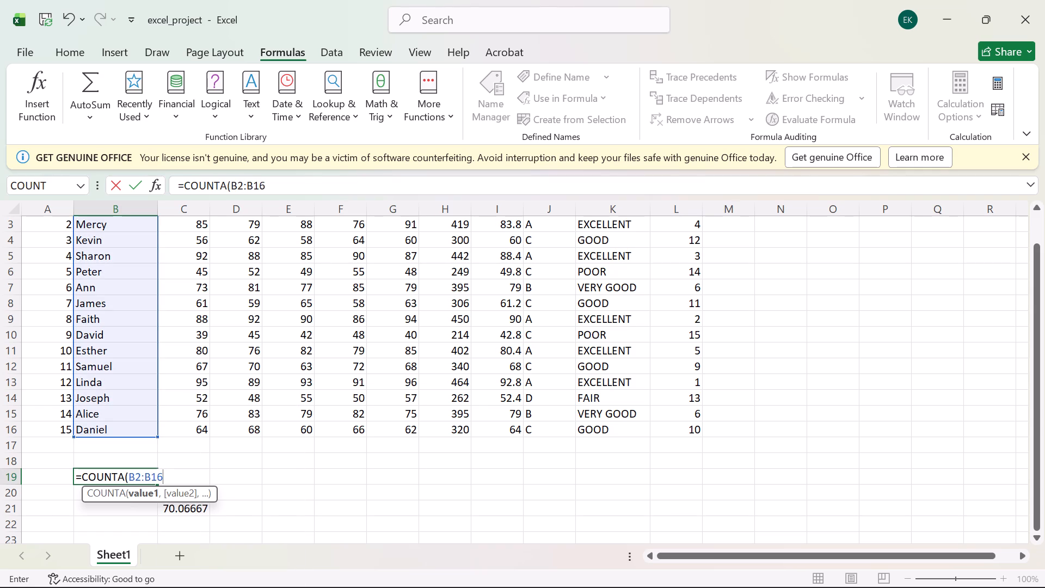
pyautogui.hotkey('shift', ')')
pyautogui.press('Return')
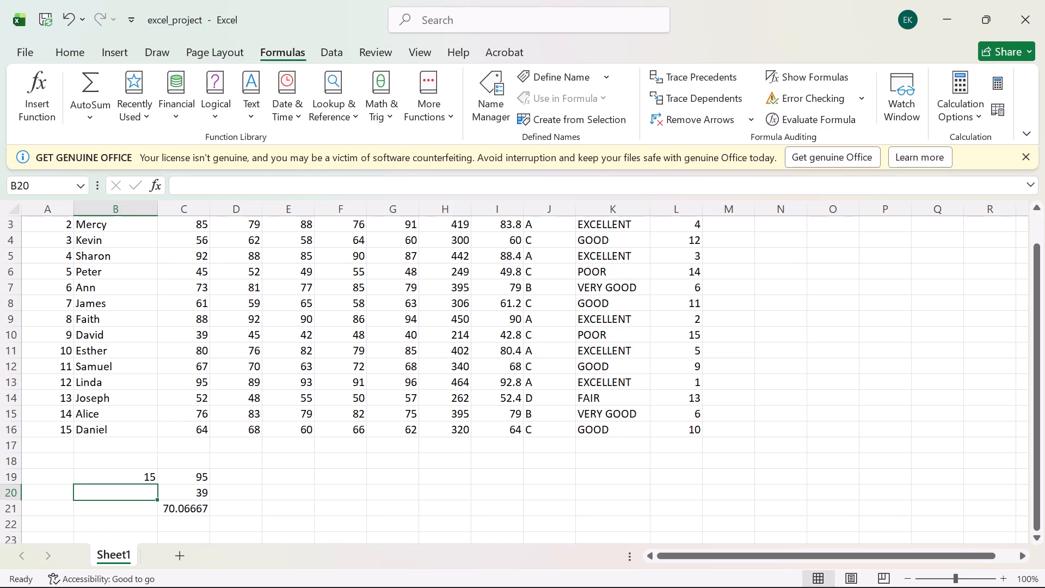
# Enter =SUM(C2:C16) in C22 to add up all the Maths marks.
pyautogui.scroll(-2, 212, 470)
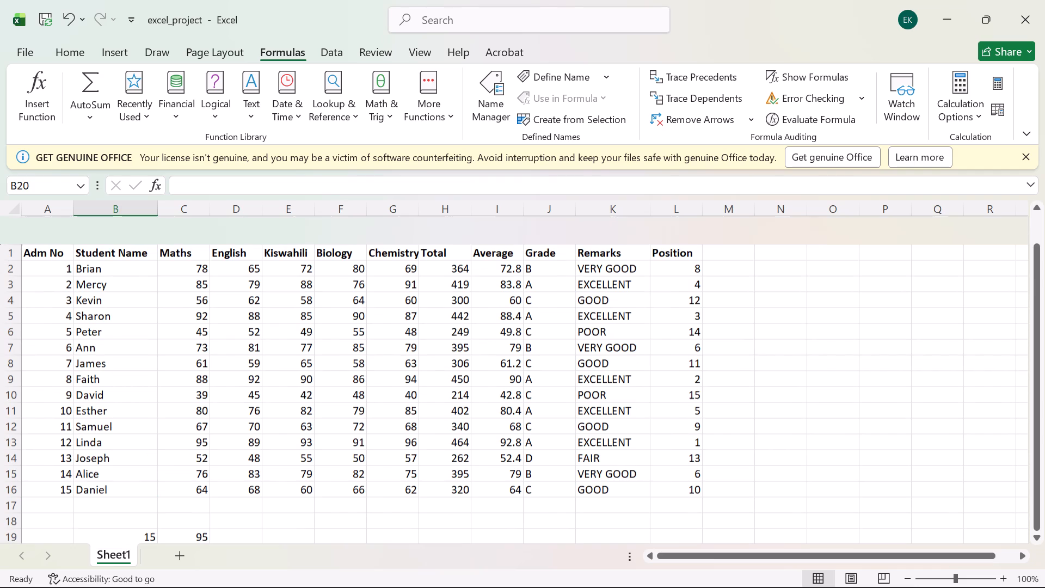
pyautogui.scroll(-2, 212, 470)
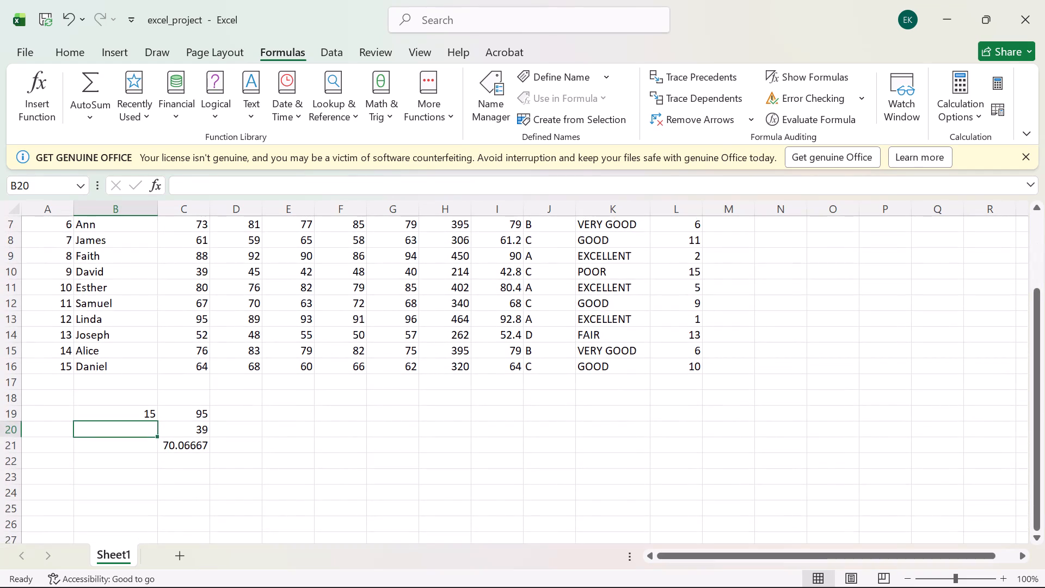
pyautogui.click(187, 464)
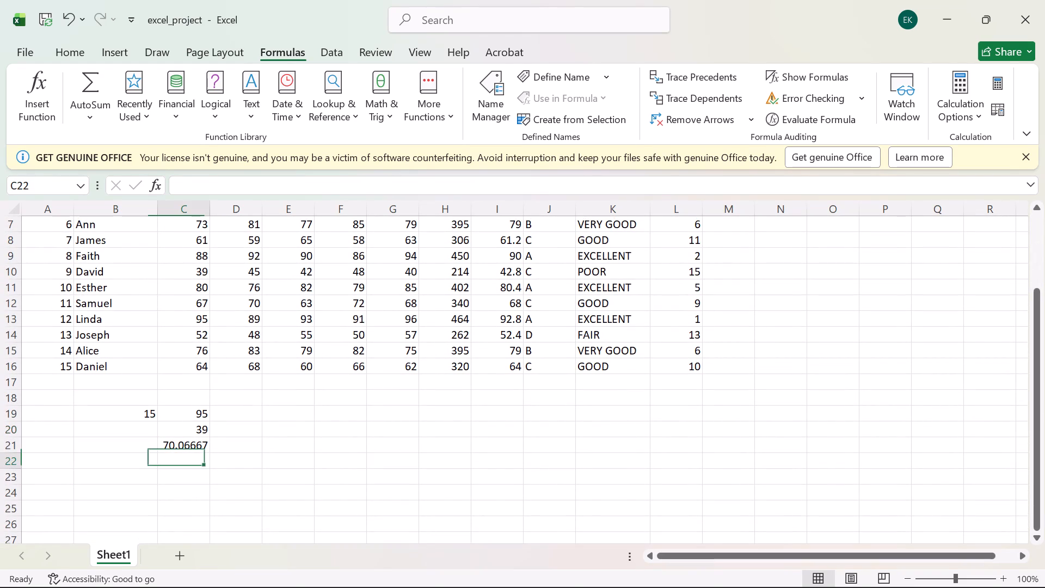
pyautogui.press('=')
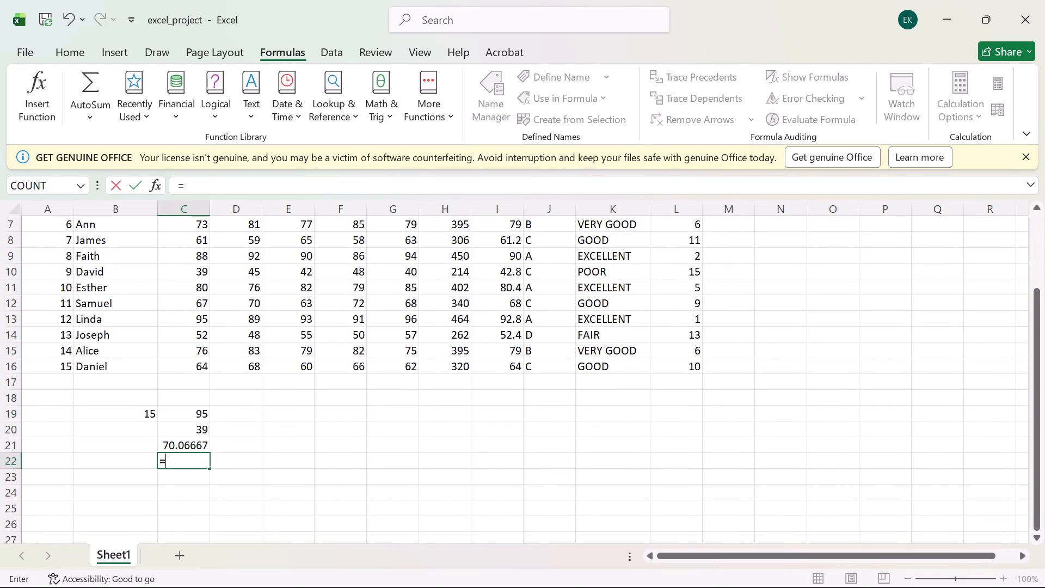
pyautogui.write('SUM')
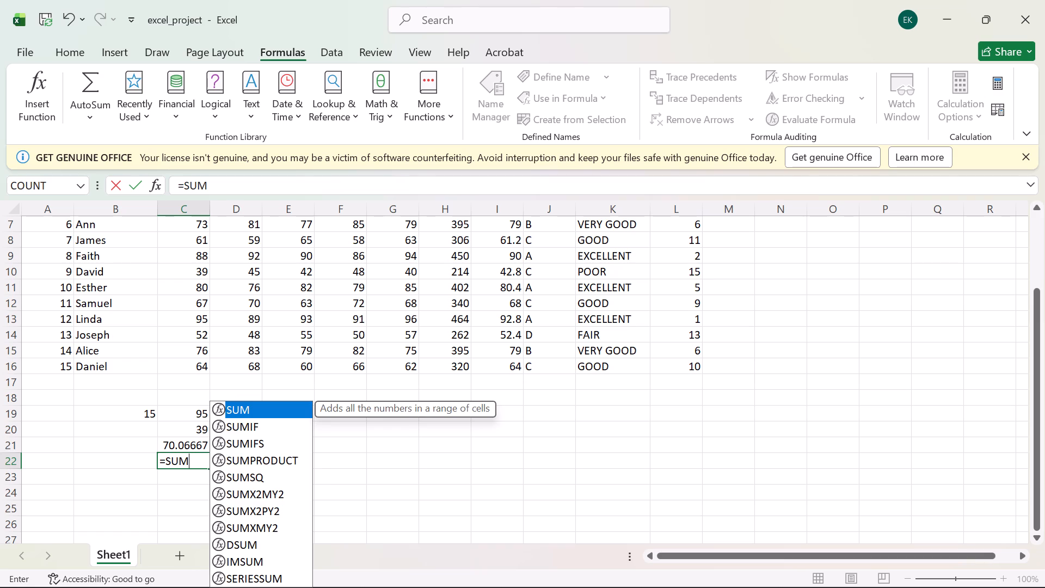
pyautogui.hotkey('shift', '(')
pyautogui.write('C2')
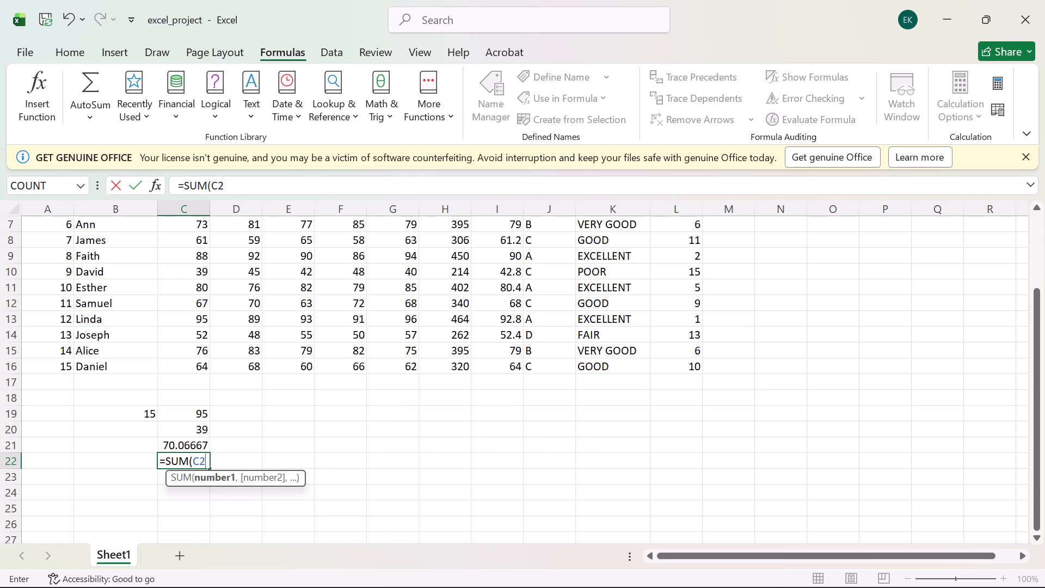
pyautogui.hotkey('shift', ':')
pyautogui.write('C1')
pyautogui.press('6')
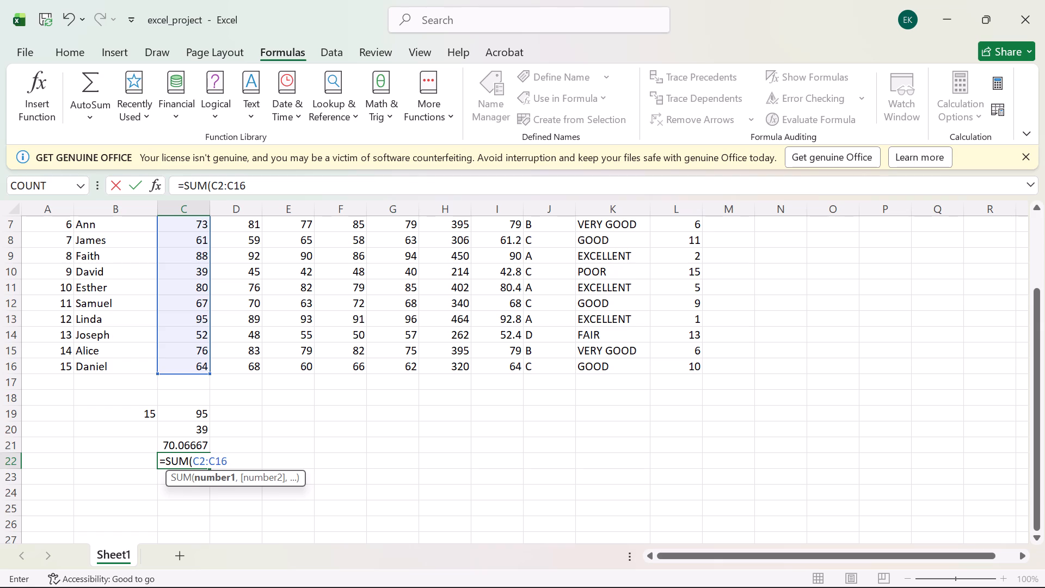
pyautogui.hotkey('shift', ')')
pyautogui.press('Return')
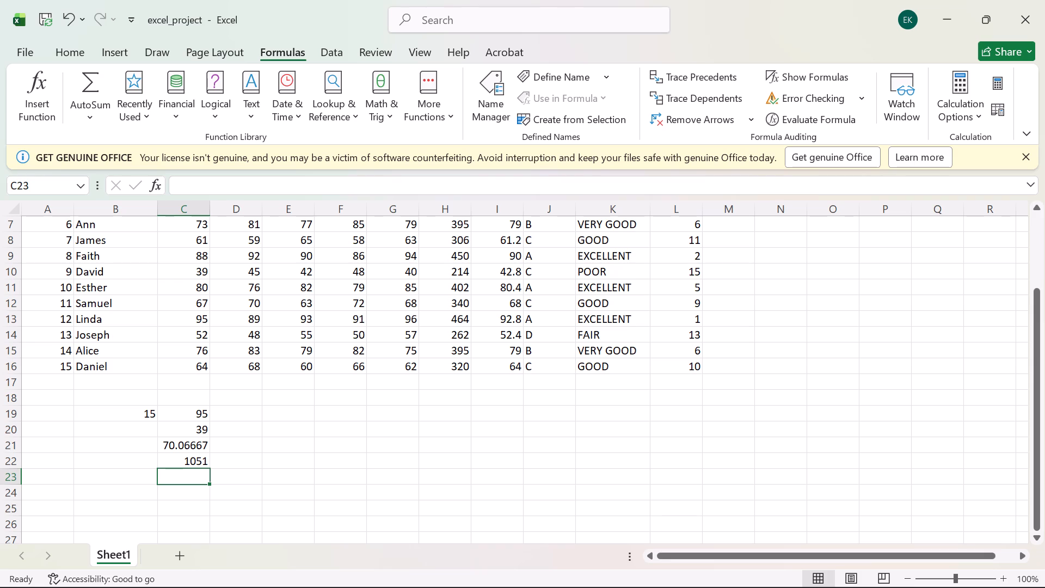
# Start a COUNTIF formula in C23 below the Maths sum.
pyautogui.press('=')
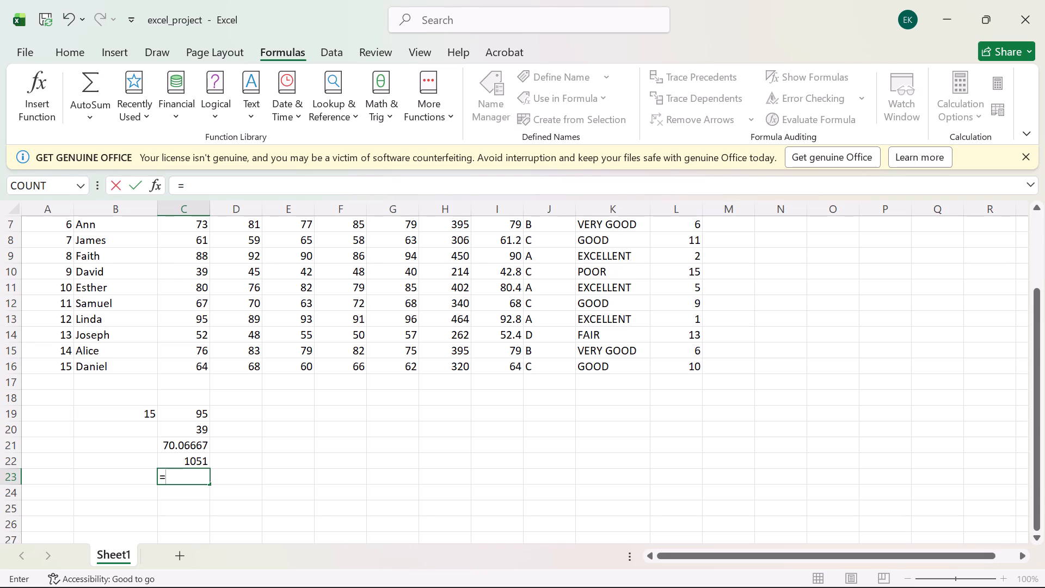
pyautogui.write('COUNT')
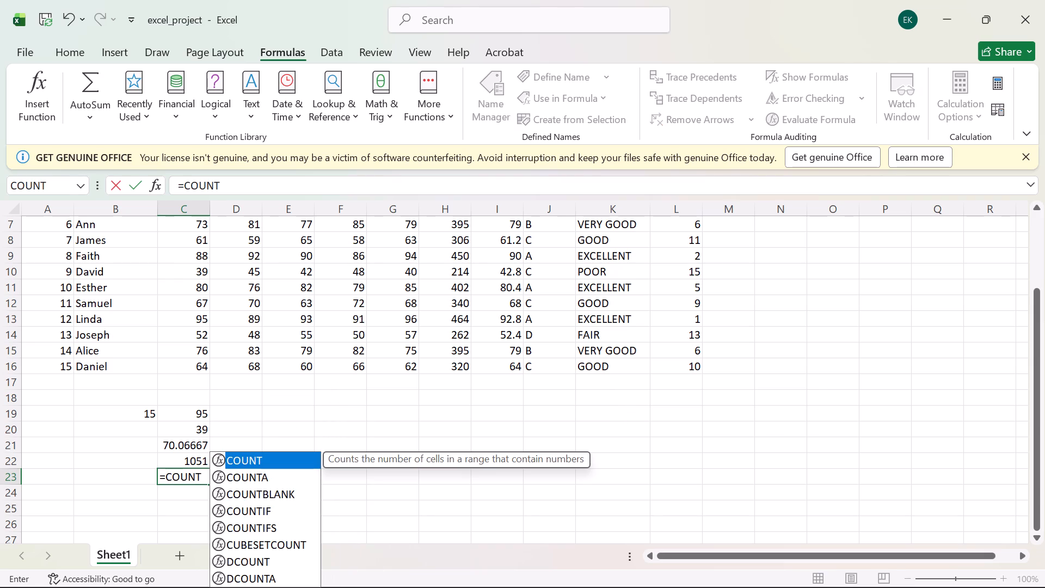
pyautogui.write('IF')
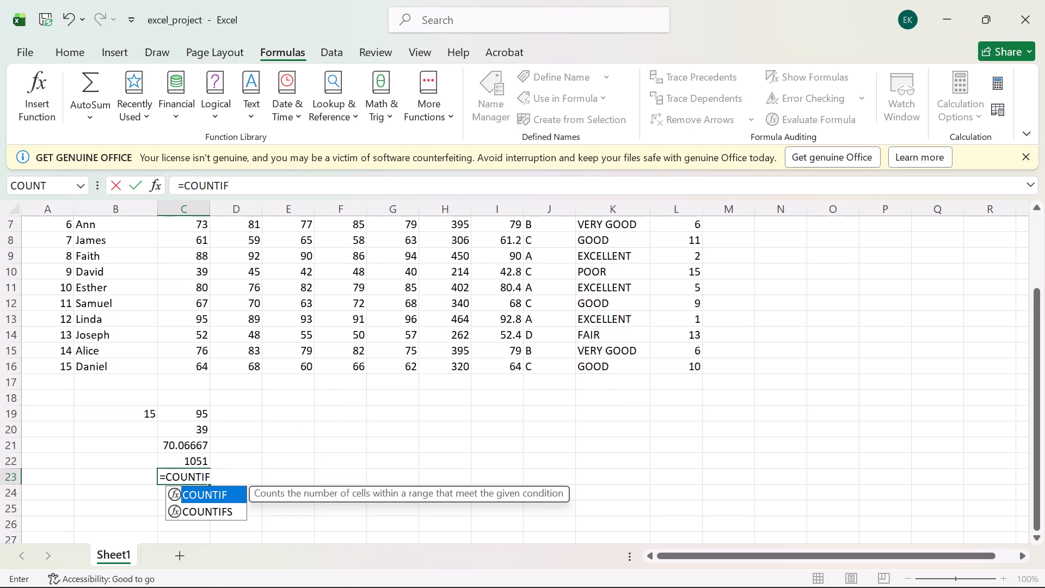
# Continue the COUNTIF formula in C23 with an opening parenthesis, ready for its range argument.
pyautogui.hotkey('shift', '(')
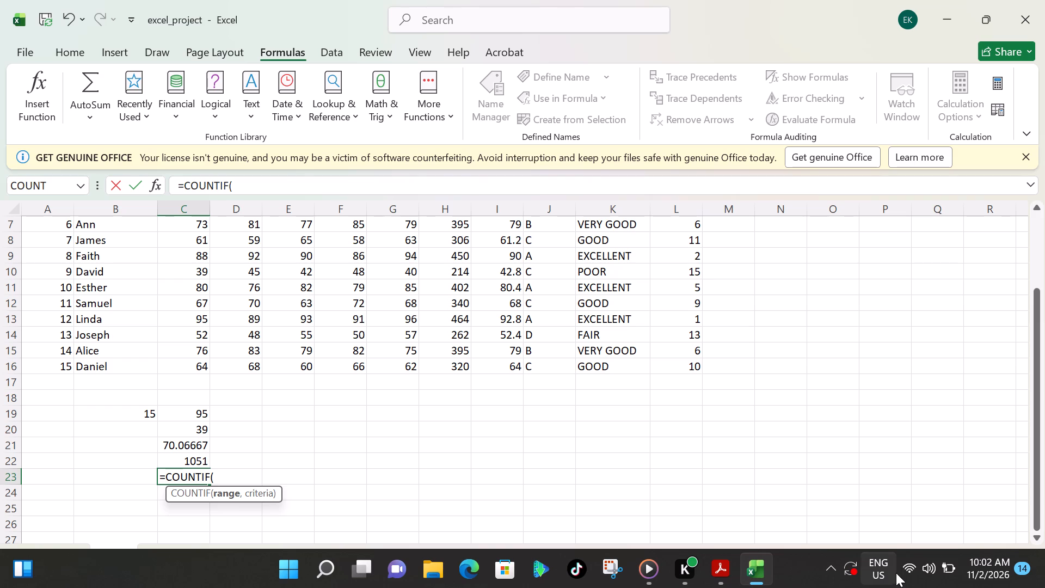
pyautogui.click(911, 568)
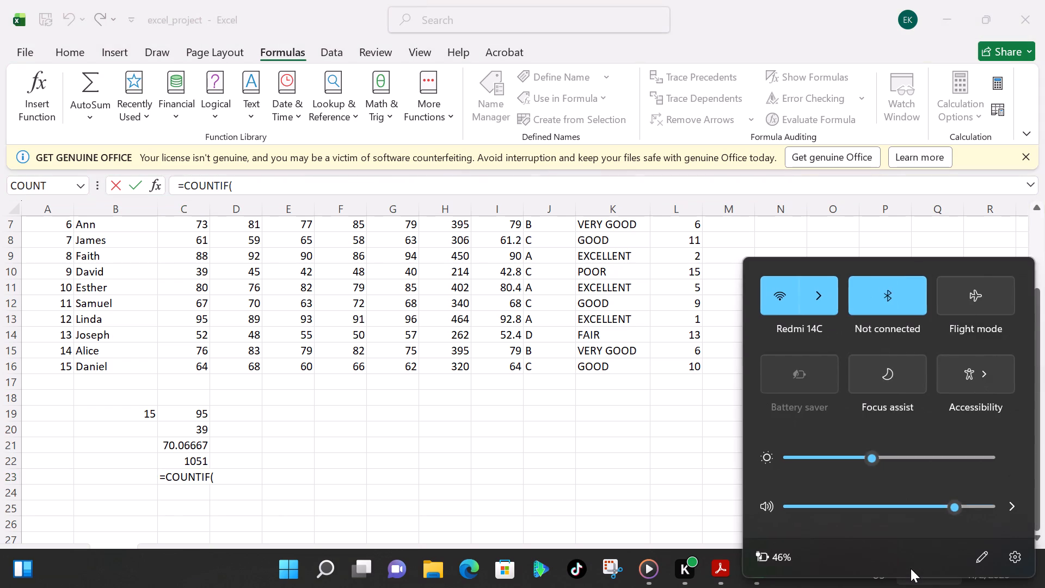
pyautogui.click(658, 437)
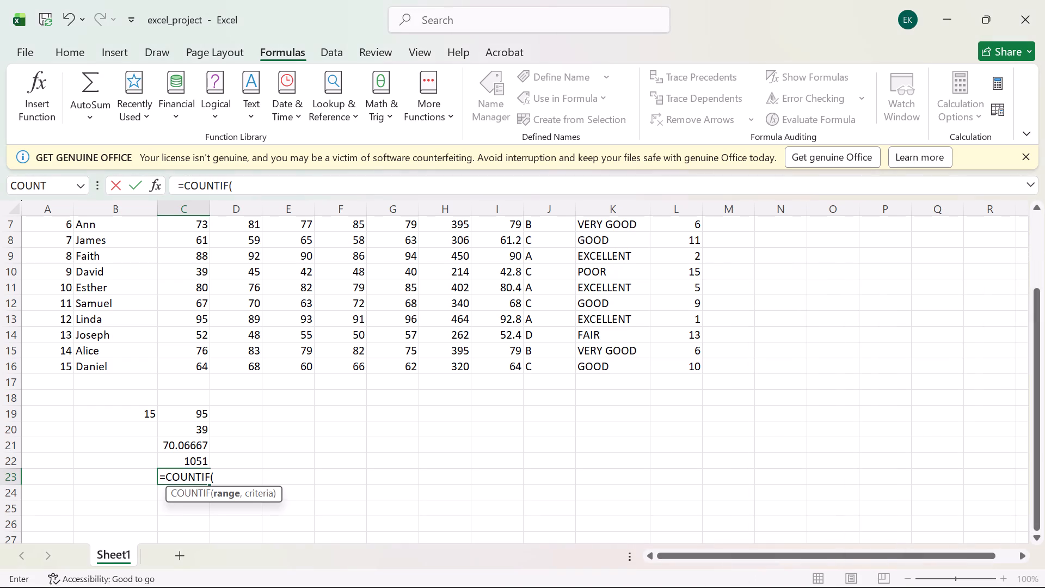
pyautogui.click(214, 478)
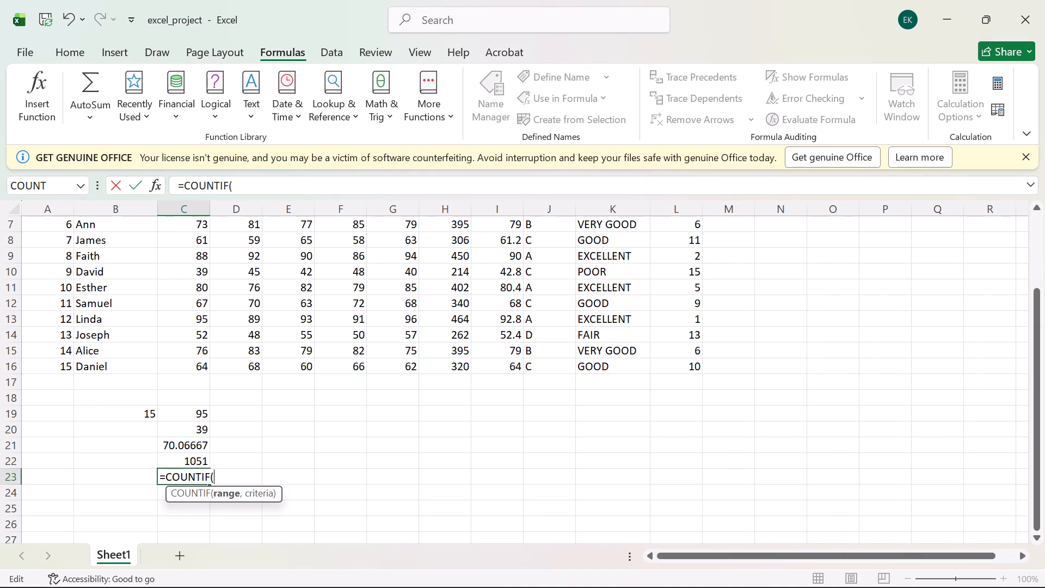
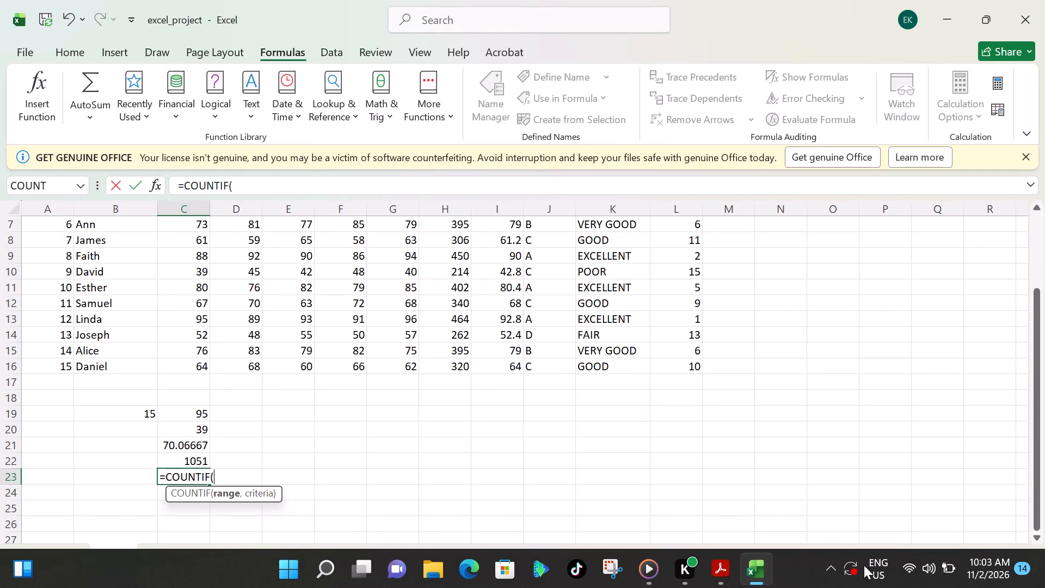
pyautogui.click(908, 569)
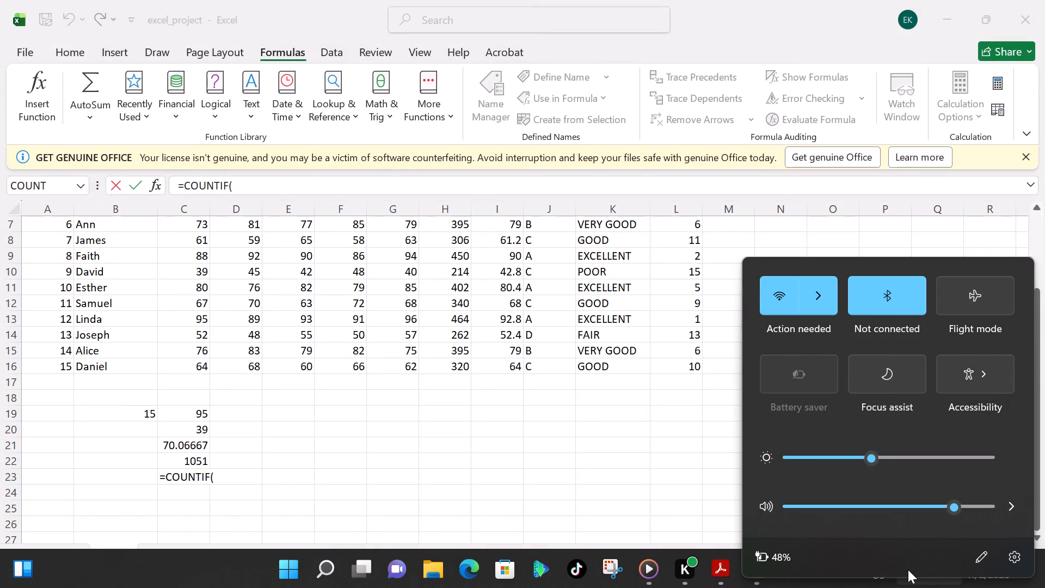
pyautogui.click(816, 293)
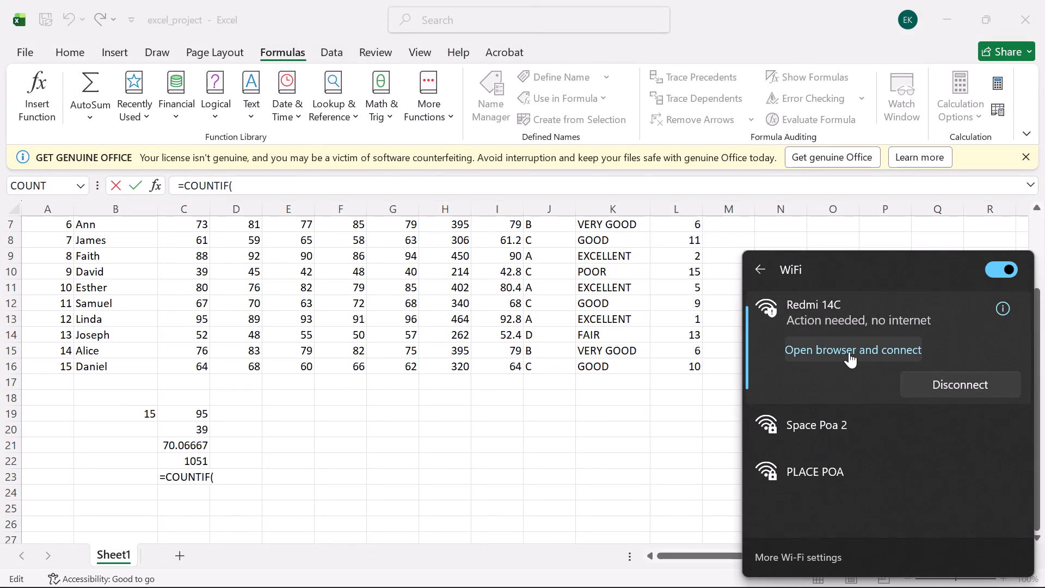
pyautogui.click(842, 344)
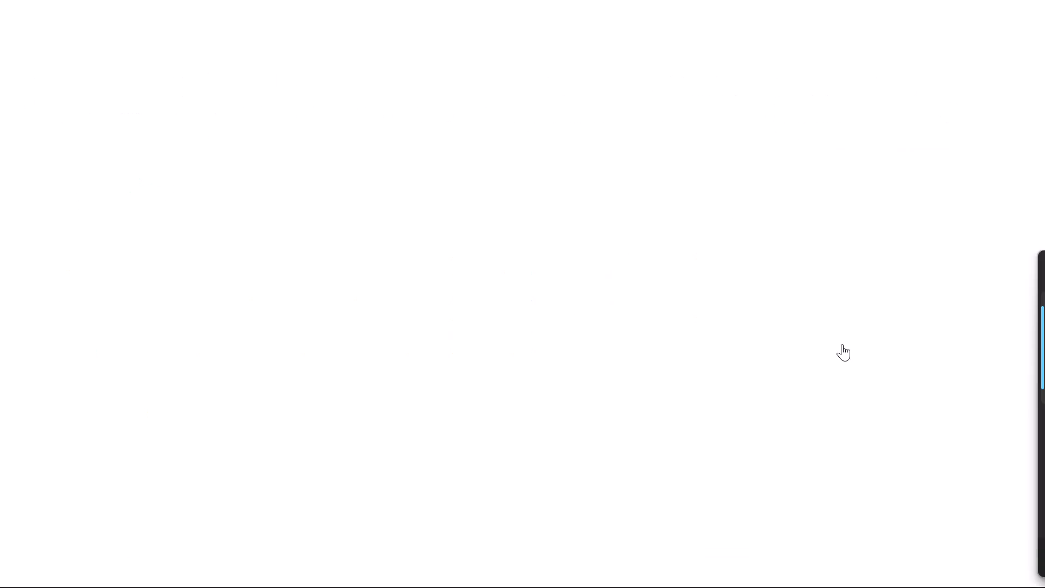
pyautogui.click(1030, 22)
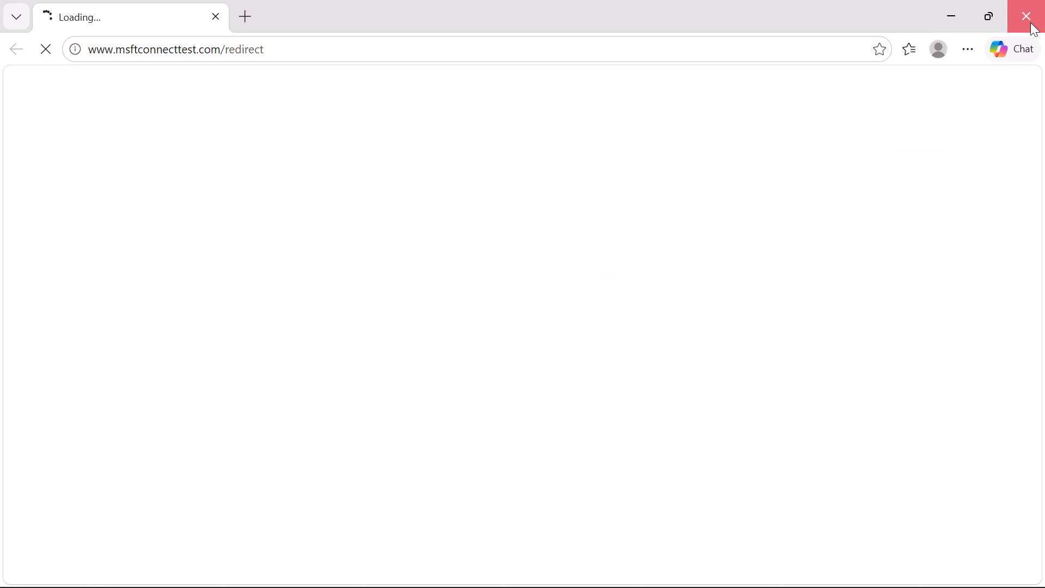
# Restart the Wi-Fi and reconnect to the Redmi 14C network, then return to the worksheet.
pyautogui.click(910, 568)
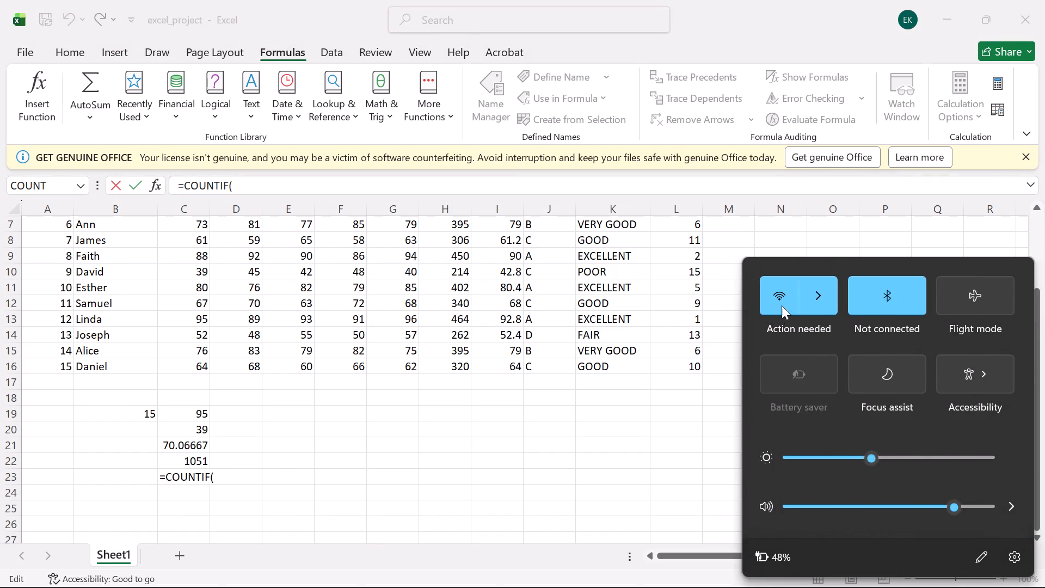
pyautogui.click(785, 304)
pyautogui.click(814, 304)
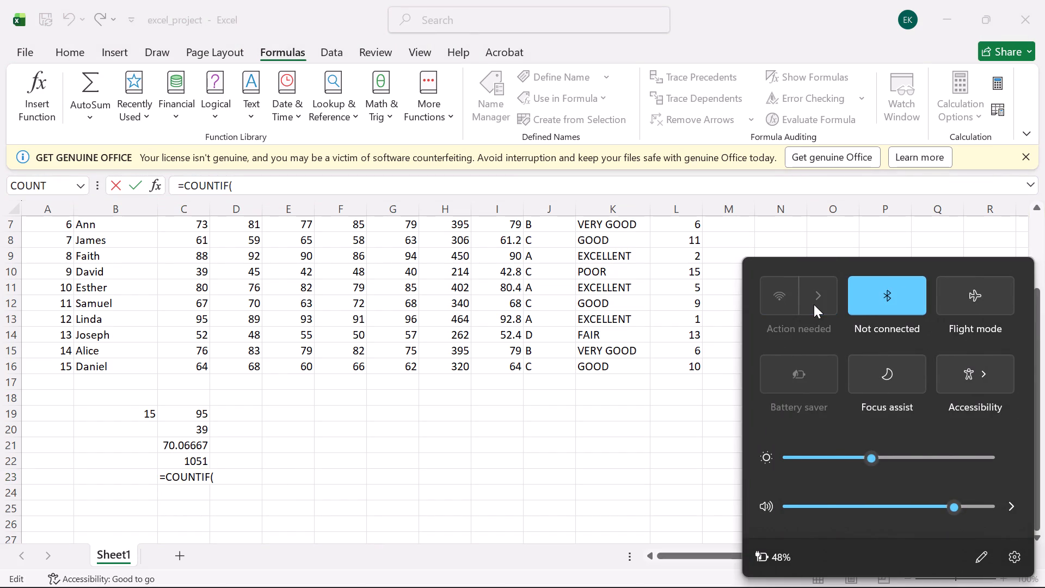
pyautogui.click(782, 302)
pyautogui.click(823, 305)
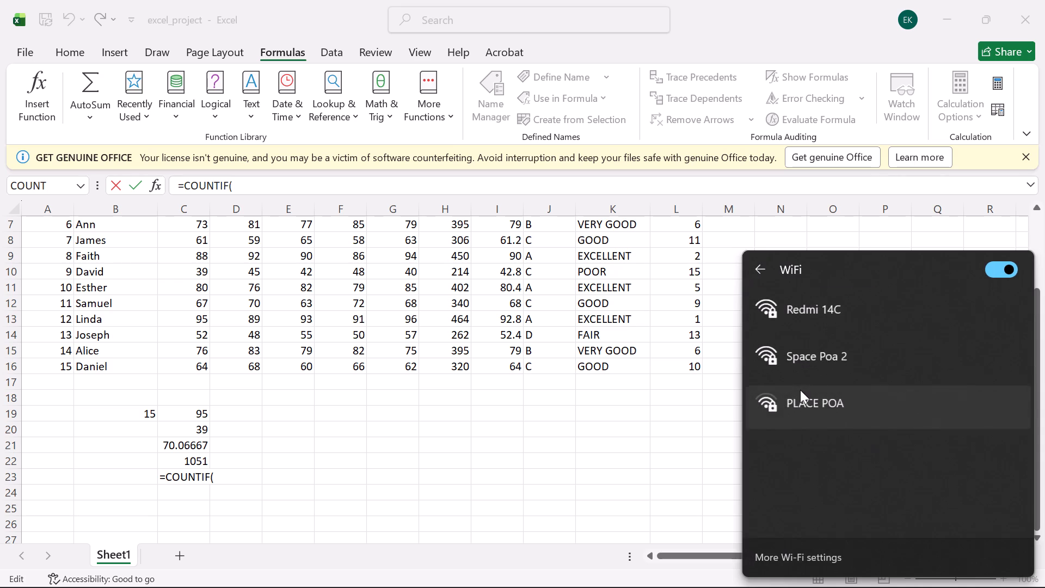
pyautogui.click(826, 310)
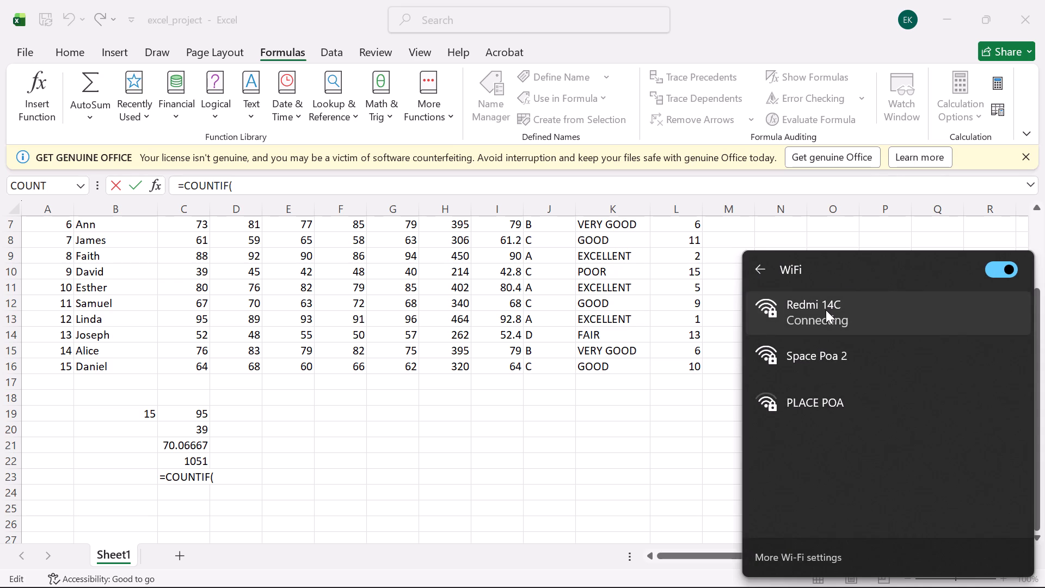
pyautogui.click(806, 312)
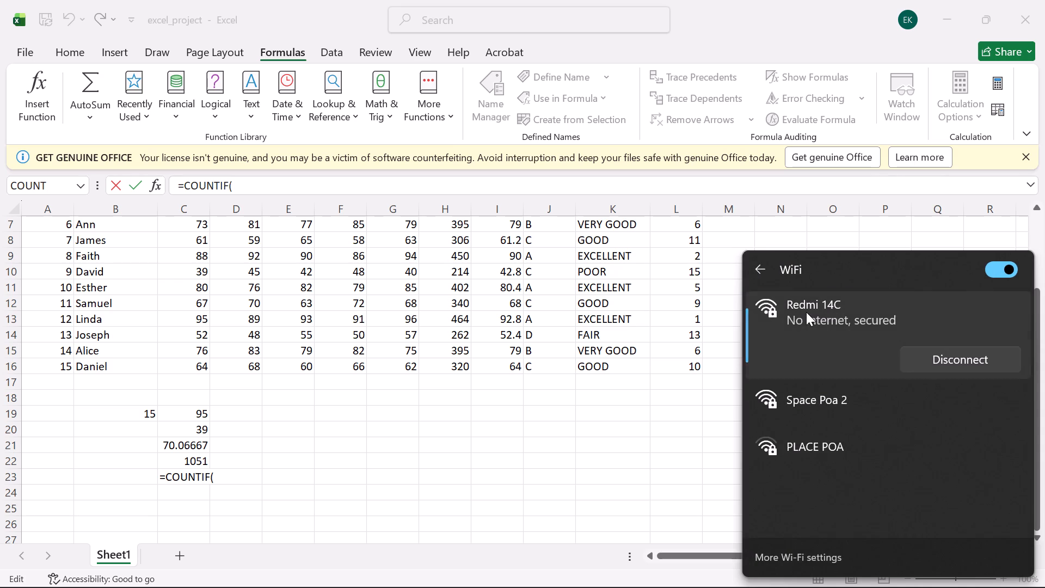
pyautogui.click(806, 312)
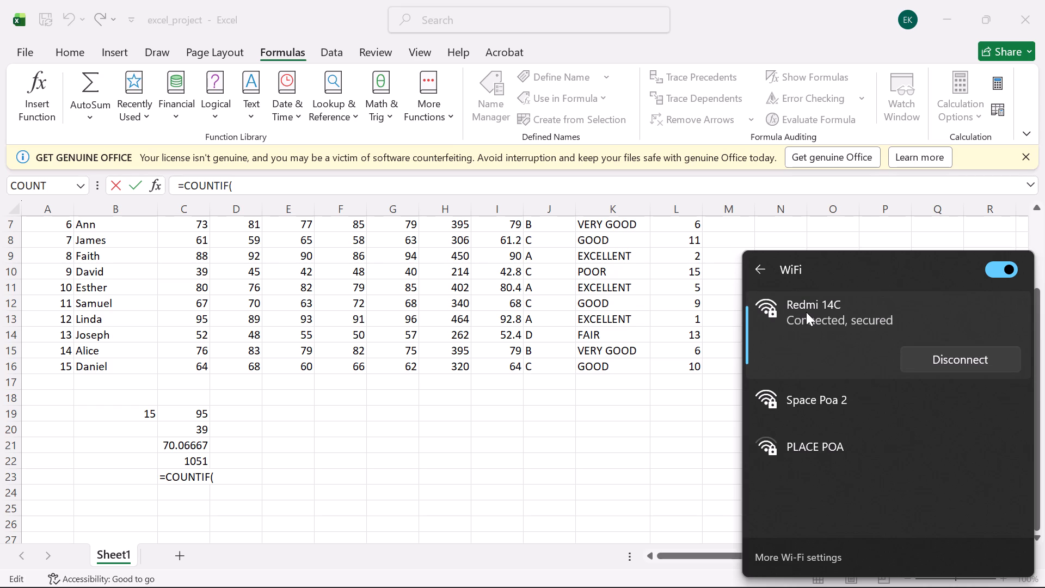
pyautogui.click(686, 403)
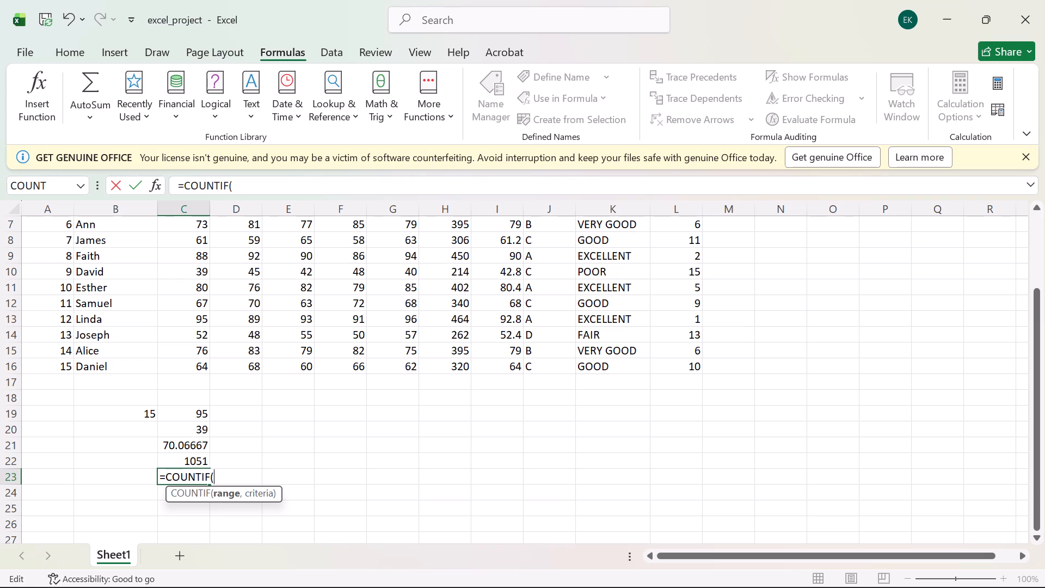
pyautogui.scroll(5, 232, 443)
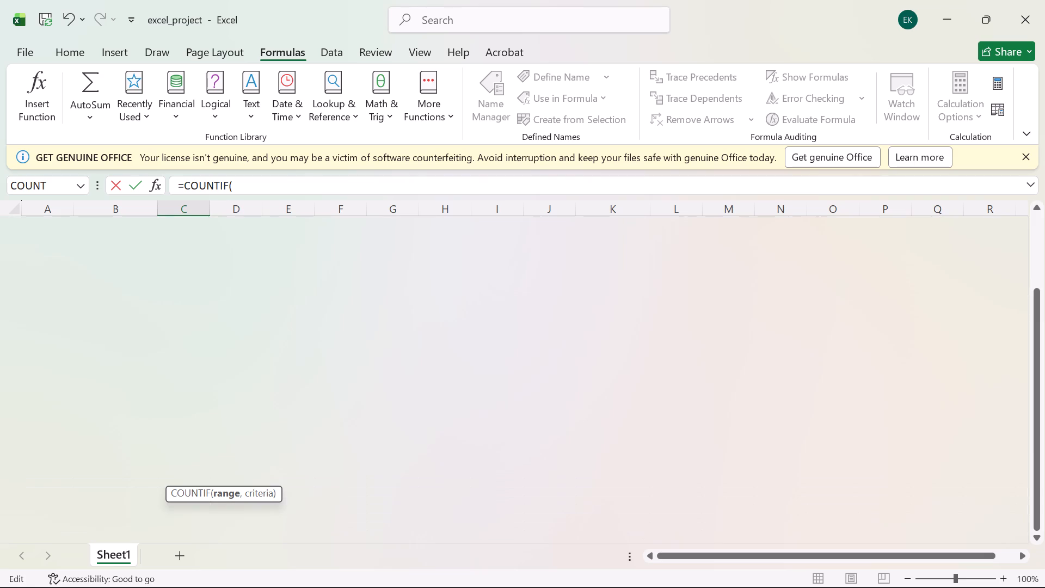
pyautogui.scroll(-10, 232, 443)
# Complete the formula in C23 as =COUNTIF(C2:C16,">70") to count the Maths marks above 70.
pyautogui.scroll(-6, 232, 443)
pyautogui.scroll(4, 232, 443)
pyautogui.scroll(-10, 232, 443)
pyautogui.scroll(10, 232, 443)
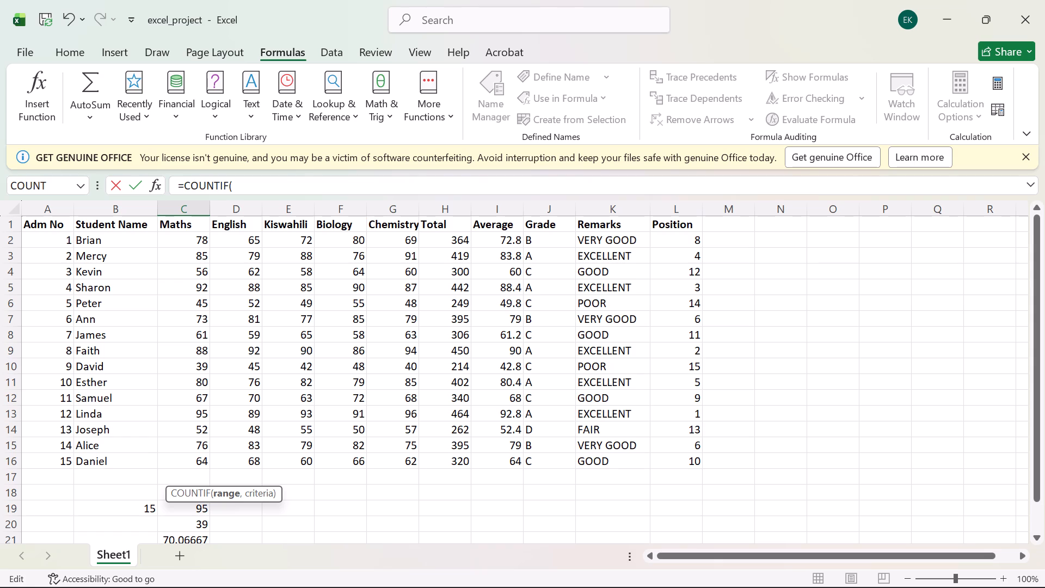
pyautogui.scroll(-2, 186, 450)
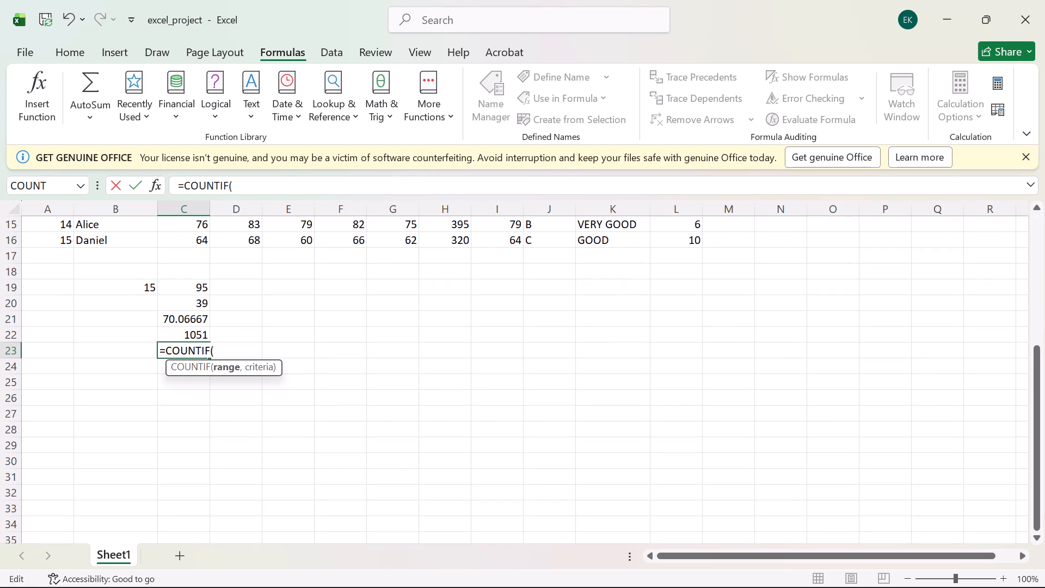
pyautogui.click(214, 348)
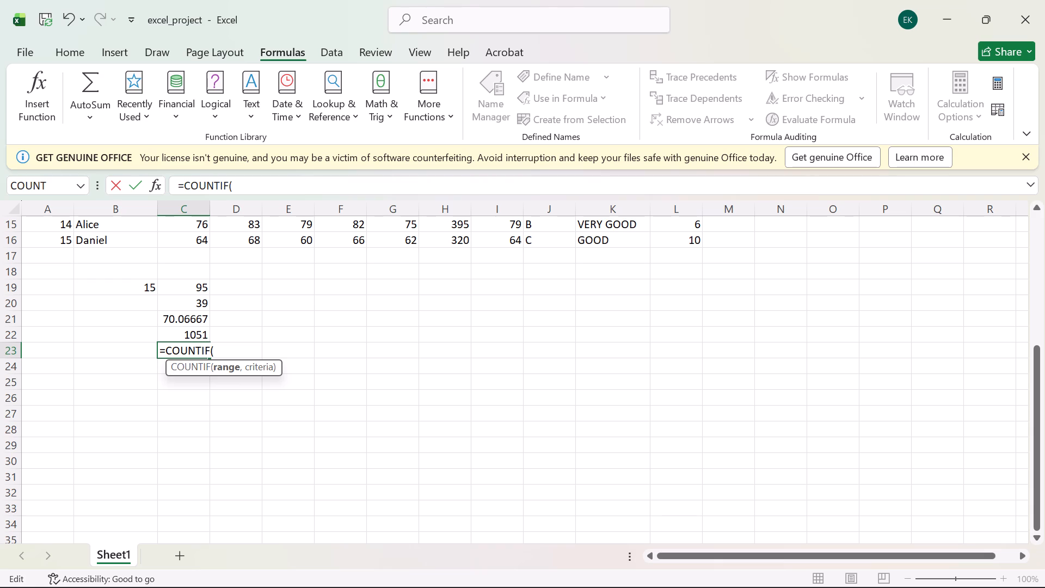
pyautogui.scroll(1, 231, 385)
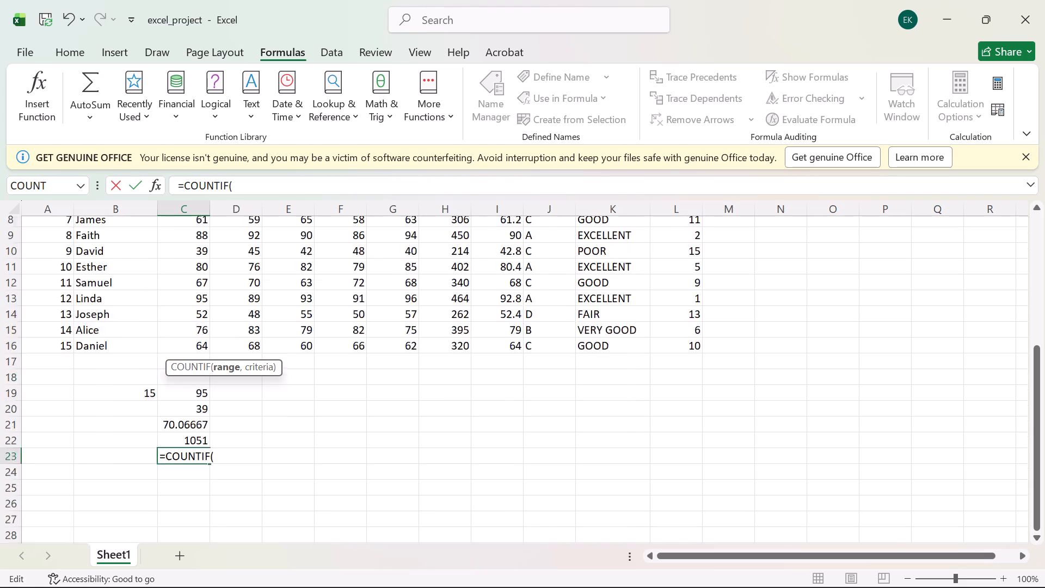
pyautogui.scroll(2, 231, 385)
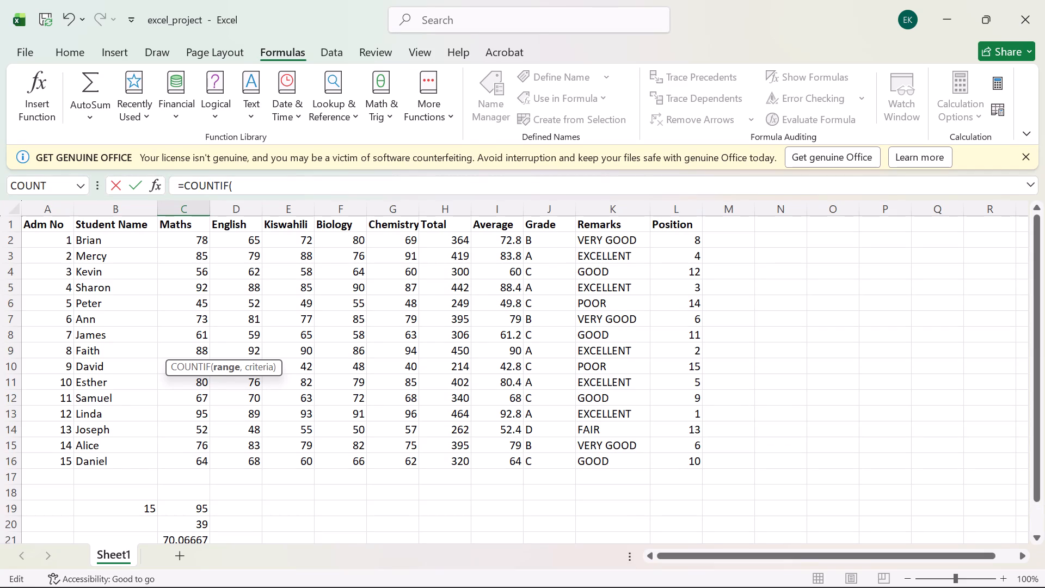
pyautogui.scroll(-1, 190, 239)
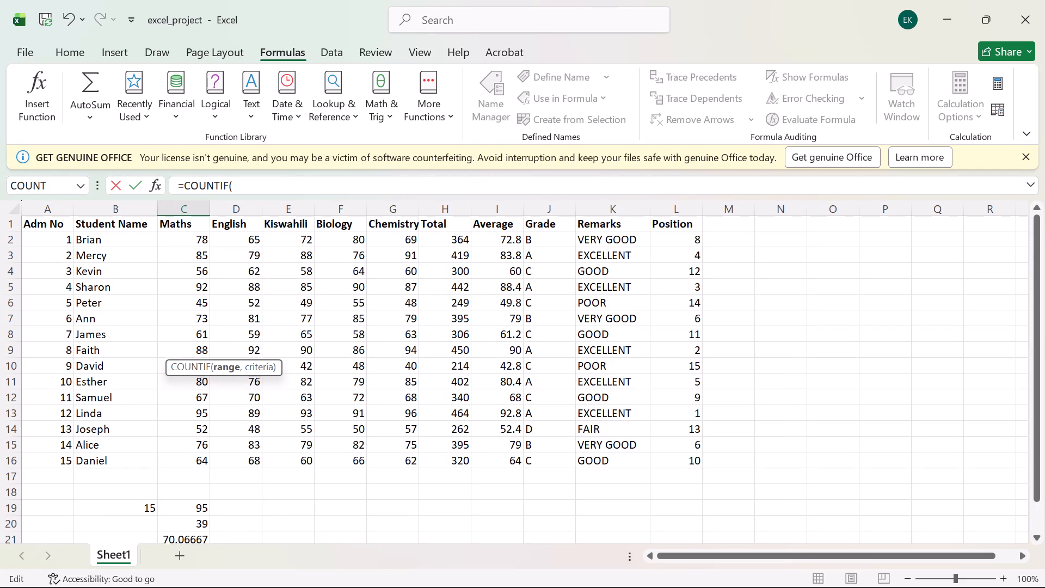
pyautogui.scroll(-2, 190, 239)
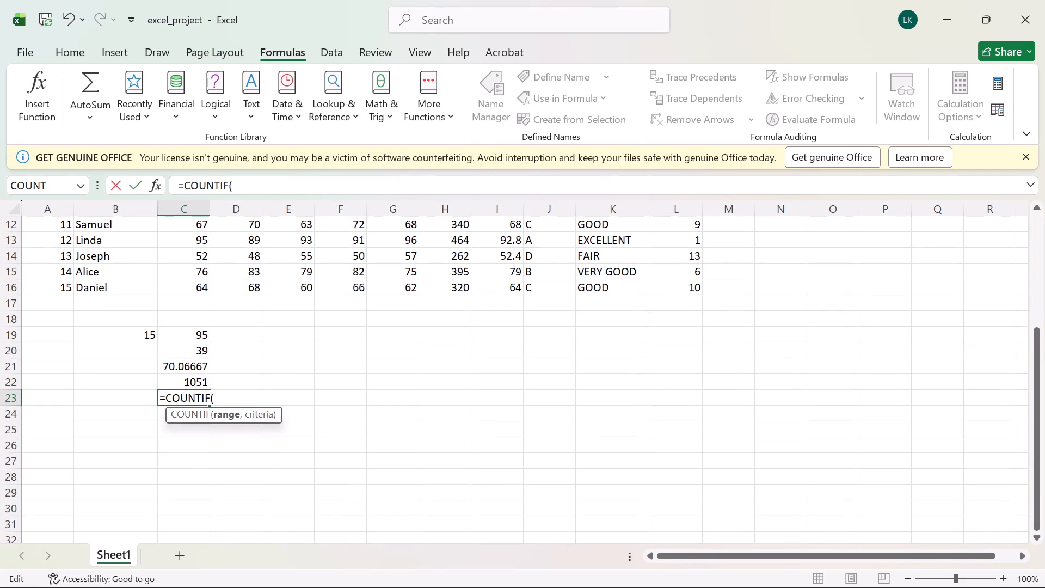
pyautogui.write('C2')
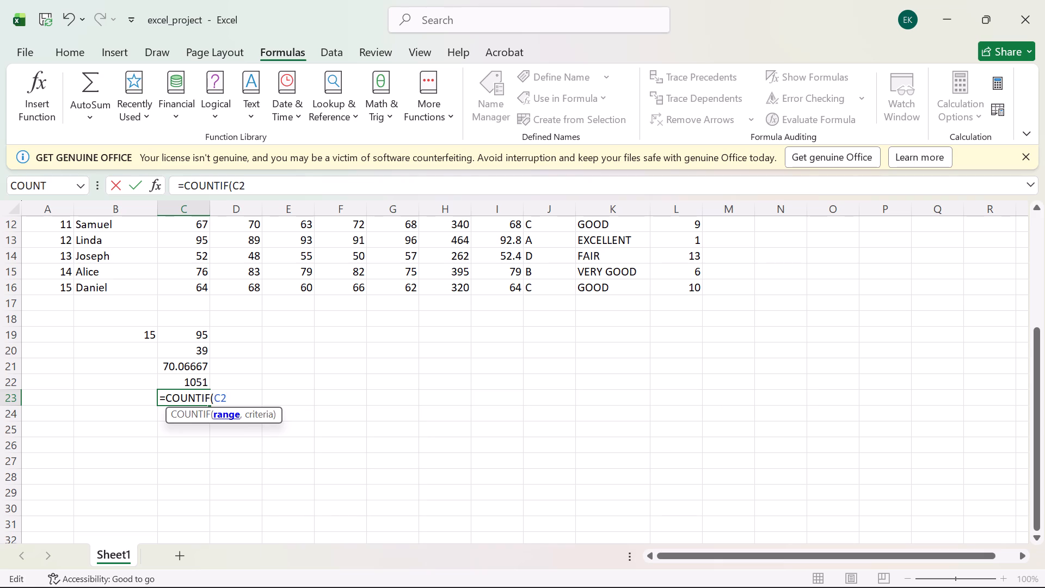
pyautogui.press(';')
pyautogui.press('BackSpace')
pyautogui.write(':C1')
pyautogui.press('6')
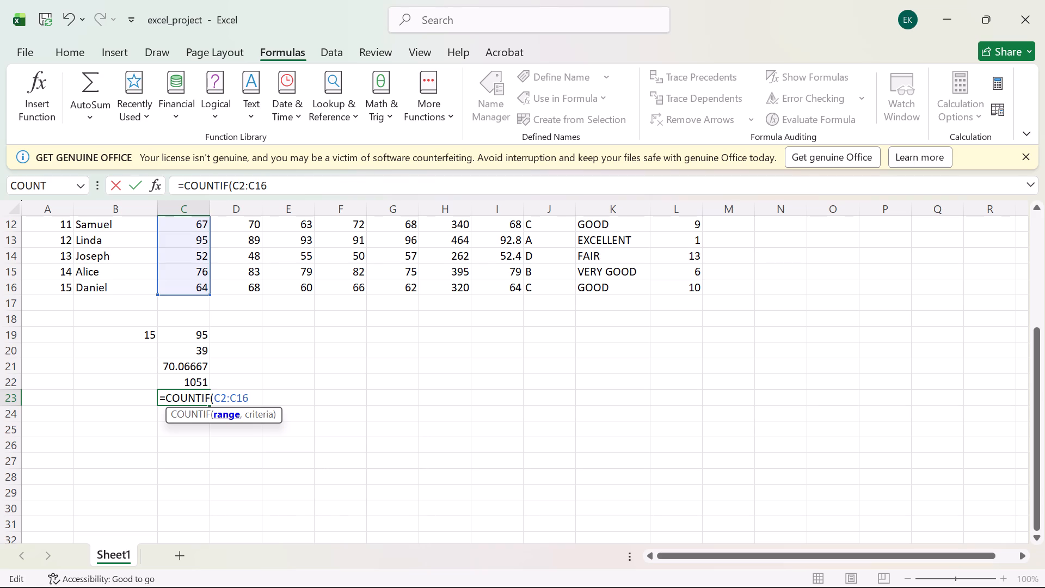
pyautogui.press(',')
pyautogui.hotkey('shift', '"')
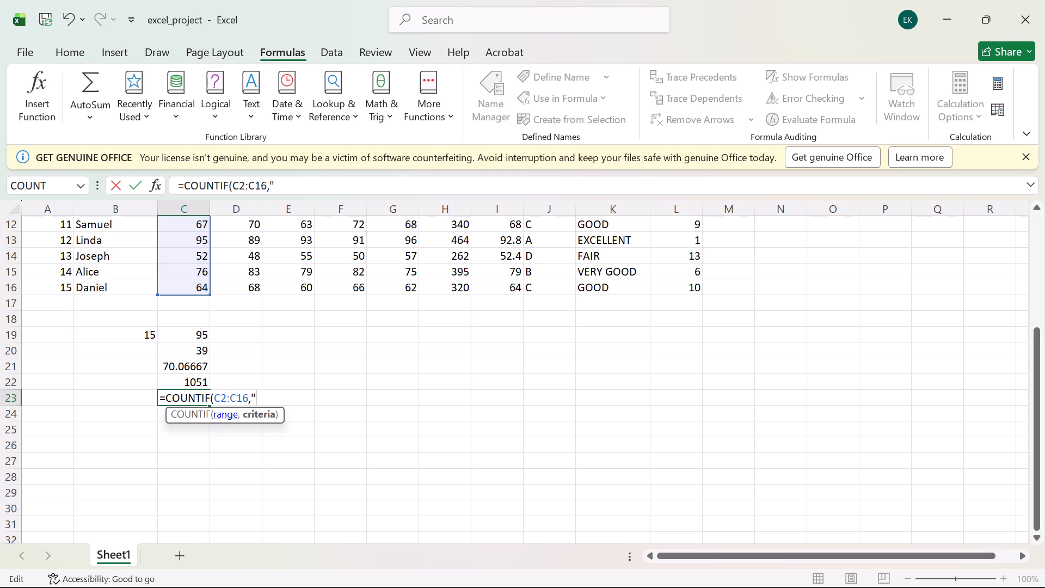
pyautogui.hotkey('shift', '>')
pyautogui.press('7')
pyautogui.press('0')
pyautogui.hotkey('shift', '"')
pyautogui.hotkey('shift', ')')
pyautogui.press('Return')
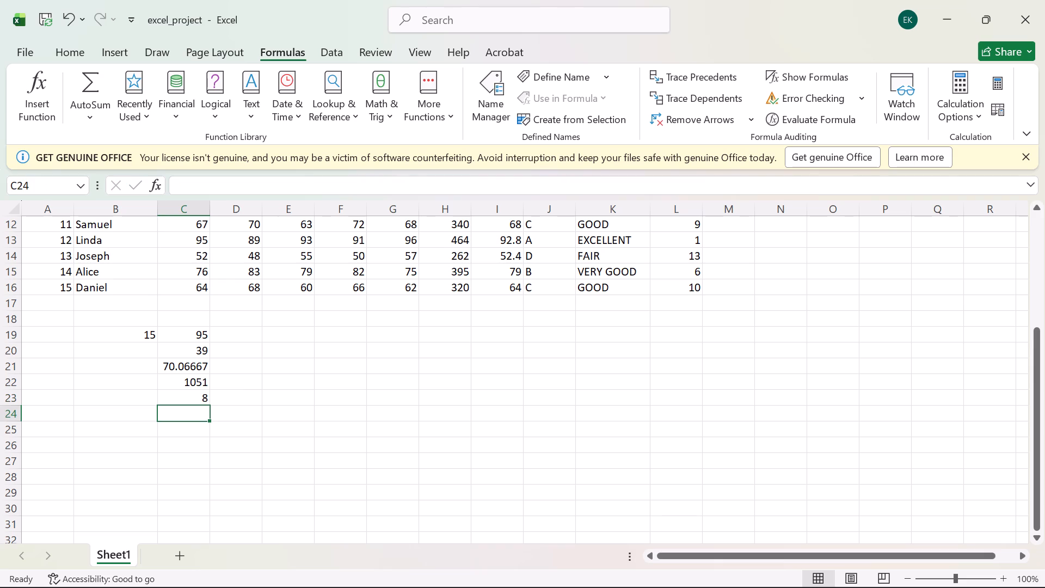
# Enter =COUNTIF(C2:C16,"<50") in C24 to count the Maths marks below 50.
pyautogui.click(196, 415)
pyautogui.press('=')
pyautogui.write('COUNTIF')
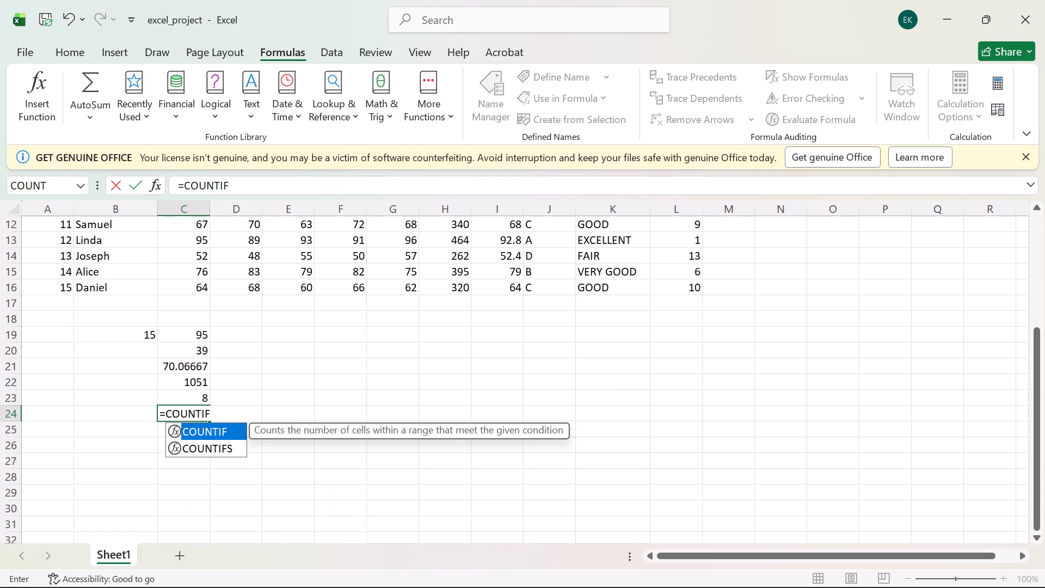
pyautogui.hotkey('shift', '(')
pyautogui.write('C2')
pyautogui.write(':C')
pyautogui.press('1')
pyautogui.press('6')
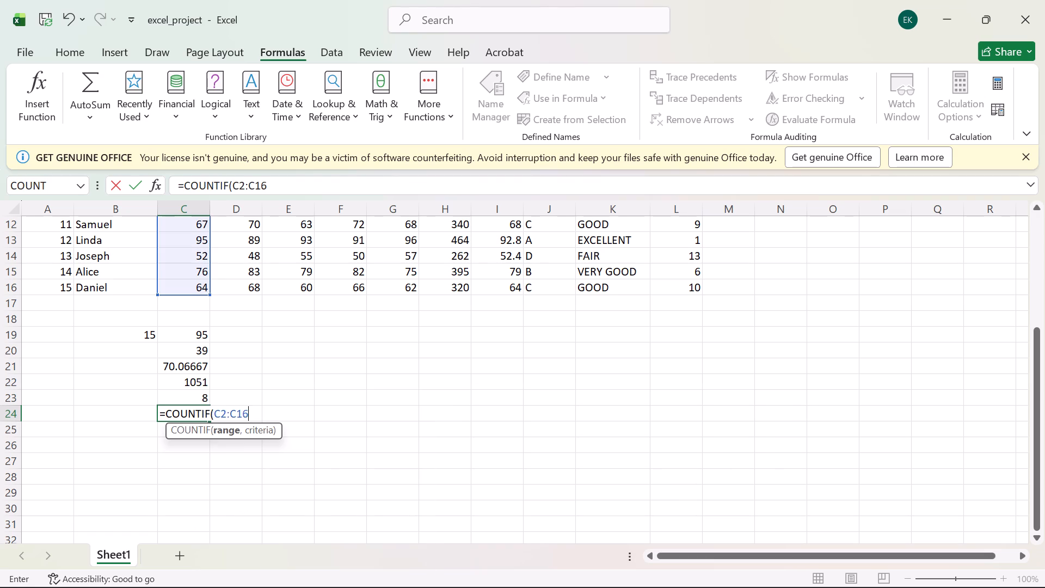
pyautogui.press(',')
pyautogui.hotkey('shift', '"')
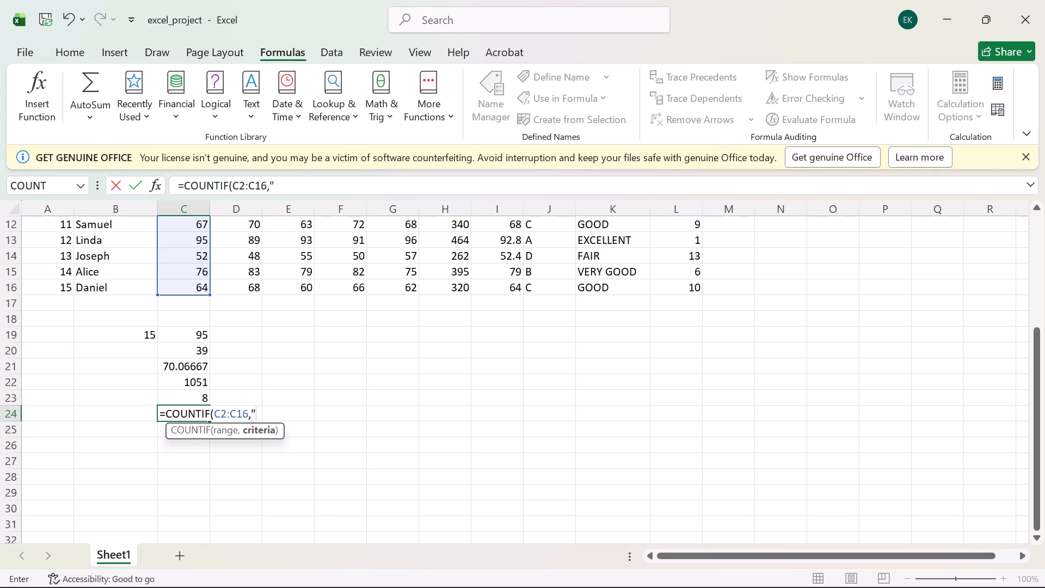
pyautogui.press('shift+less')
pyautogui.write('50')
pyautogui.hotkey('shift', '"')
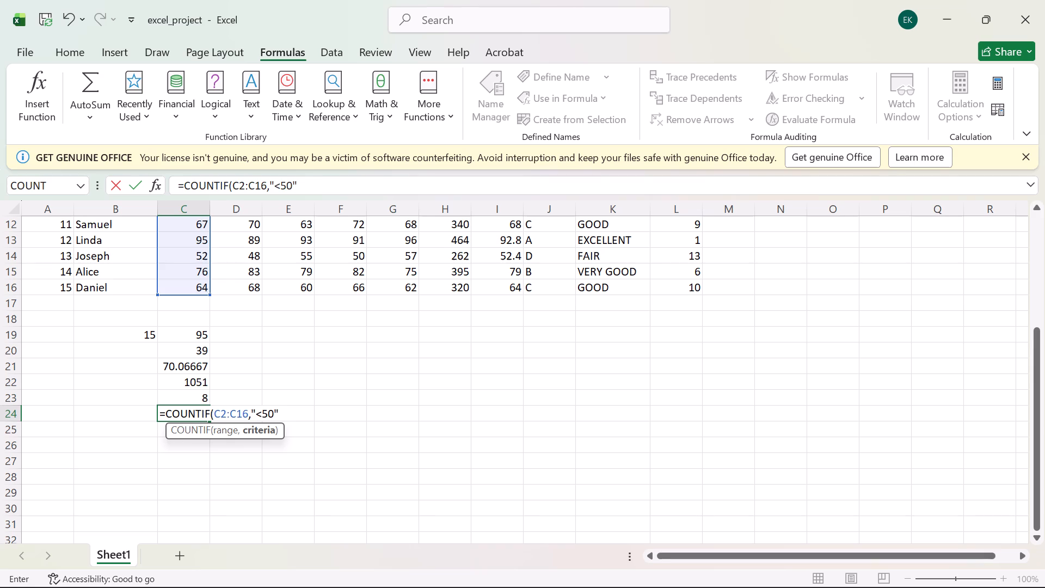
pyautogui.hotkey('shift', ')')
pyautogui.press('Return')
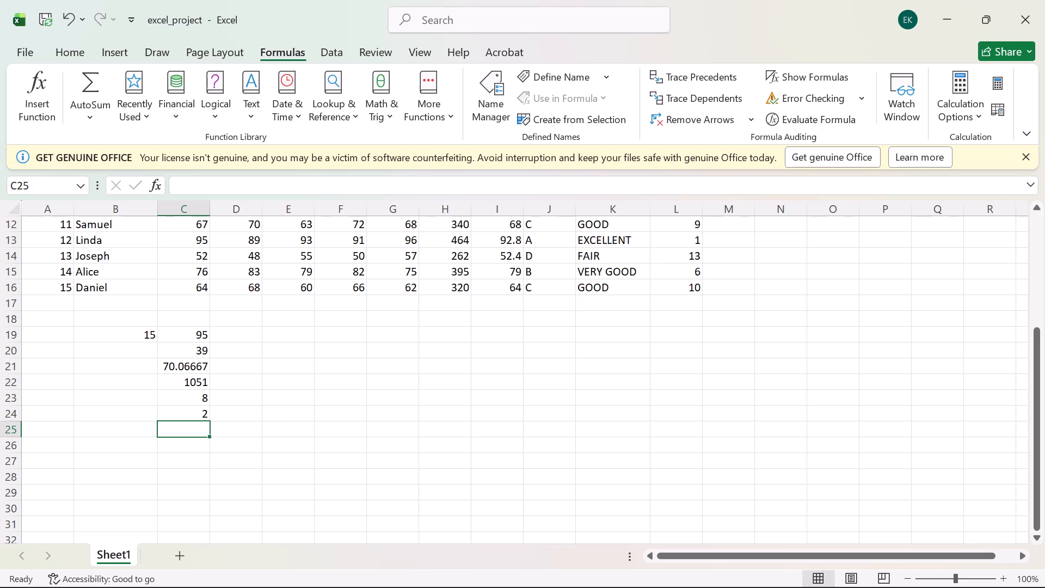
# Enter =COUNTIF(J2:J16,"A") in J19 below the grades to count the students with grade A.
pyautogui.scroll(1, 344, 331)
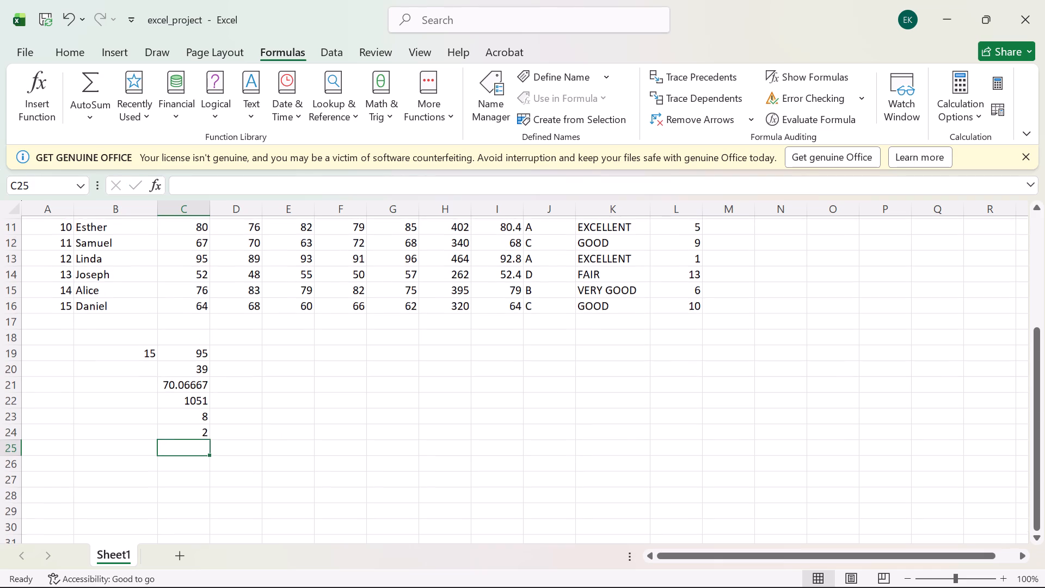
pyautogui.scroll(4, 344, 331)
pyautogui.scroll(-1, 344, 331)
pyautogui.scroll(-1, 554, 446)
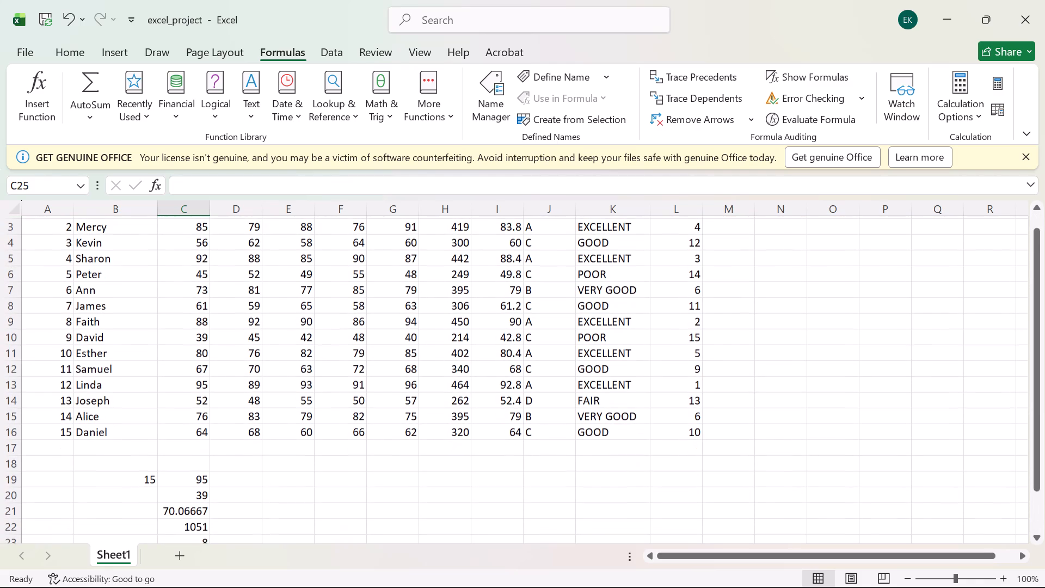
pyautogui.click(537, 463)
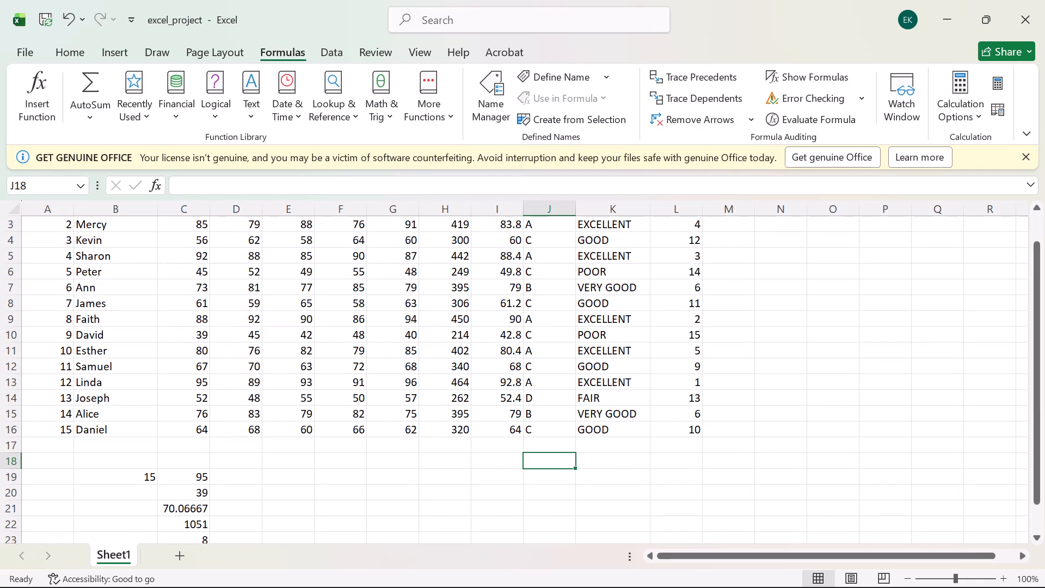
pyautogui.click(536, 483)
pyautogui.press('=')
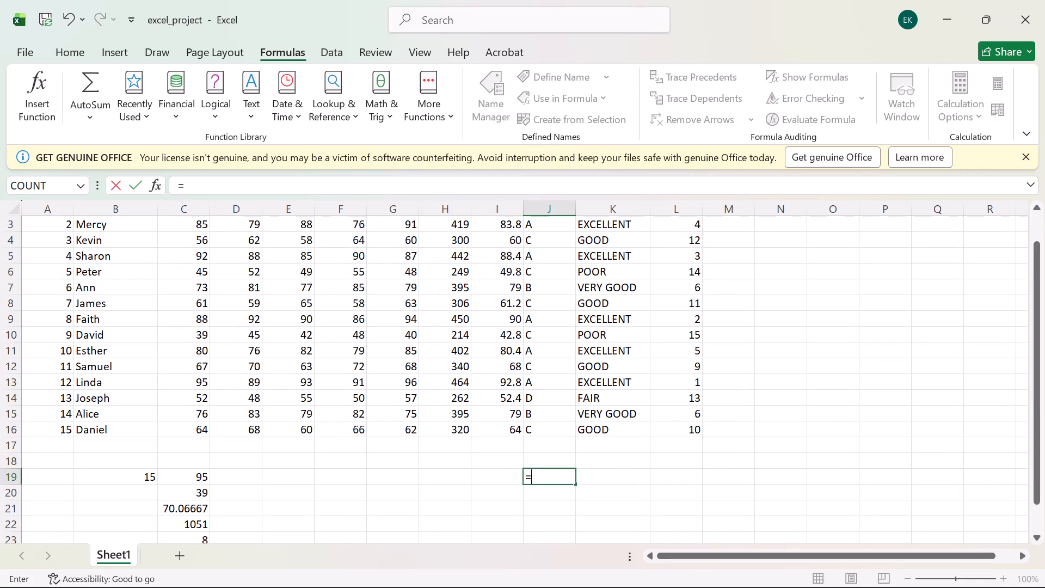
pyautogui.write('COUNT')
pyautogui.write('IF')
pyautogui.hotkey('shift', '(')
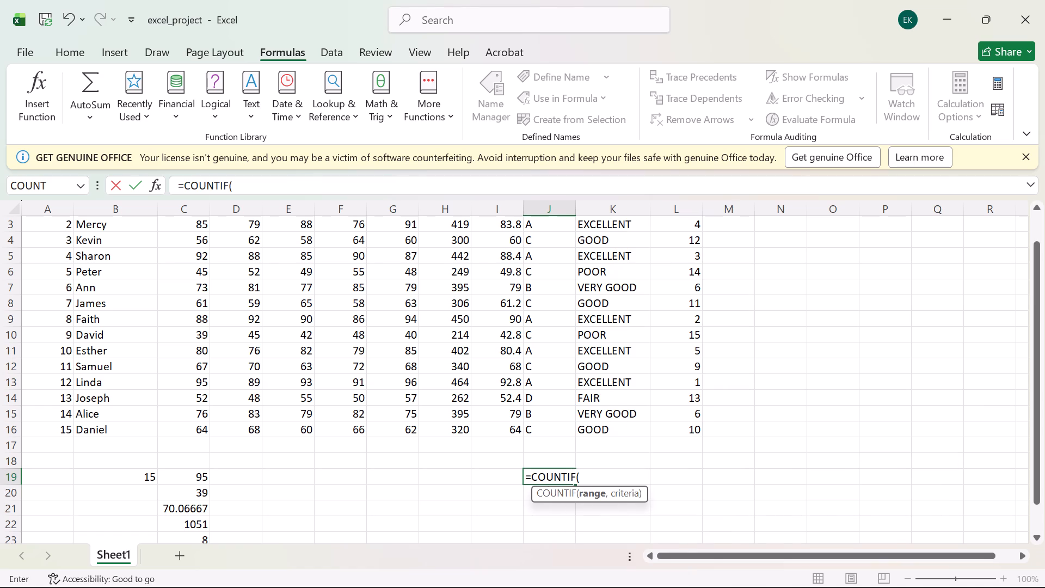
pyautogui.write('J2')
pyautogui.hotkey('shift', ':')
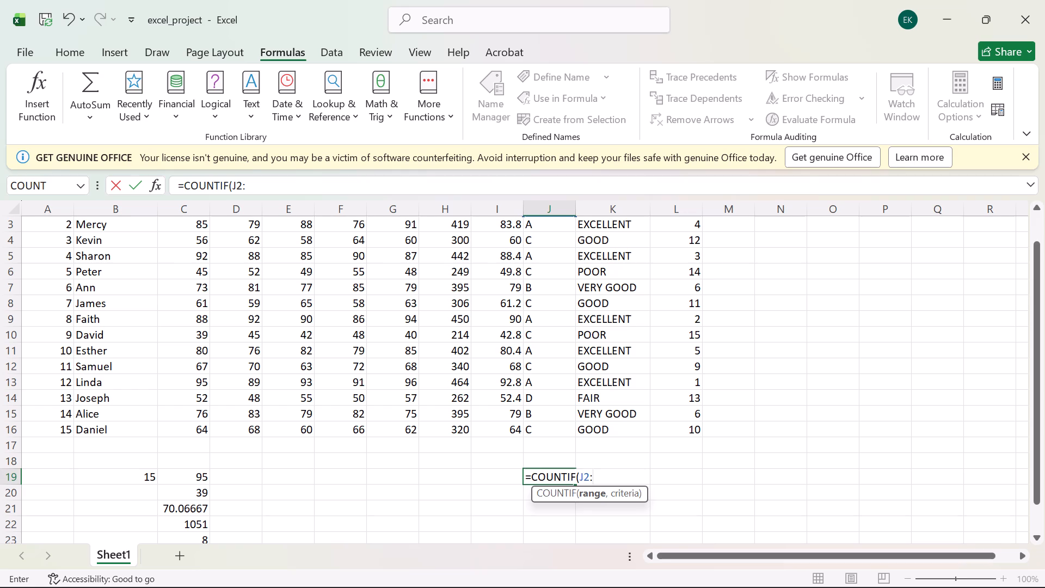
pyautogui.write('J1')
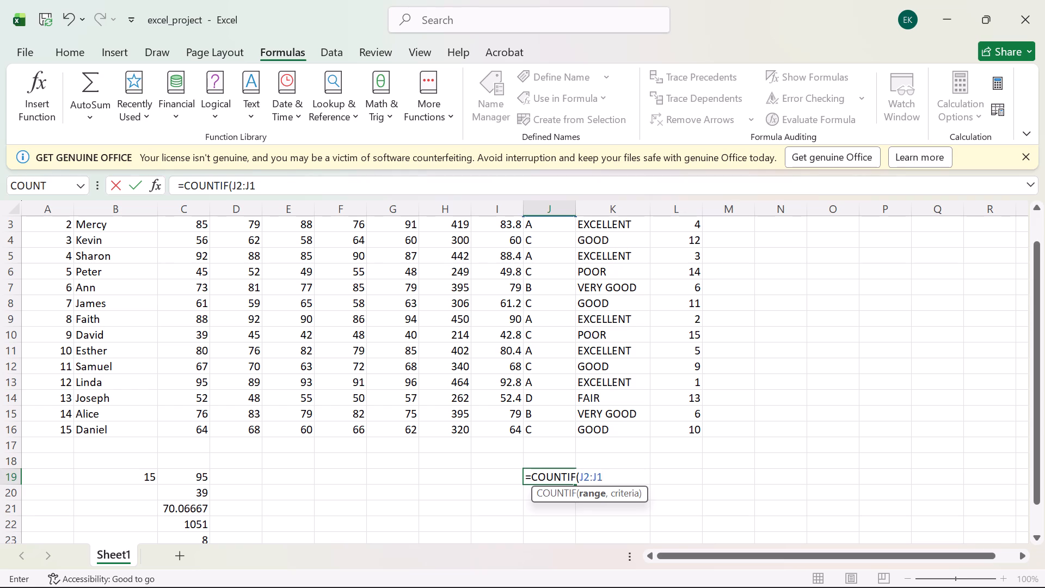
pyautogui.press('6')
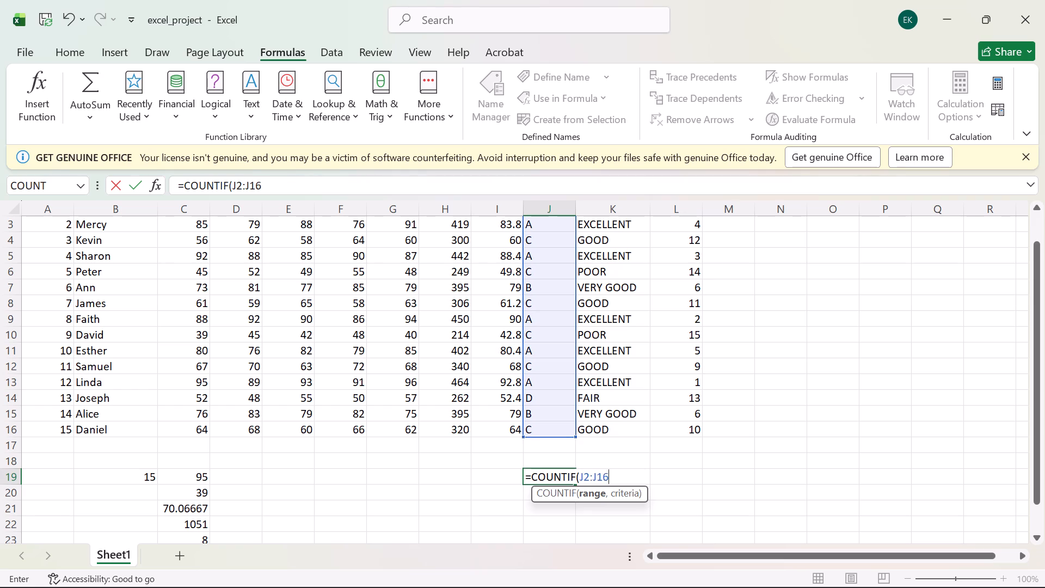
pyautogui.press(',')
pyautogui.hotkey('shift', '"')
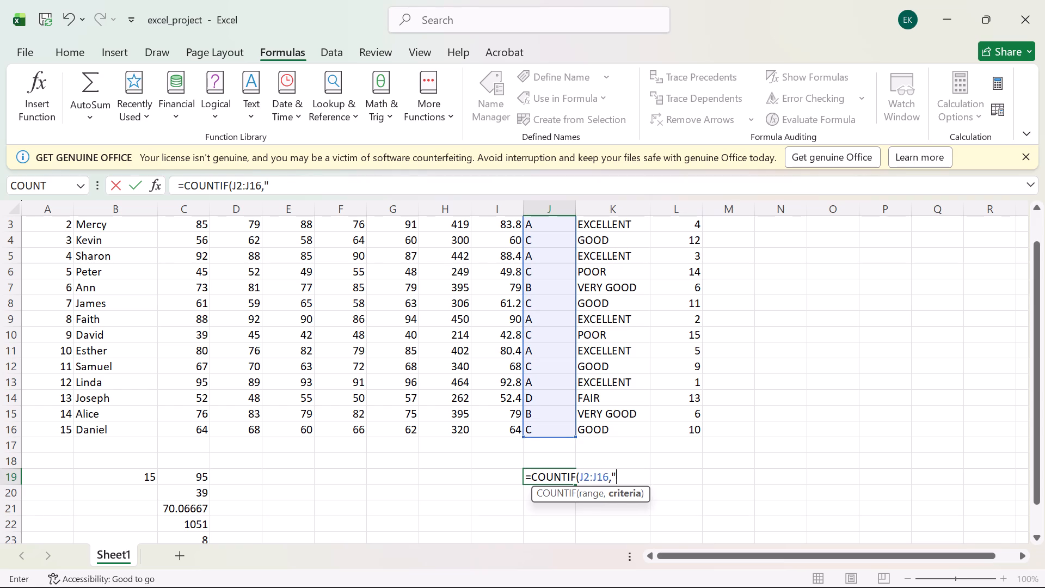
pyautogui.press('a')
pyautogui.hotkey('shift', '"')
pyautogui.hotkey('shift', ')')
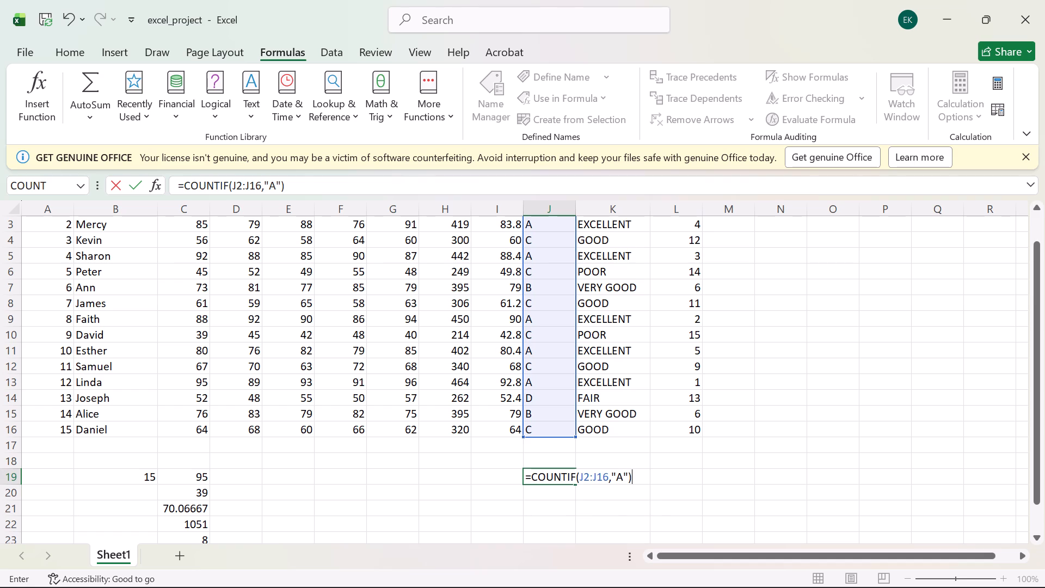
pyautogui.press('Return')
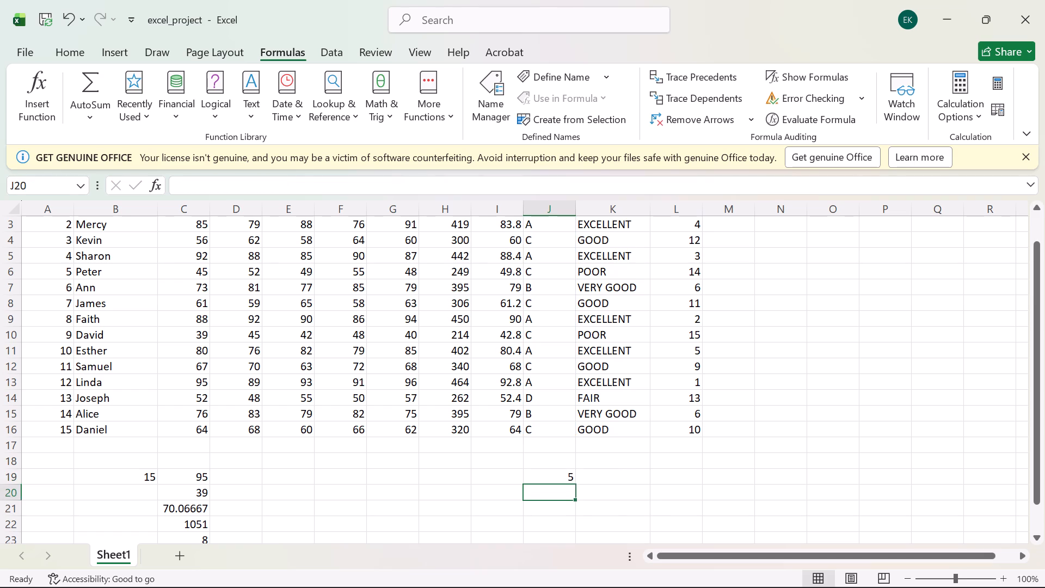
# Save the workbook.
pyautogui.hotkey('ctrl', 's')
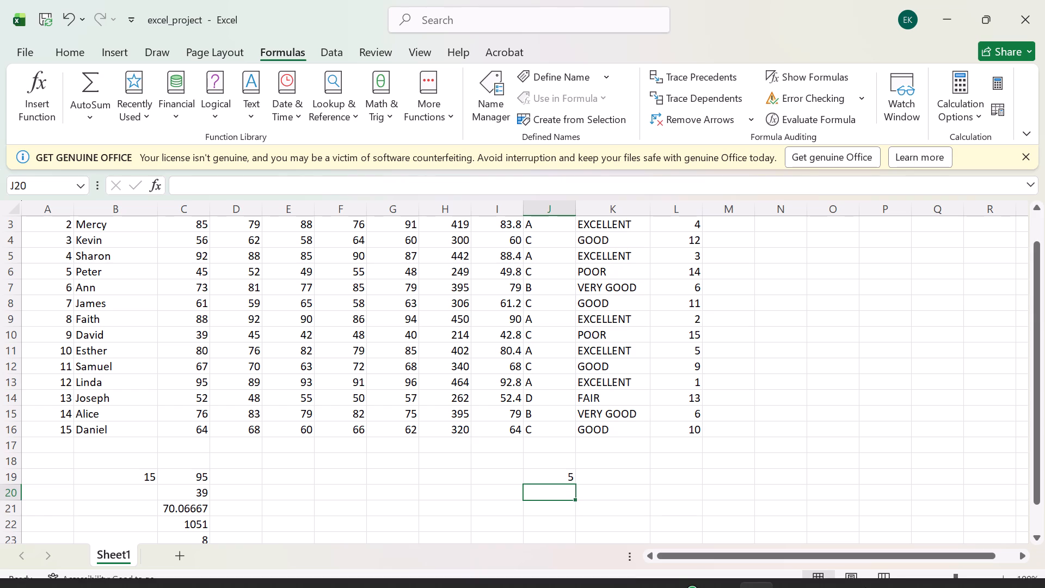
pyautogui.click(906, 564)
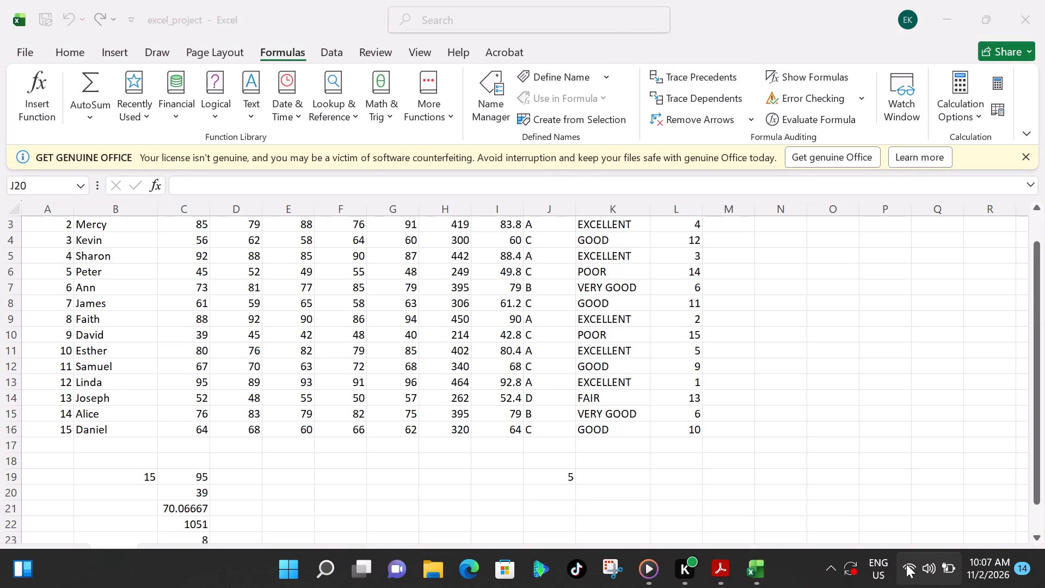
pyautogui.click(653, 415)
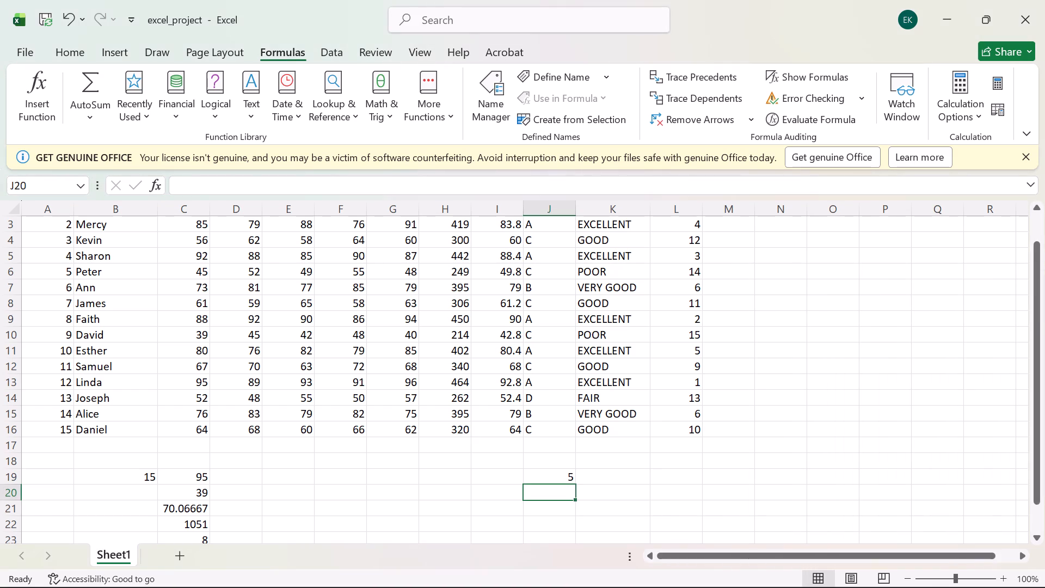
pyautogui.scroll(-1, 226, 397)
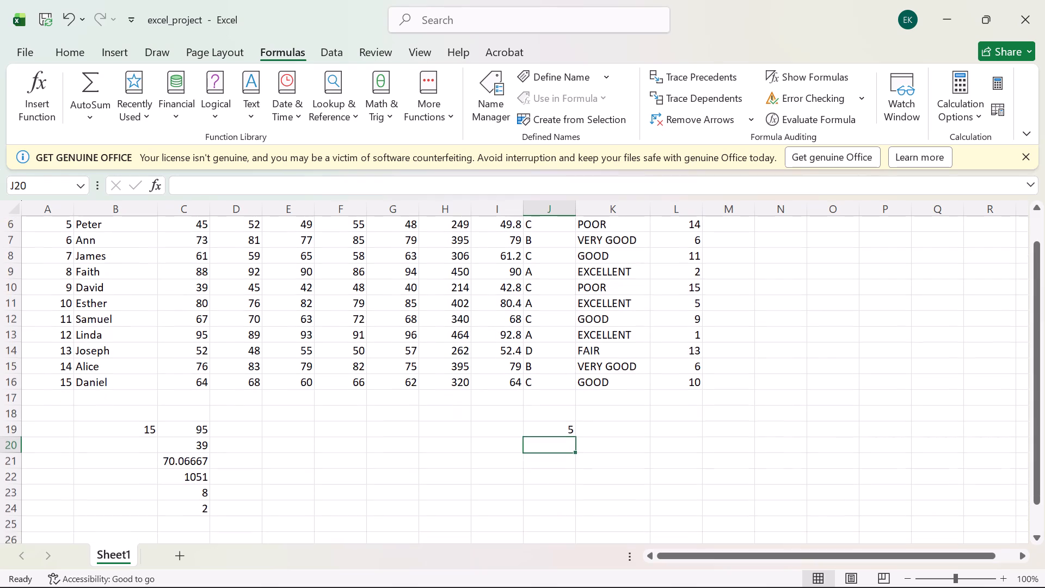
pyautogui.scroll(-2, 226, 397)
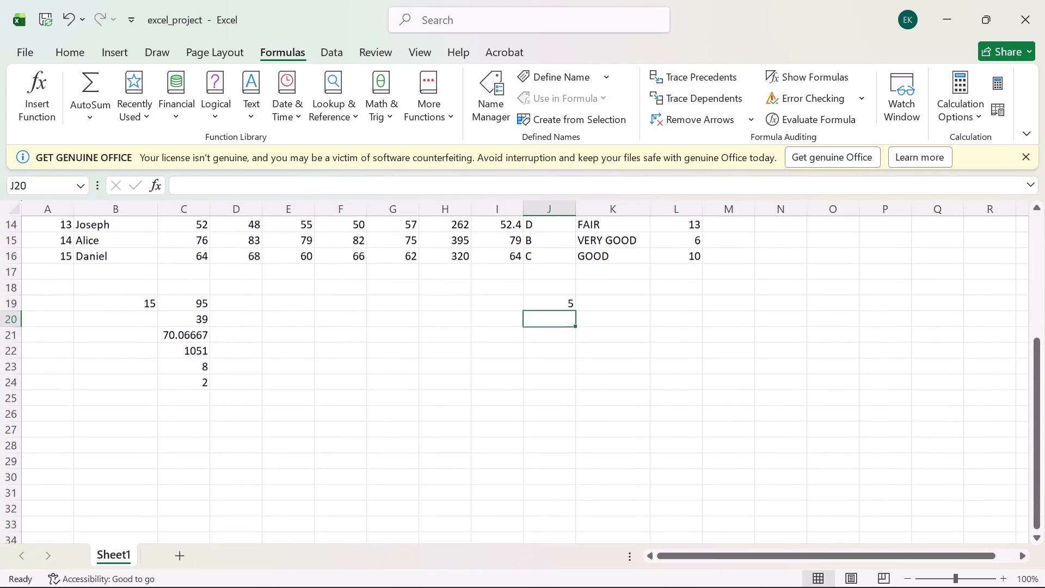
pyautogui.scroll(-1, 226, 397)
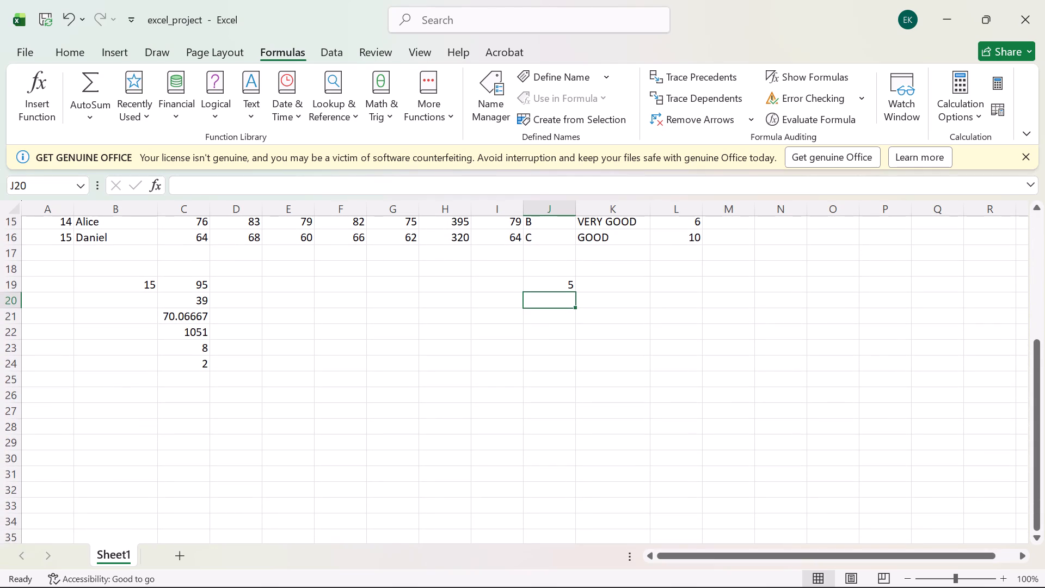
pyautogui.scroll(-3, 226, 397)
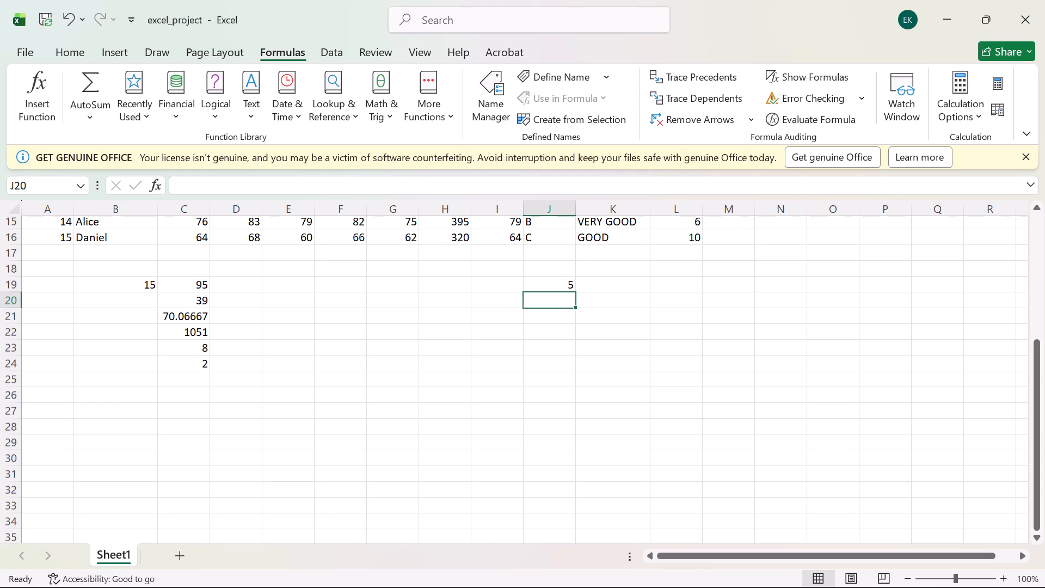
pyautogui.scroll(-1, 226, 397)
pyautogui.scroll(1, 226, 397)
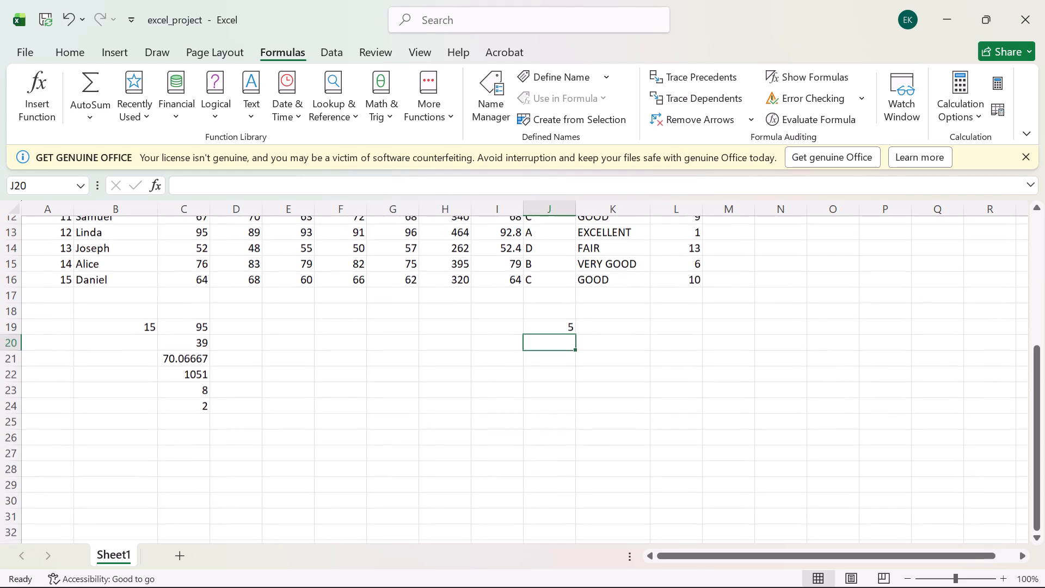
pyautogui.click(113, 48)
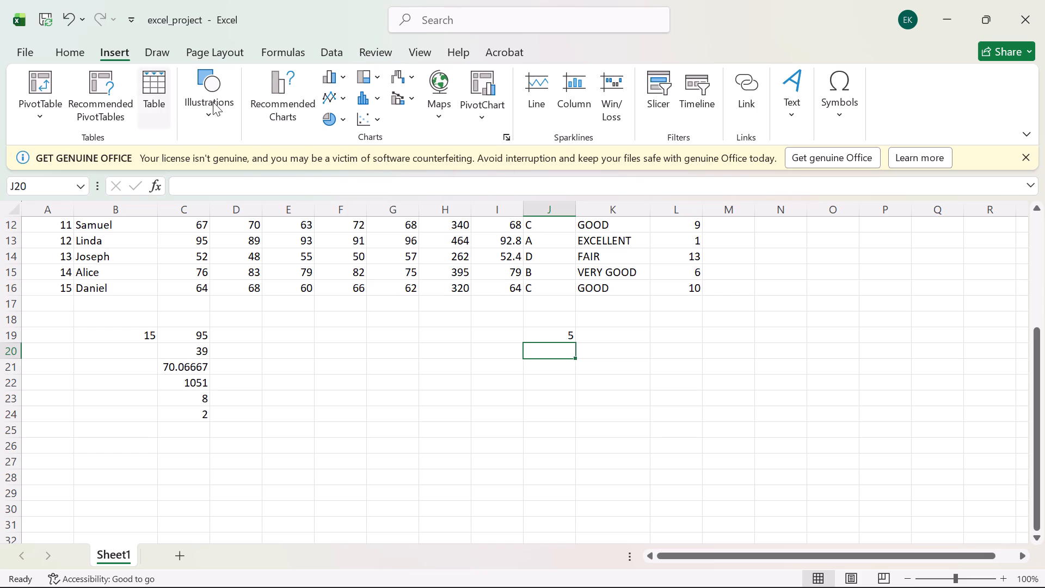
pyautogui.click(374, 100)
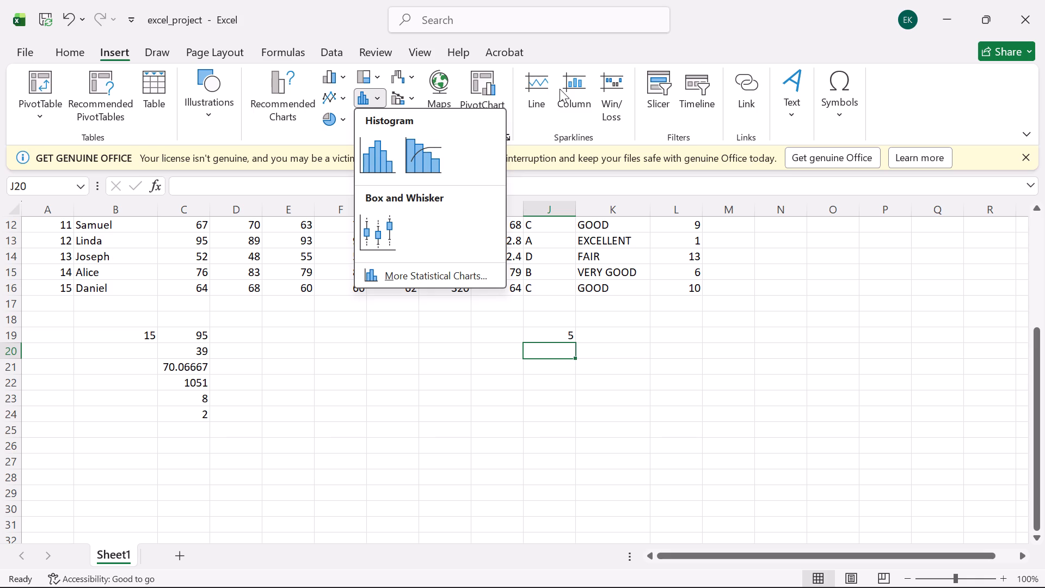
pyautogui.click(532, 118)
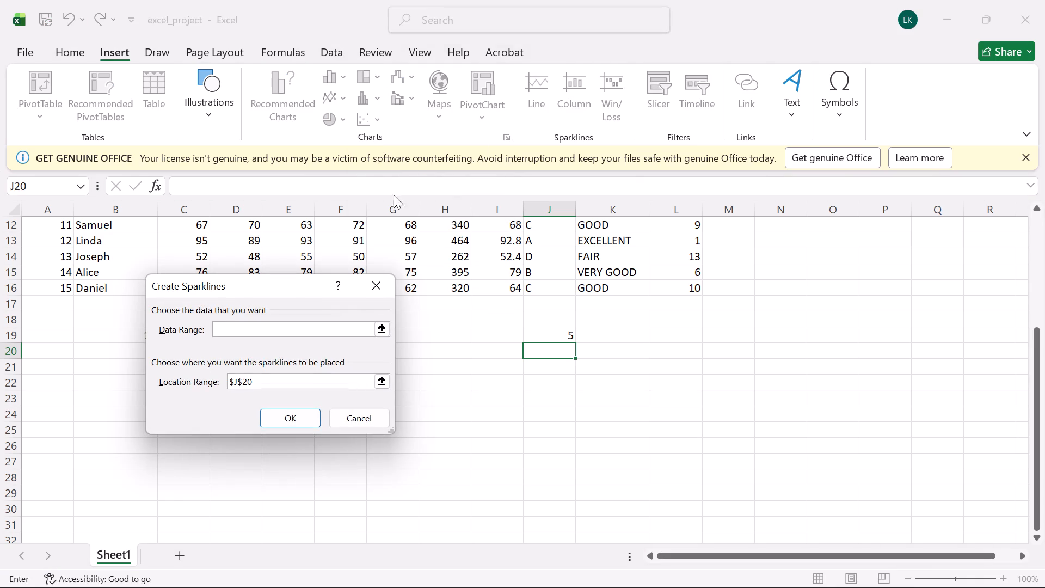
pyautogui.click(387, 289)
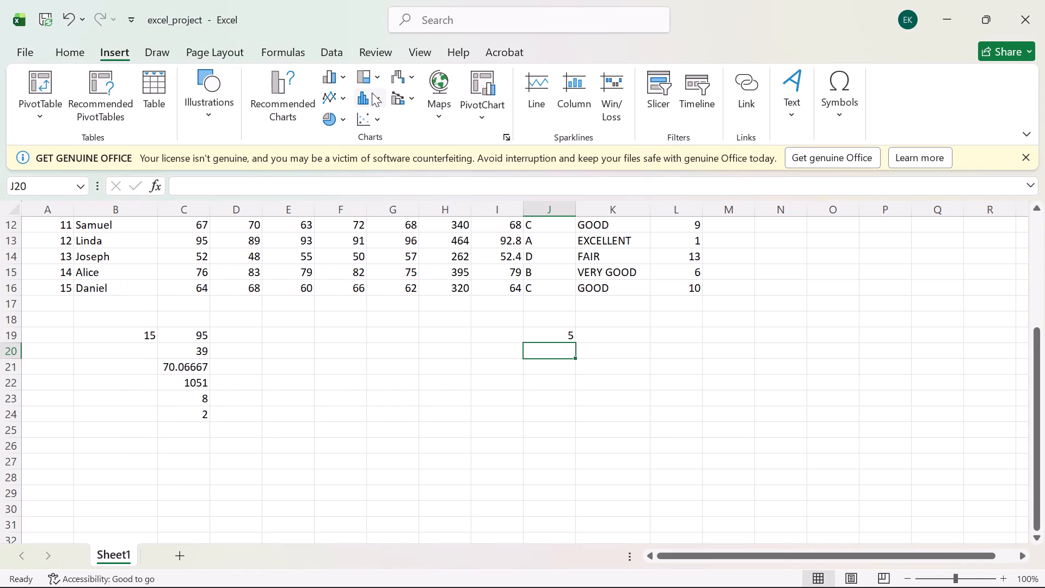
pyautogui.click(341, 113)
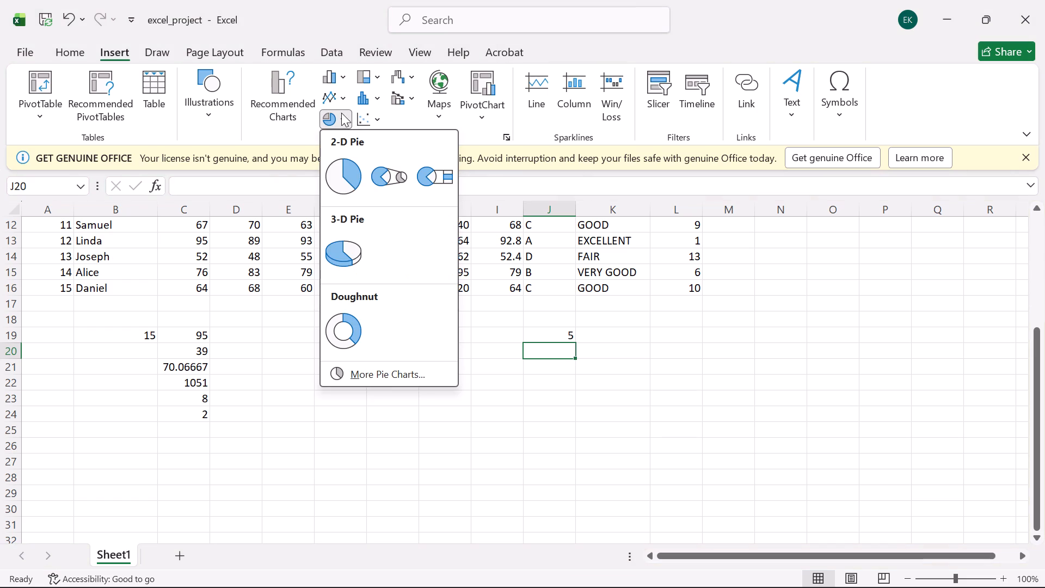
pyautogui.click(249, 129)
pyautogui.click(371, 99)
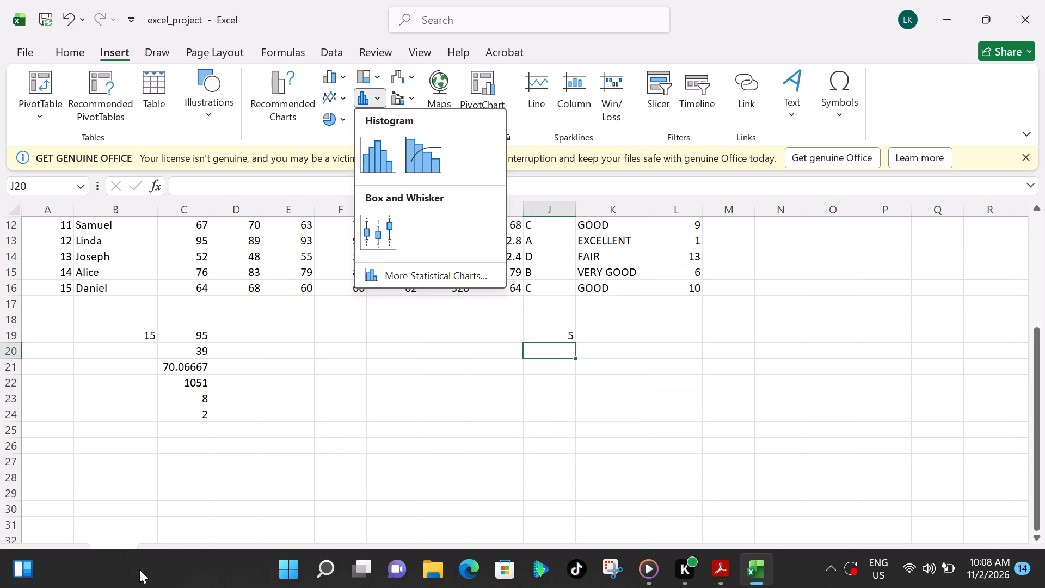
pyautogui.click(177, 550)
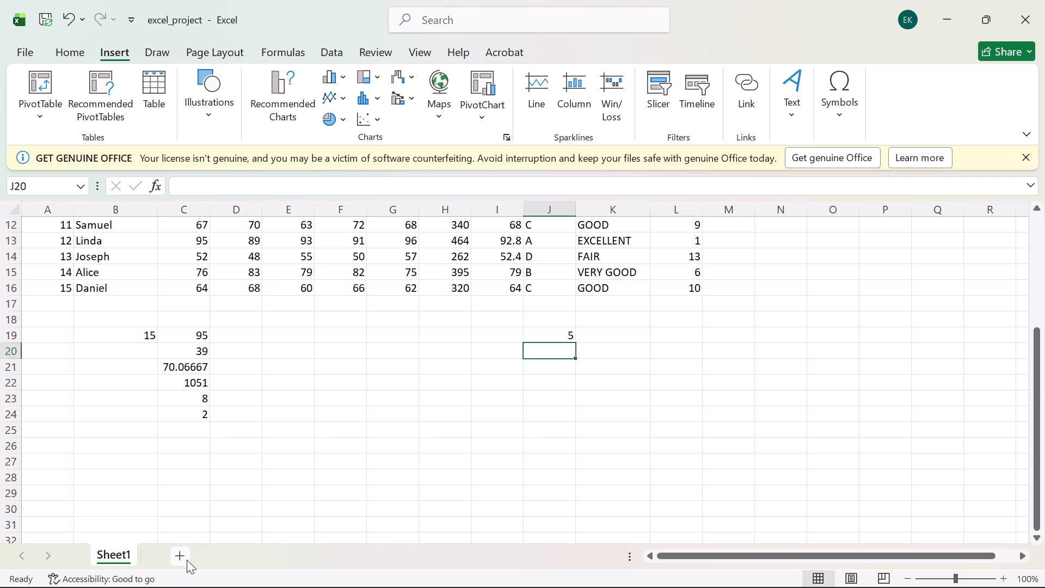
# Insert a histogram chart with the empty cell C27, below the Maths statistics, as the selected cell.
pyautogui.scroll(-2, 235, 371)
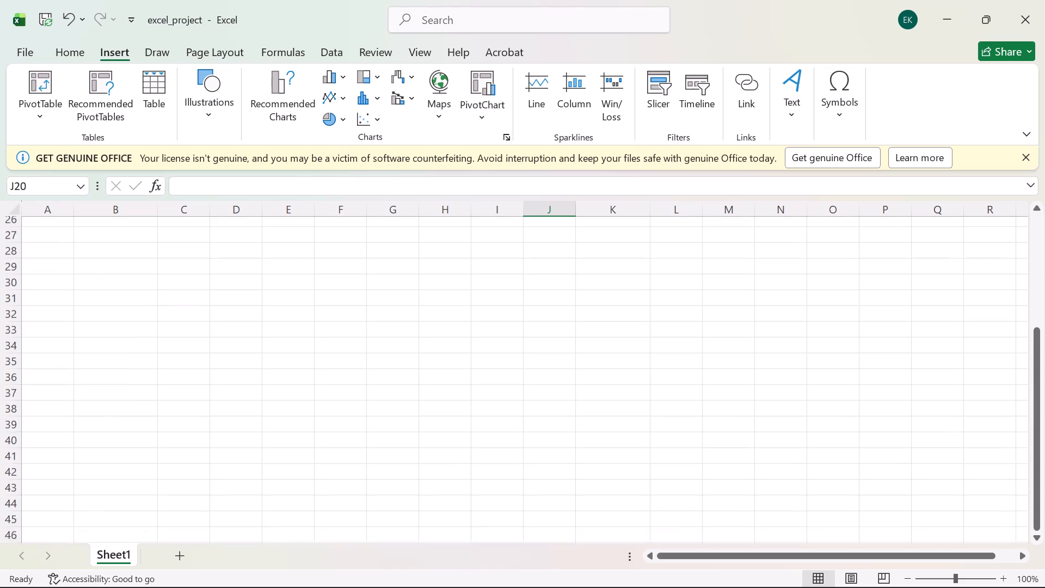
pyautogui.scroll(1, 235, 371)
pyautogui.scroll(1, 197, 278)
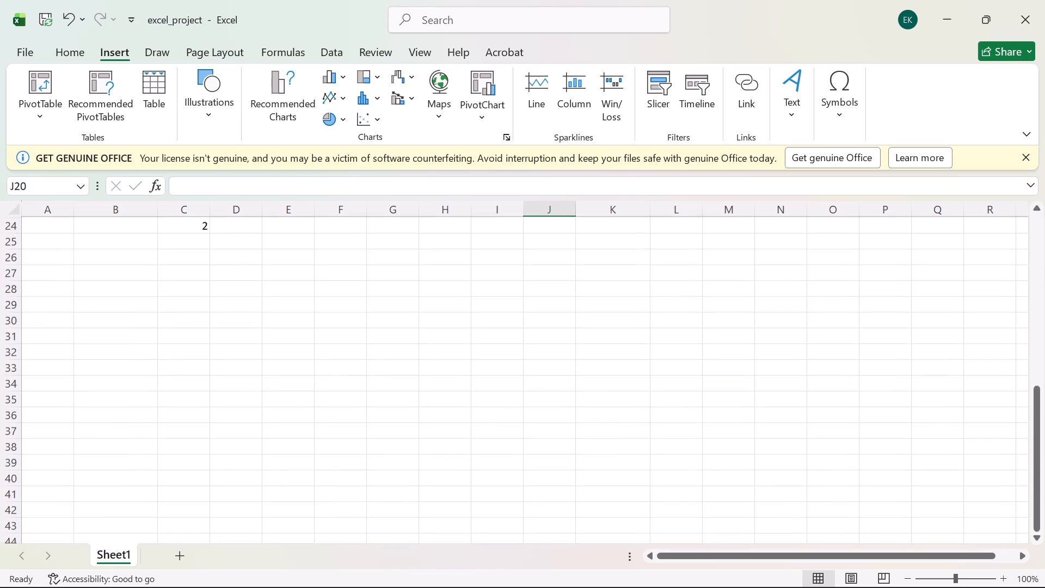
pyautogui.click(197, 278)
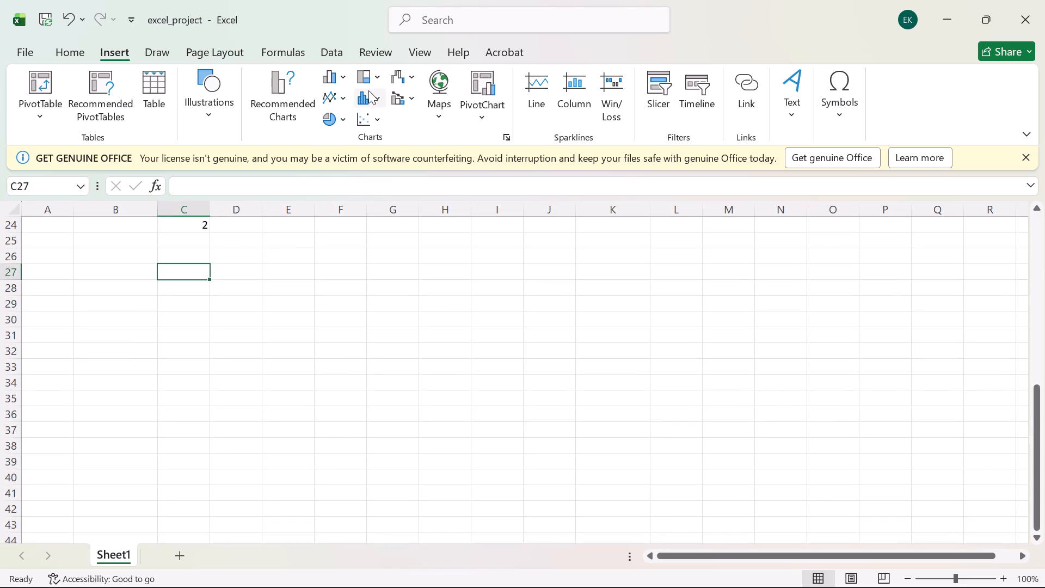
pyautogui.click(368, 90)
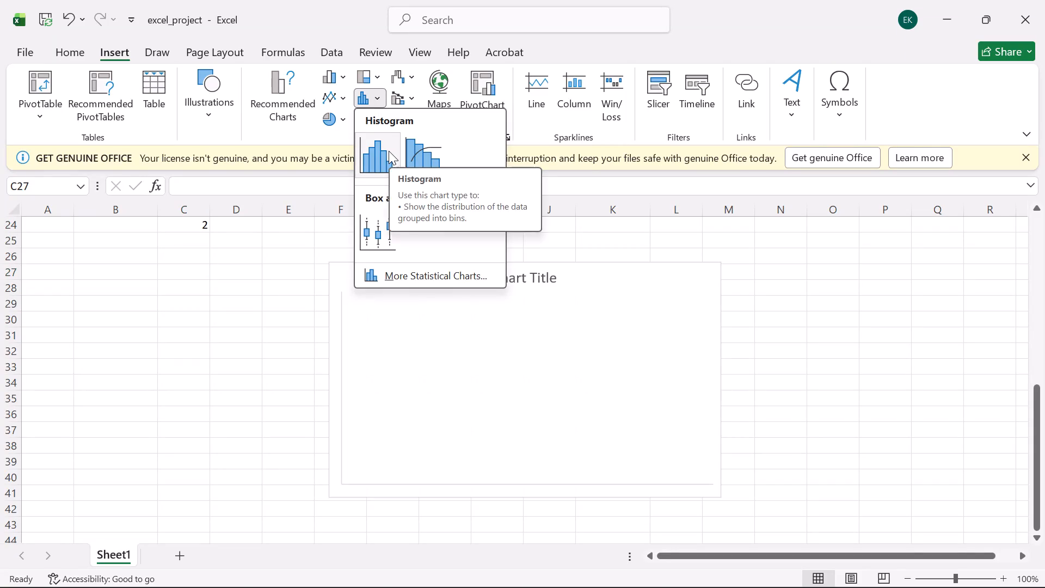
pyautogui.click(389, 151)
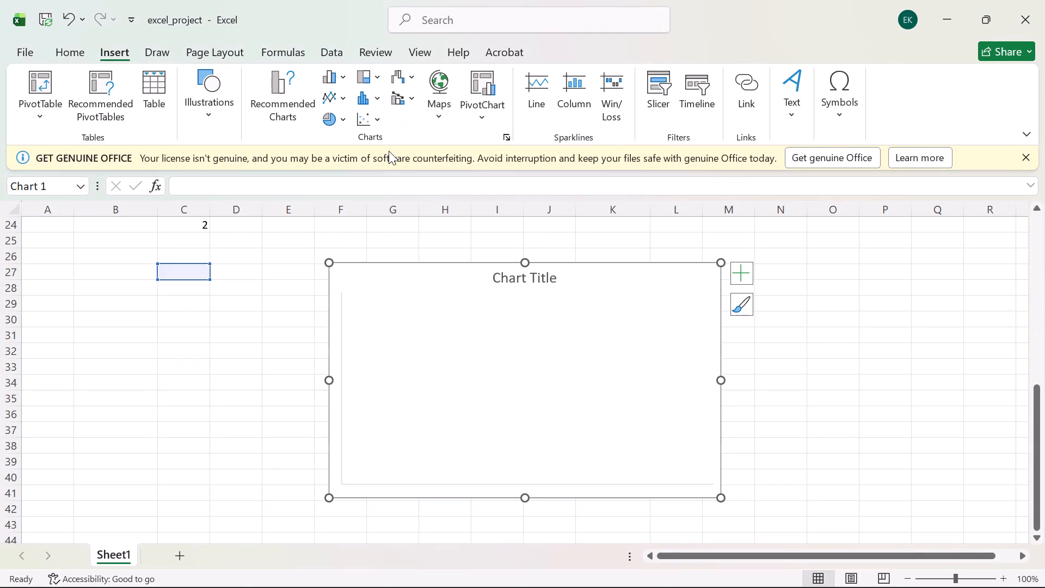
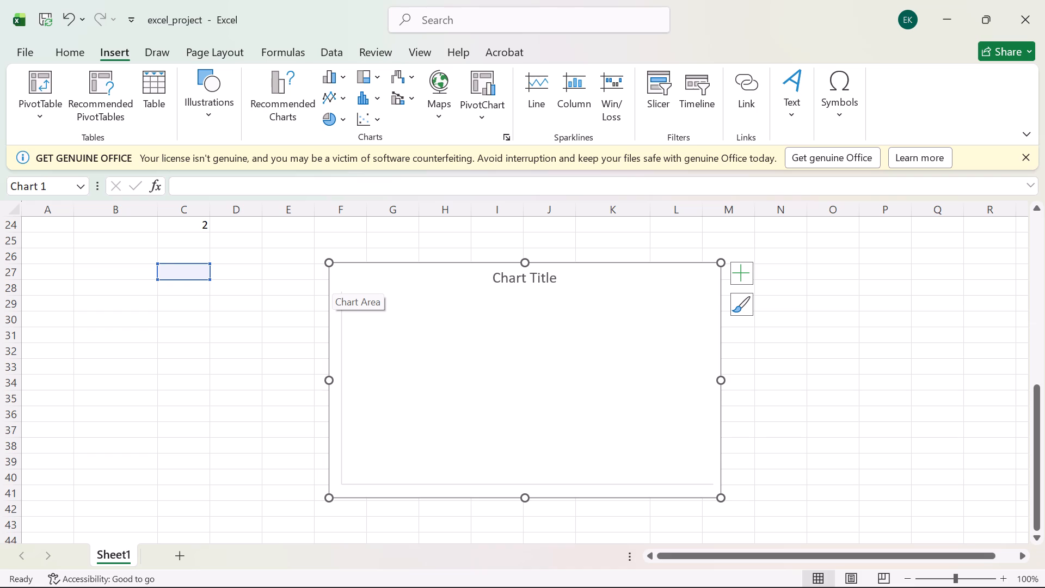
# Set the histogram chart's title to AVERAGE.
pyautogui.click(489, 277)
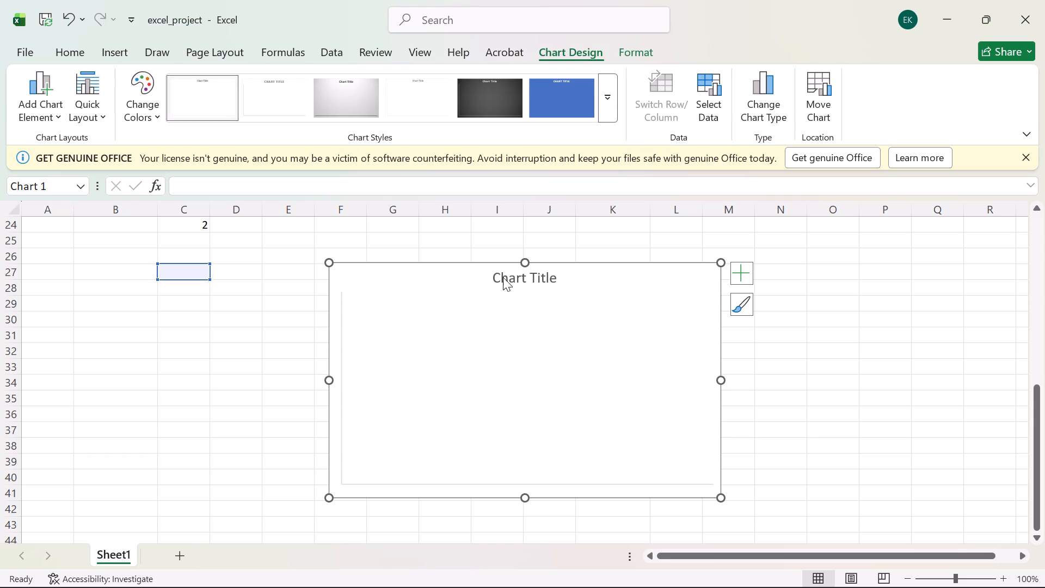
pyautogui.click(522, 277)
pyautogui.write('AVERA')
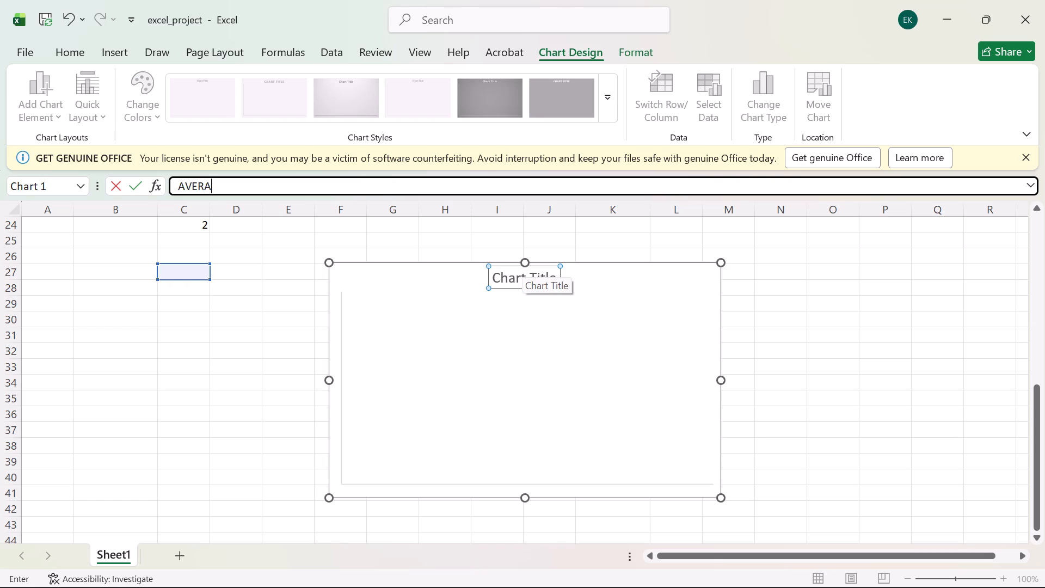
pyautogui.write('GE')
pyautogui.press('Return')
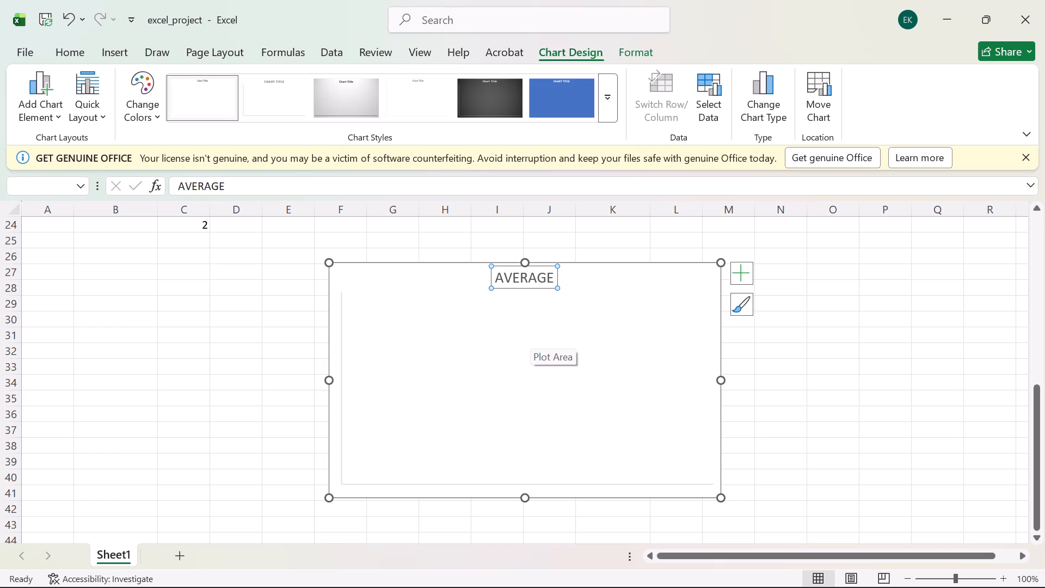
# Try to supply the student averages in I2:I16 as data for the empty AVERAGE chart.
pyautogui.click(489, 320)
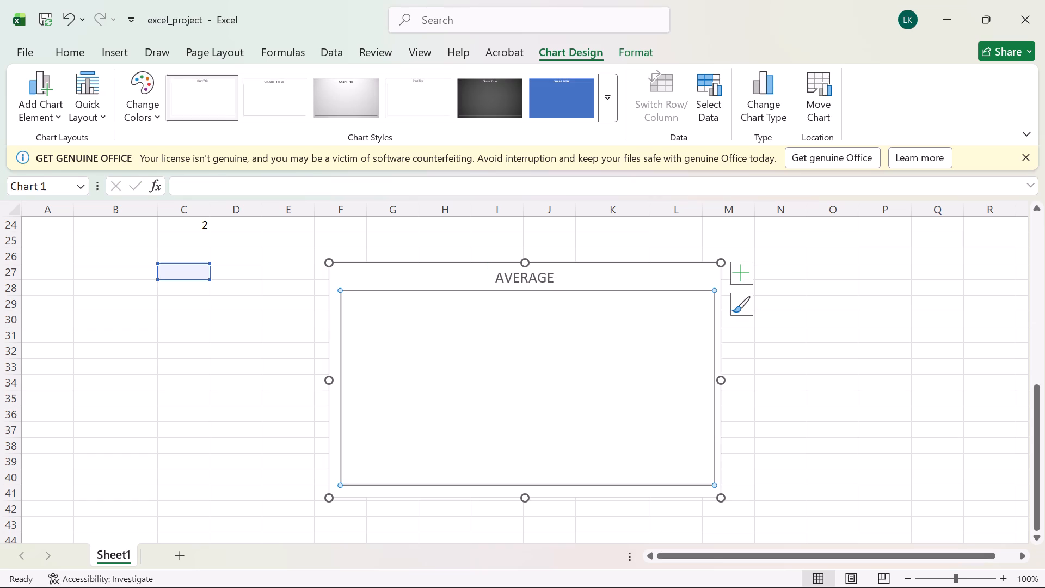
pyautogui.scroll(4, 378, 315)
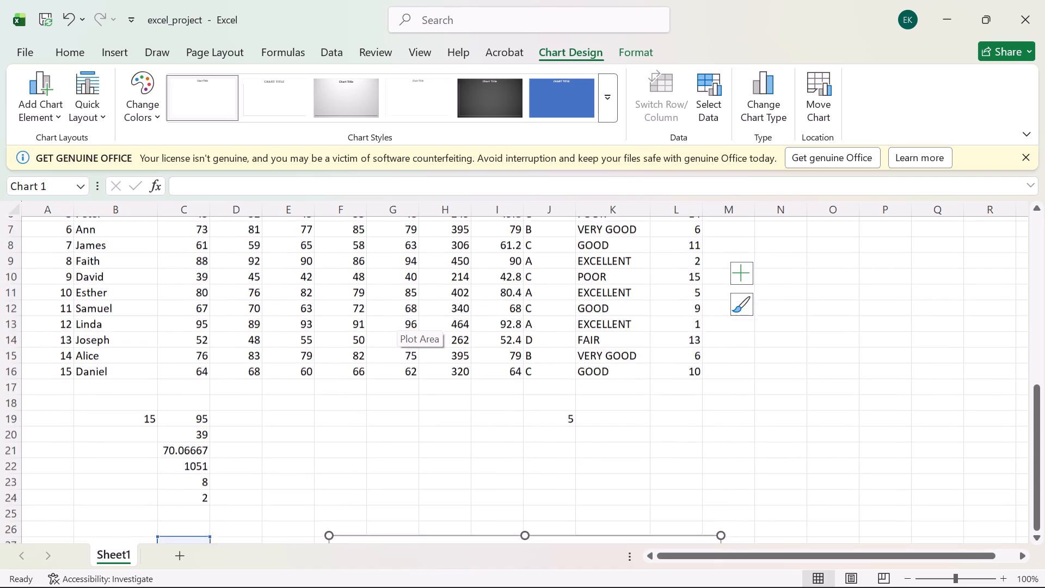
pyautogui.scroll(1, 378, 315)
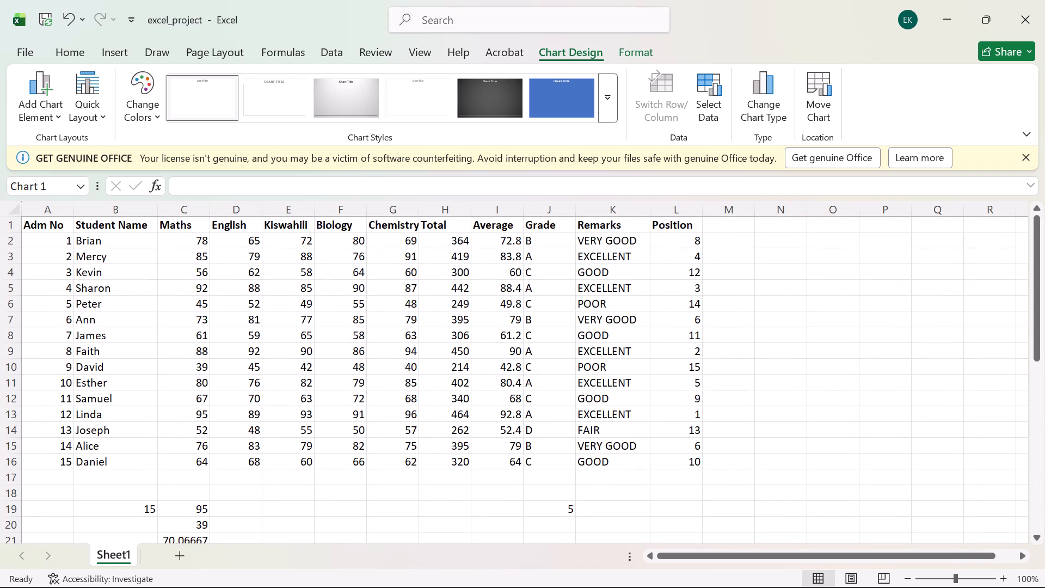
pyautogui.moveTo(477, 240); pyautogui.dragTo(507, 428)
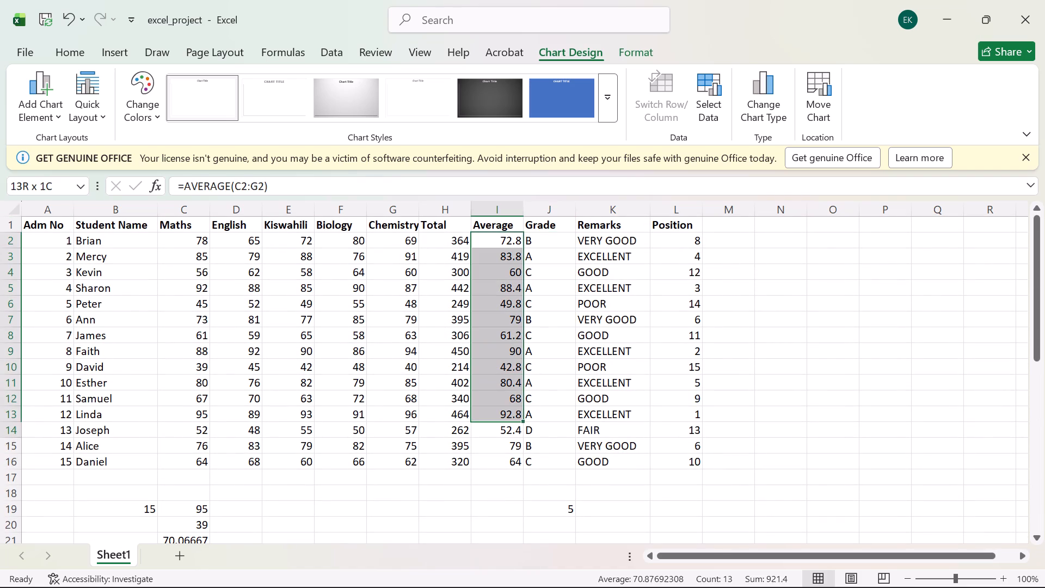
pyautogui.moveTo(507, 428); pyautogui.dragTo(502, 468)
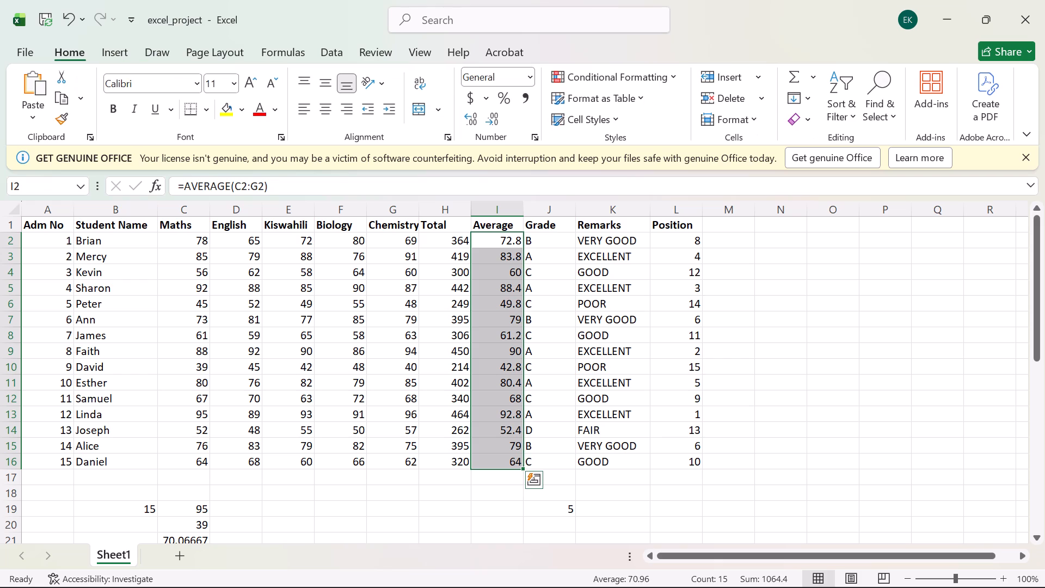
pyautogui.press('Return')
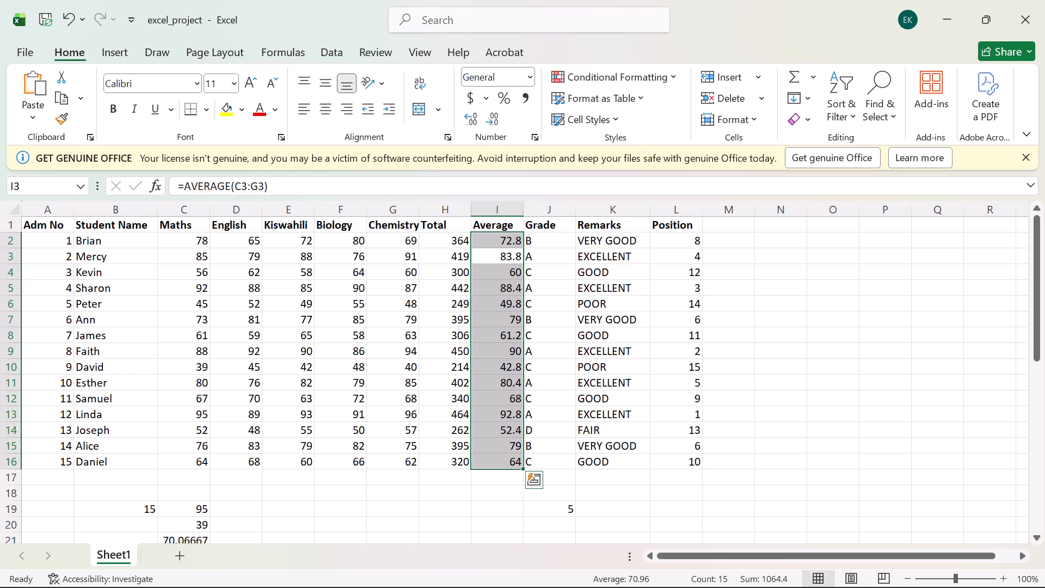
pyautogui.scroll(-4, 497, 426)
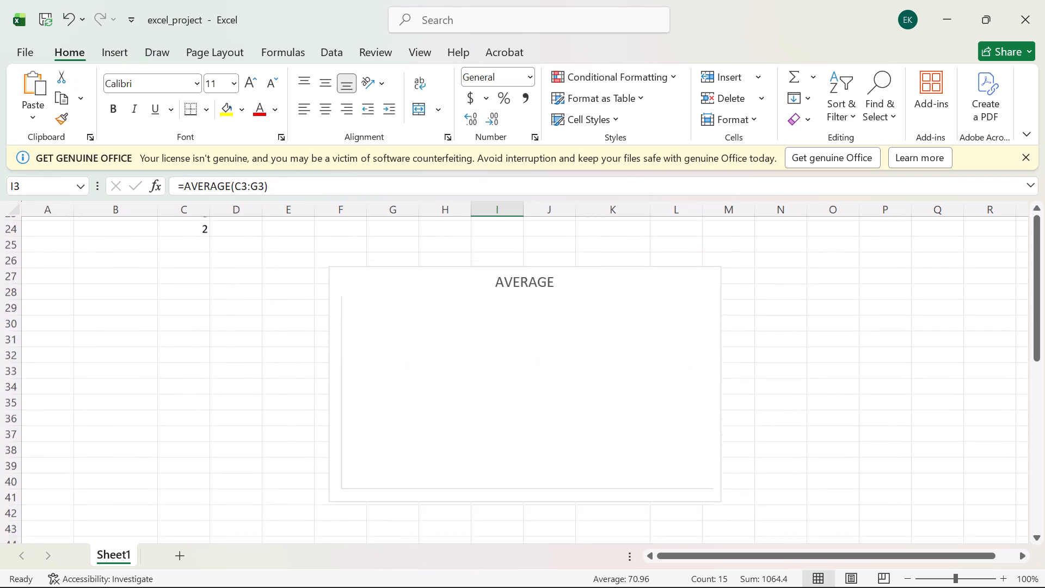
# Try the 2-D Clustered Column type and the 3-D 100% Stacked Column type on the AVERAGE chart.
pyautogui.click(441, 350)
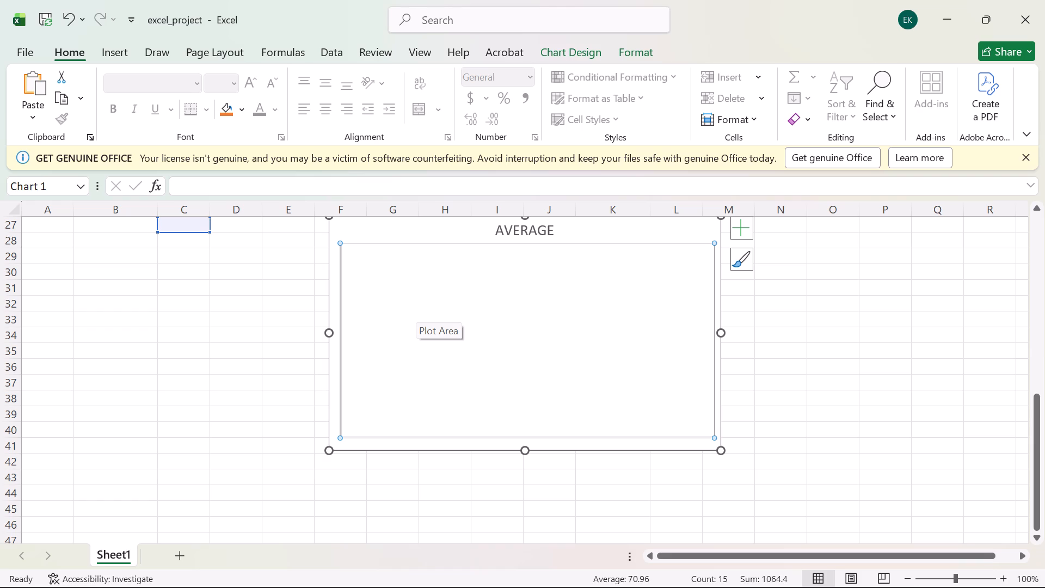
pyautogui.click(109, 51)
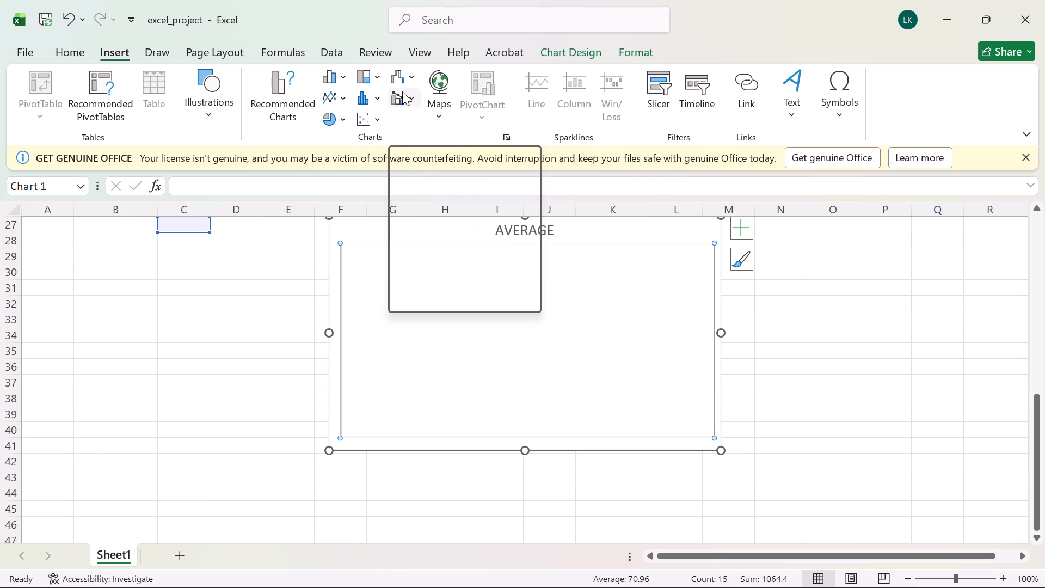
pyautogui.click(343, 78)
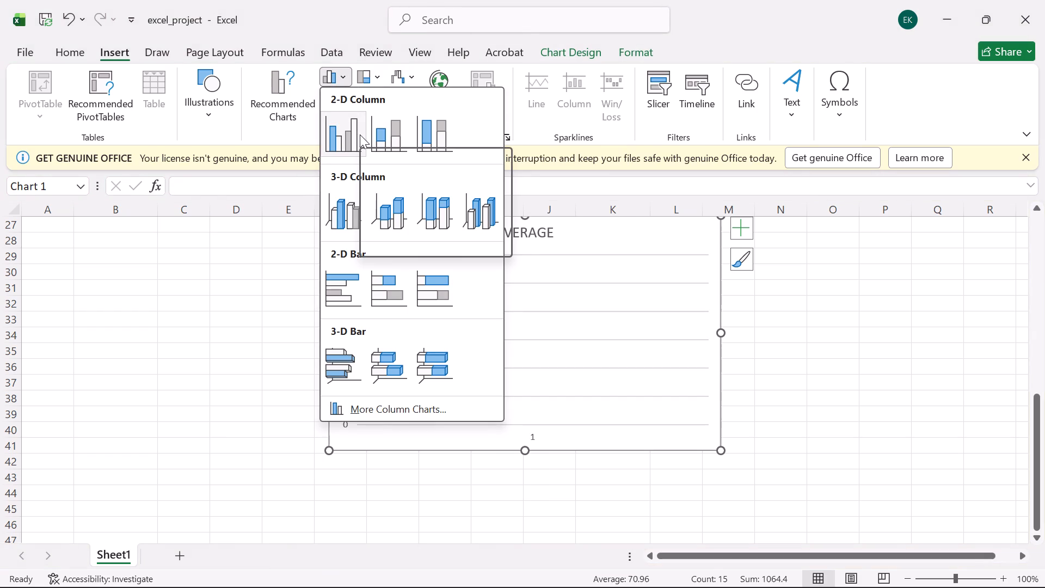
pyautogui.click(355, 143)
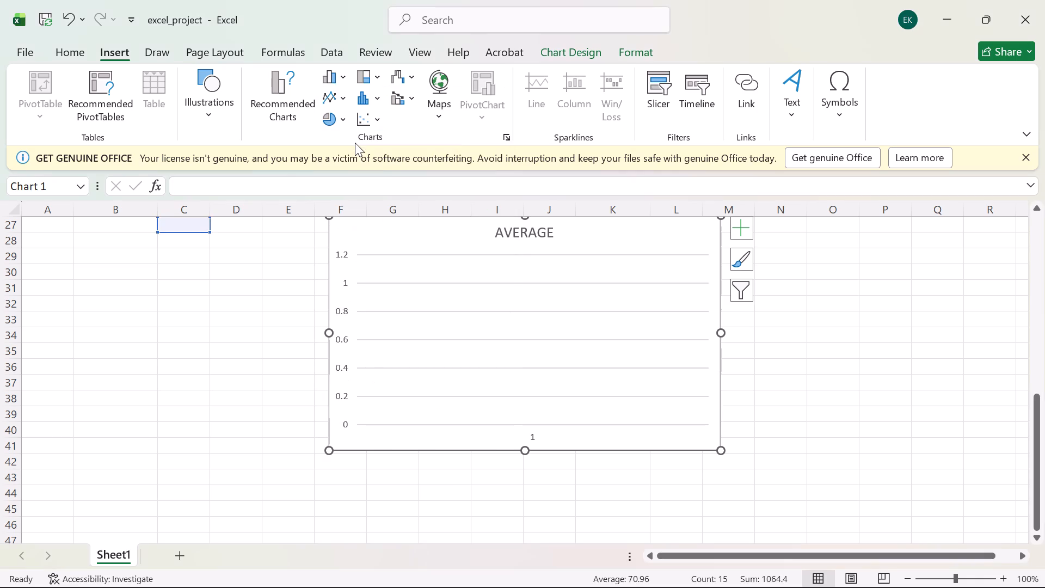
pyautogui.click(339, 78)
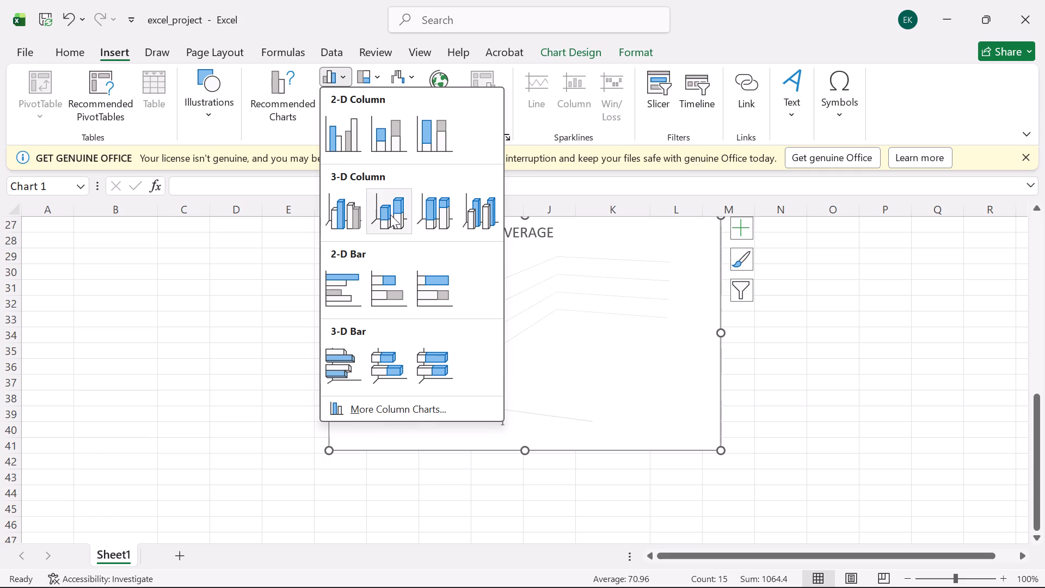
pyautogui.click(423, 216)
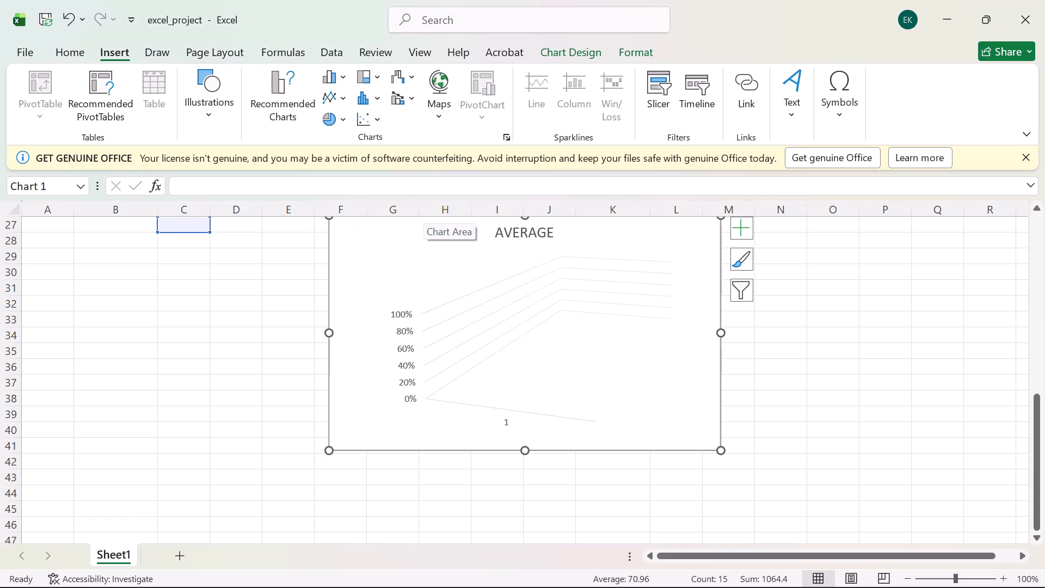
# Change the AVERAGE chart's type to 3-D Column, picking it from the full set of column chart types.
pyautogui.click(347, 76)
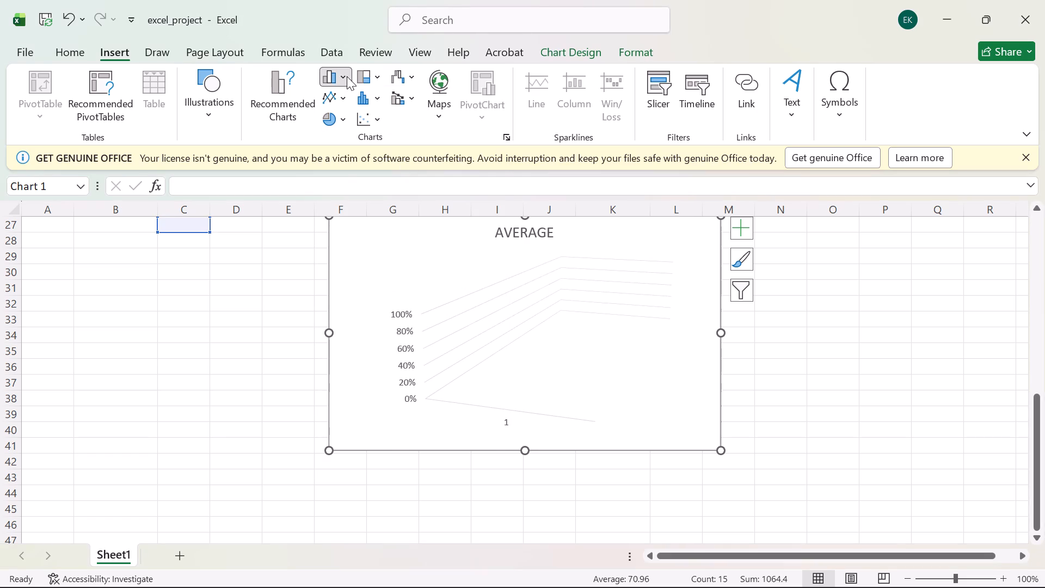
pyautogui.scroll(-1, 378, 334)
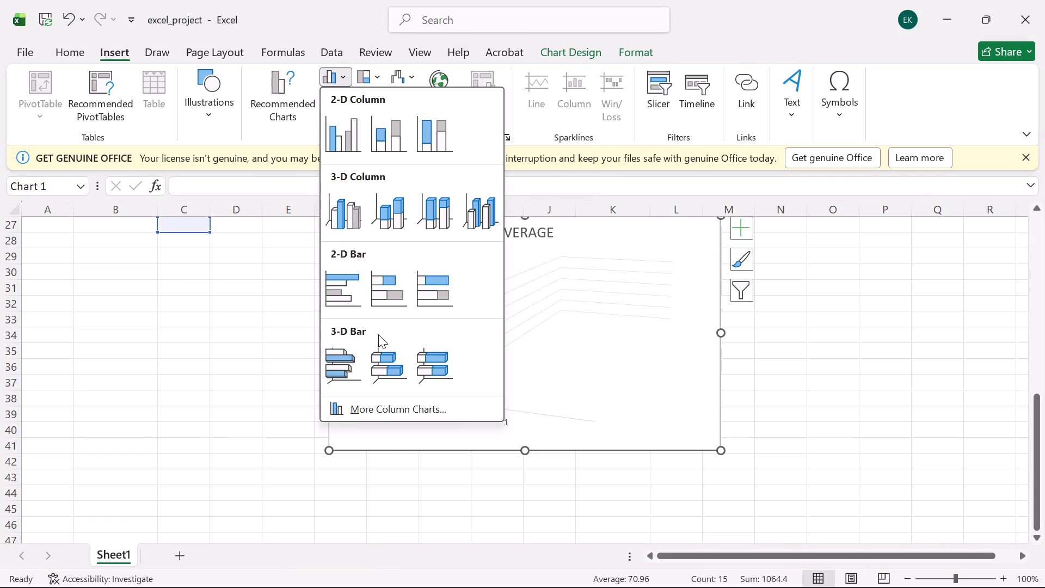
pyautogui.click(378, 406)
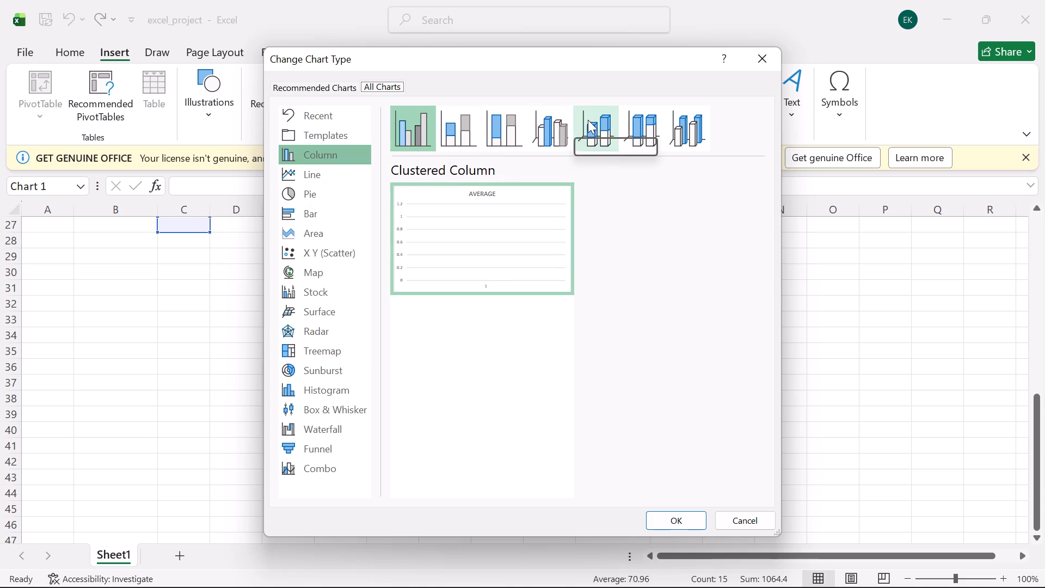
pyautogui.click(696, 117)
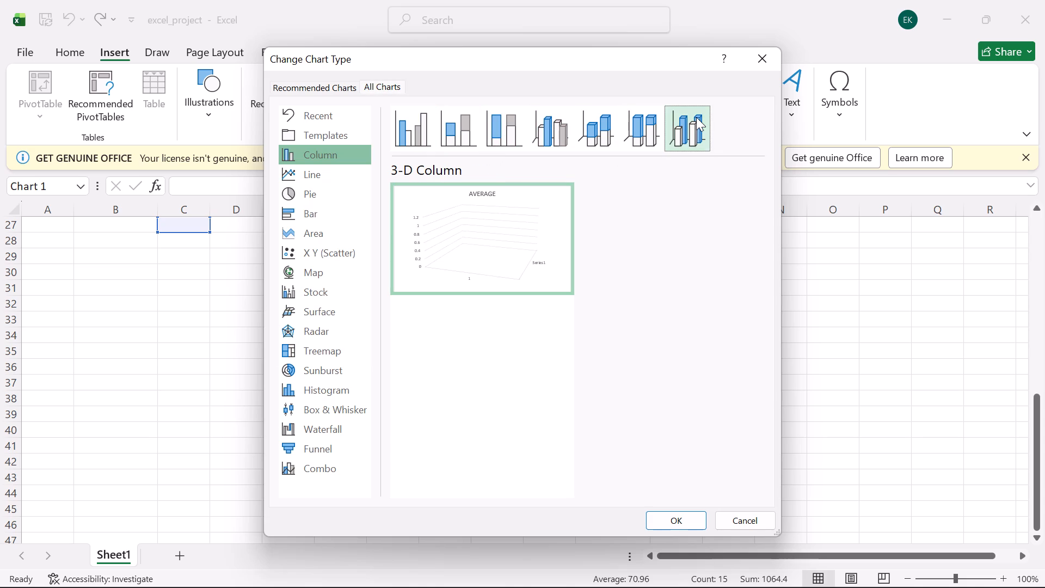
pyautogui.click(672, 517)
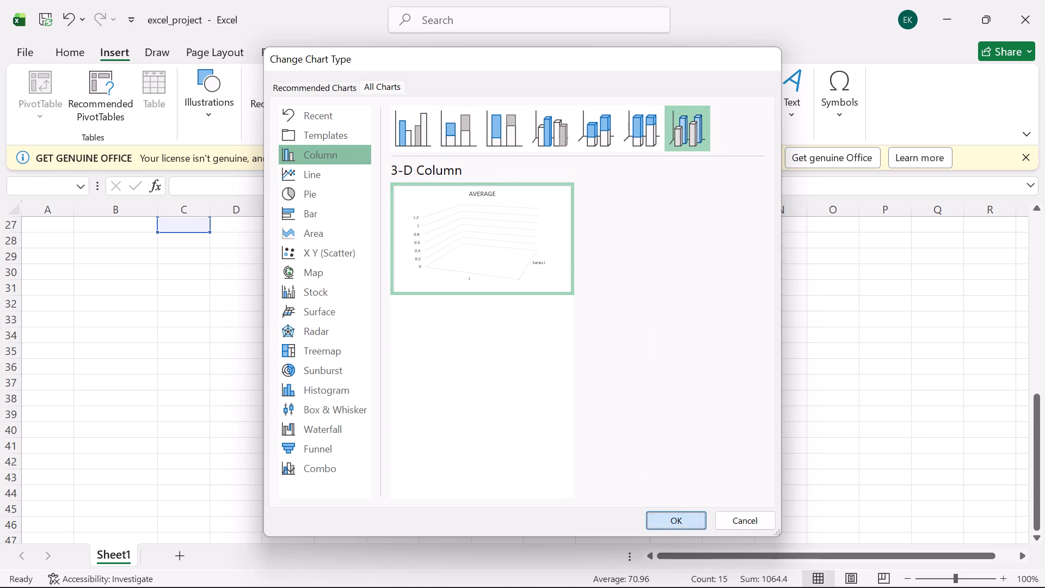
pyautogui.scroll(1, 510, 382)
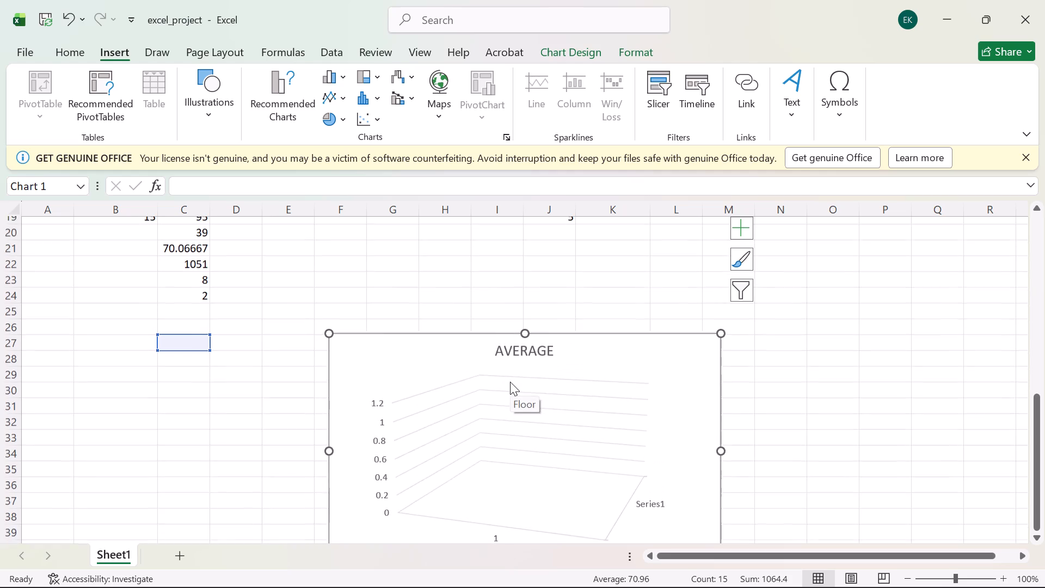
# Insert a 3-D pie chart below the AVERAGE chart with the empty cell D44 as the selected cell.
pyautogui.scroll(-2, 446, 359)
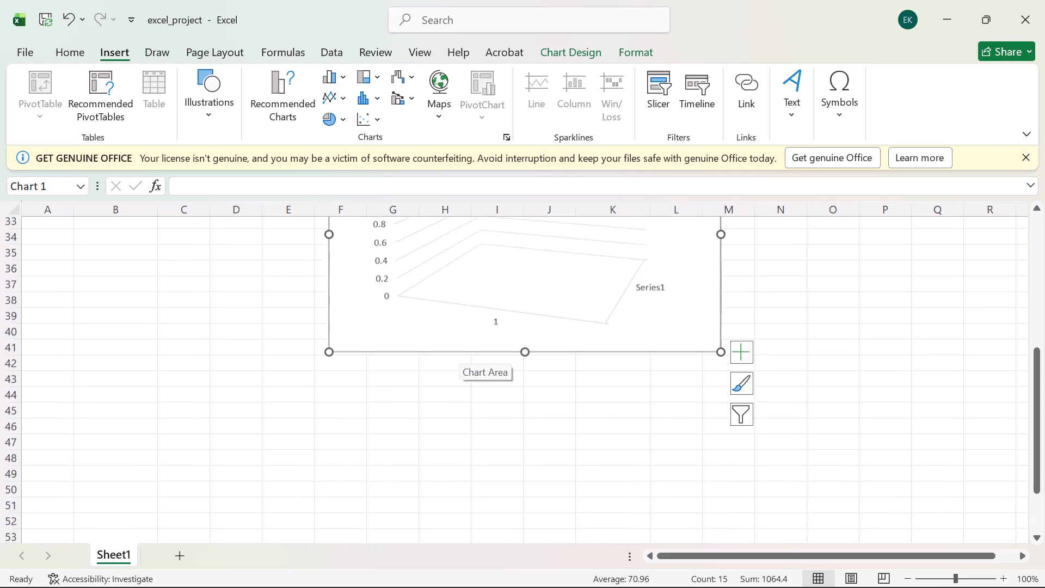
pyautogui.scroll(-1, 446, 359)
pyautogui.click(243, 293)
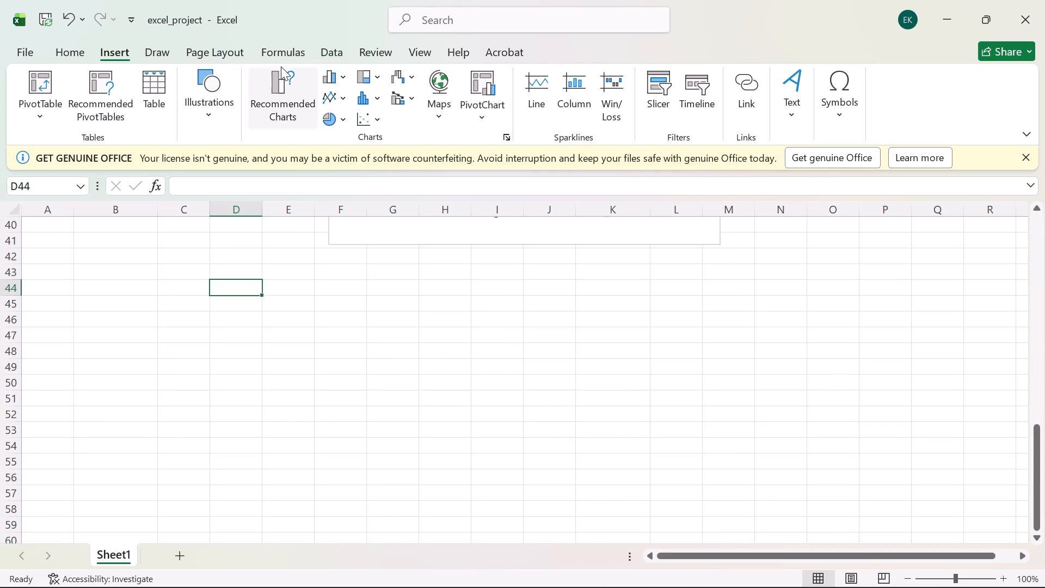
pyautogui.click(335, 112)
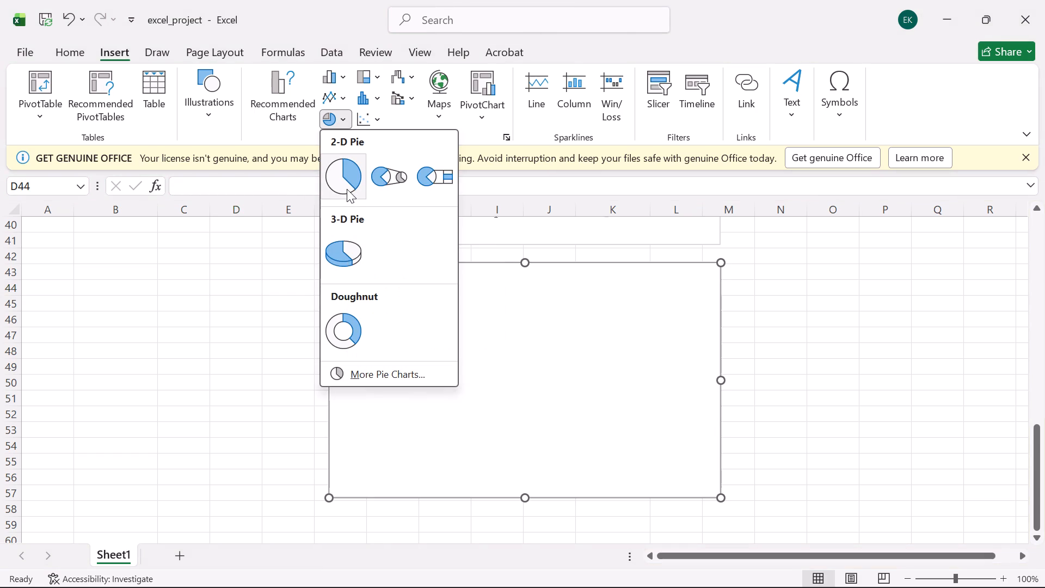
pyautogui.click(347, 247)
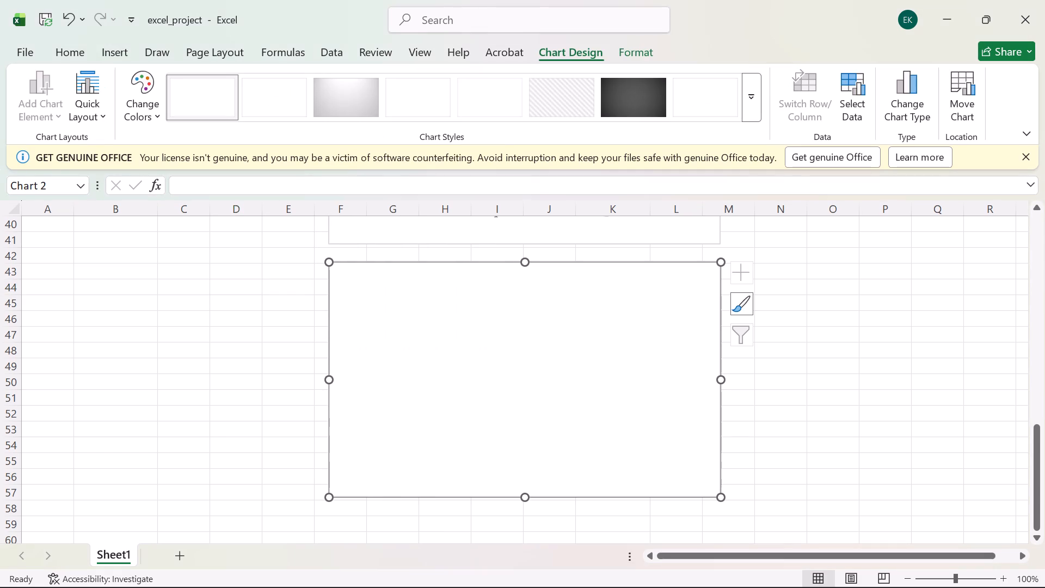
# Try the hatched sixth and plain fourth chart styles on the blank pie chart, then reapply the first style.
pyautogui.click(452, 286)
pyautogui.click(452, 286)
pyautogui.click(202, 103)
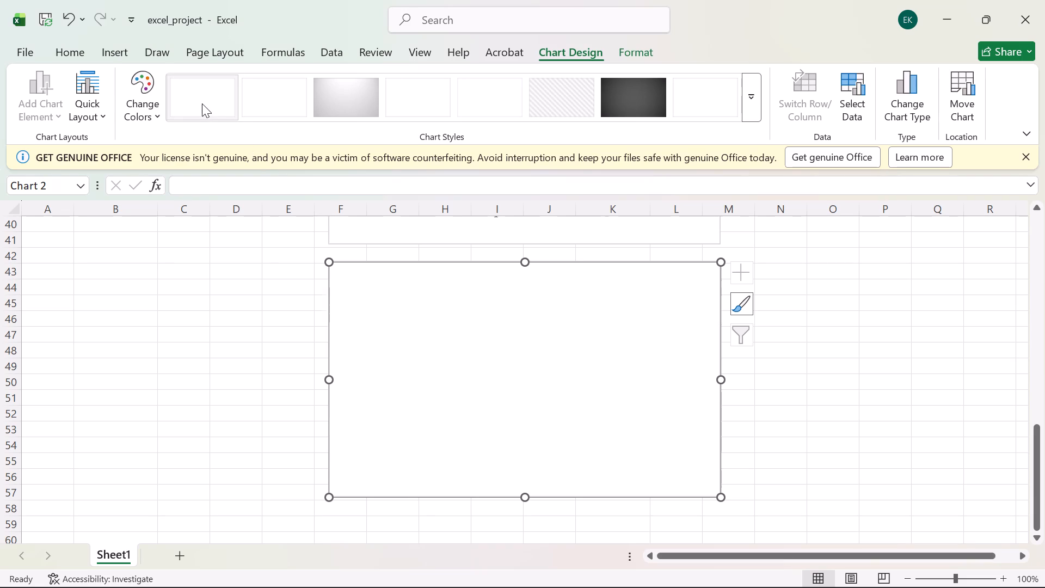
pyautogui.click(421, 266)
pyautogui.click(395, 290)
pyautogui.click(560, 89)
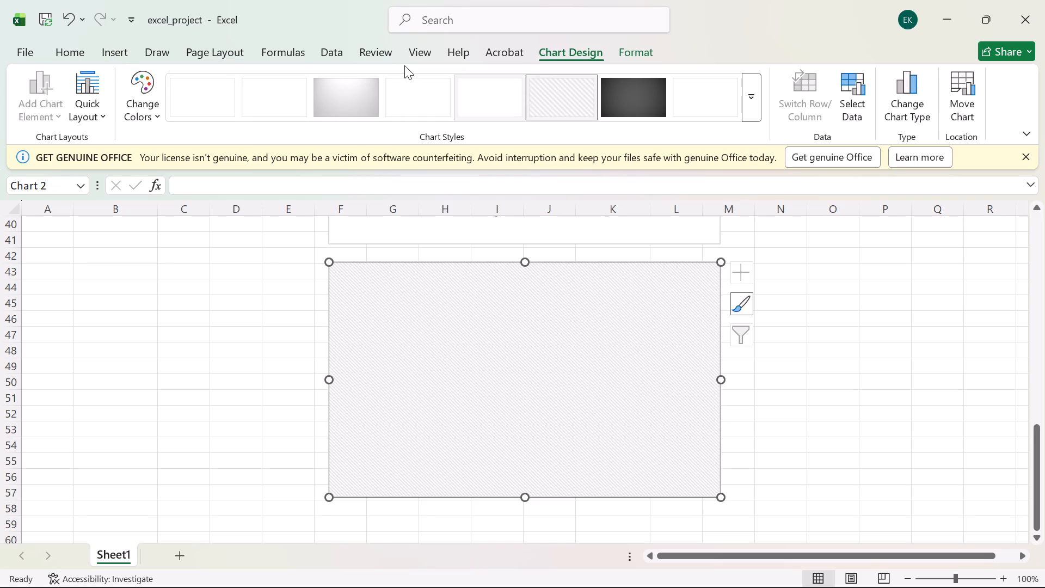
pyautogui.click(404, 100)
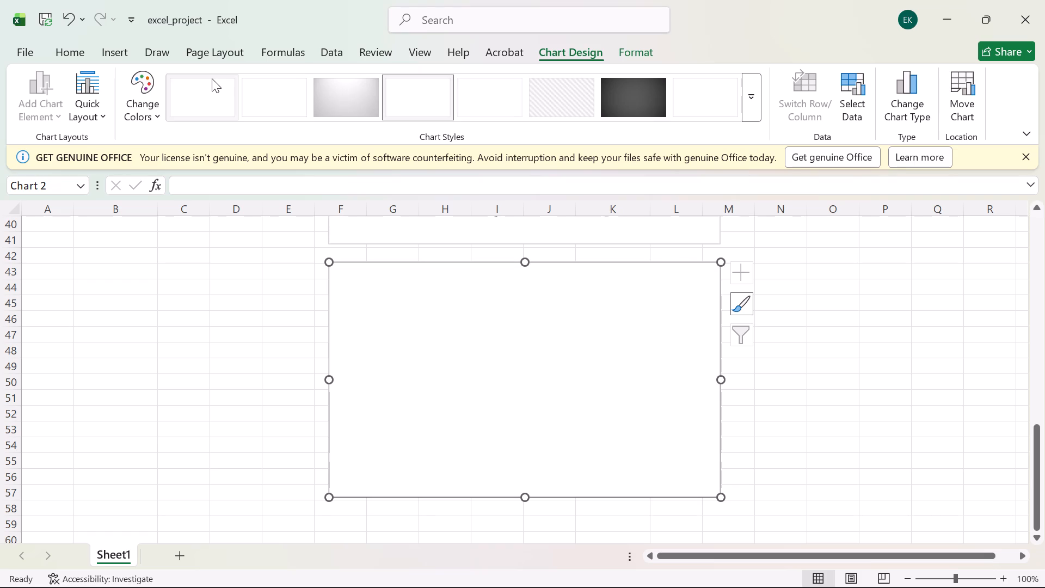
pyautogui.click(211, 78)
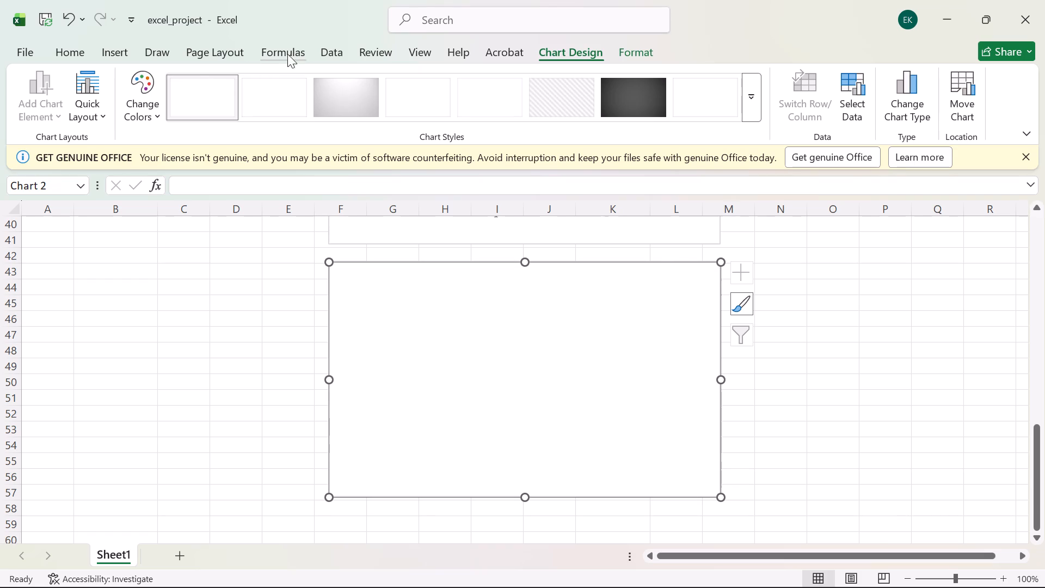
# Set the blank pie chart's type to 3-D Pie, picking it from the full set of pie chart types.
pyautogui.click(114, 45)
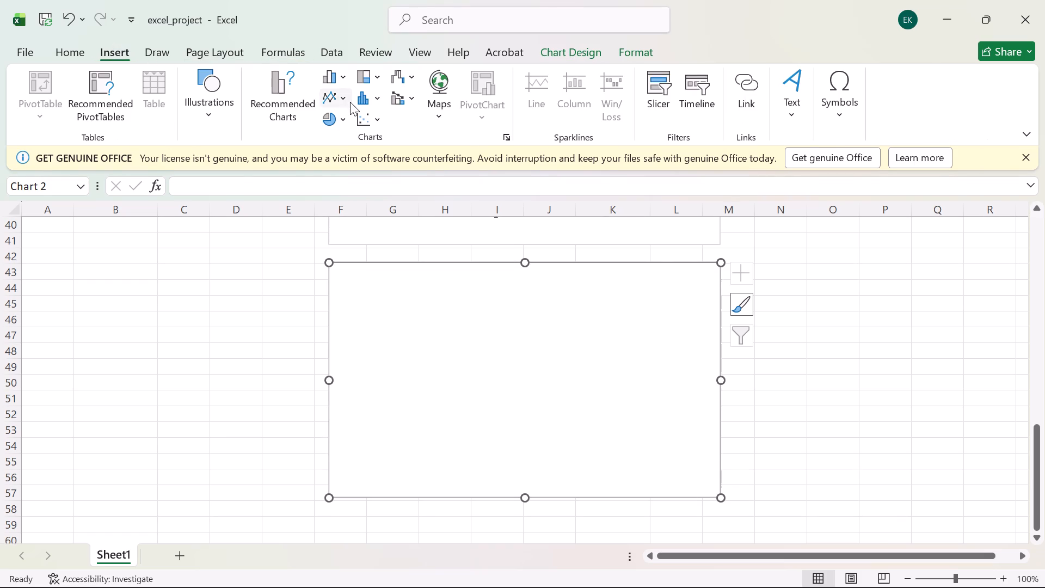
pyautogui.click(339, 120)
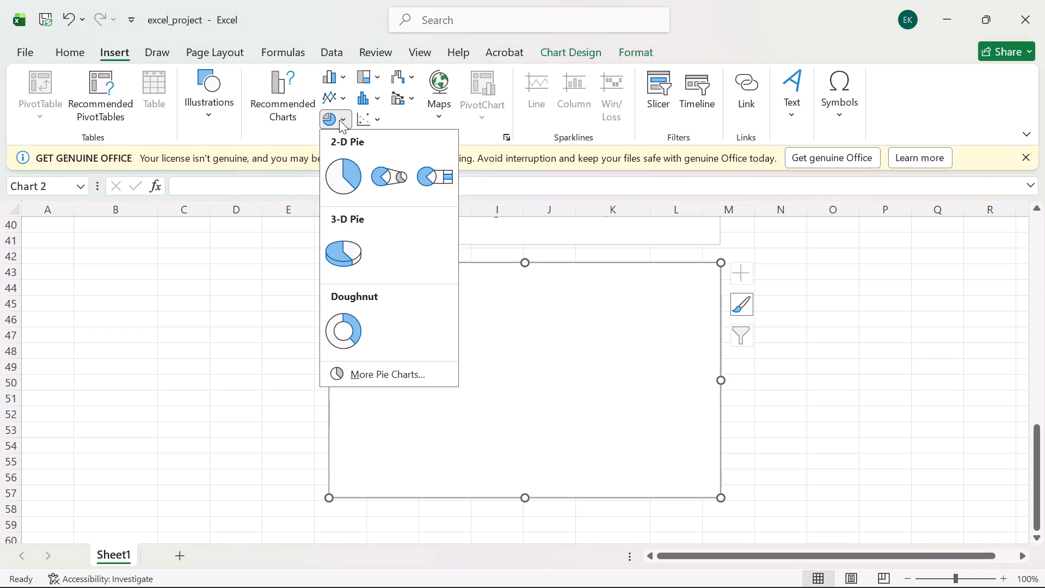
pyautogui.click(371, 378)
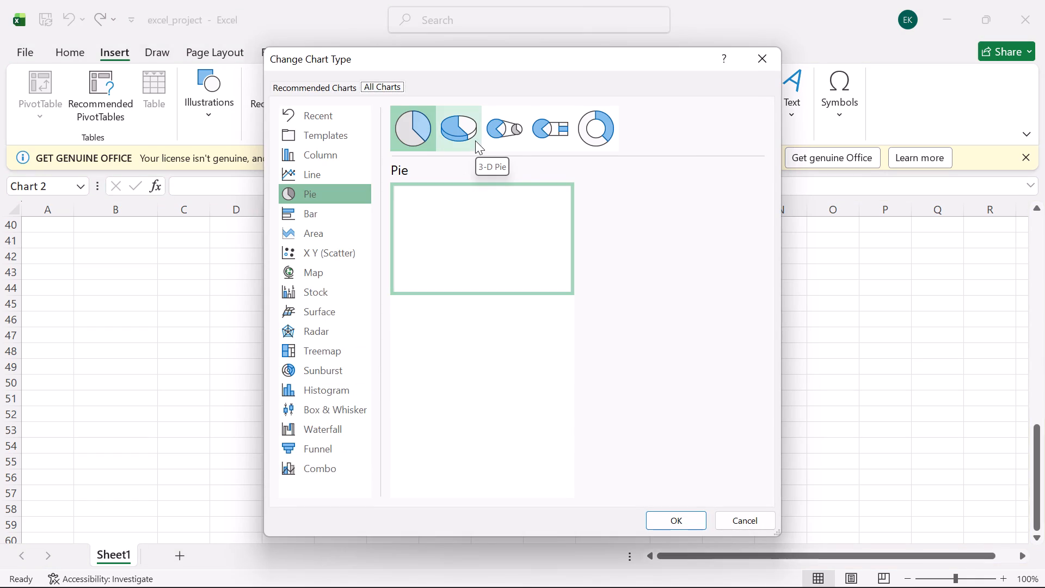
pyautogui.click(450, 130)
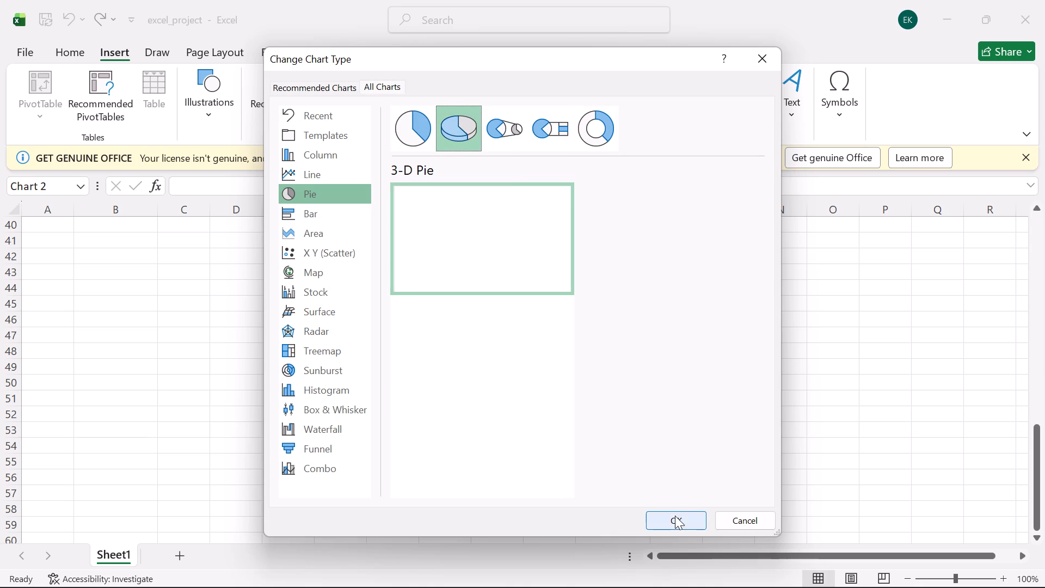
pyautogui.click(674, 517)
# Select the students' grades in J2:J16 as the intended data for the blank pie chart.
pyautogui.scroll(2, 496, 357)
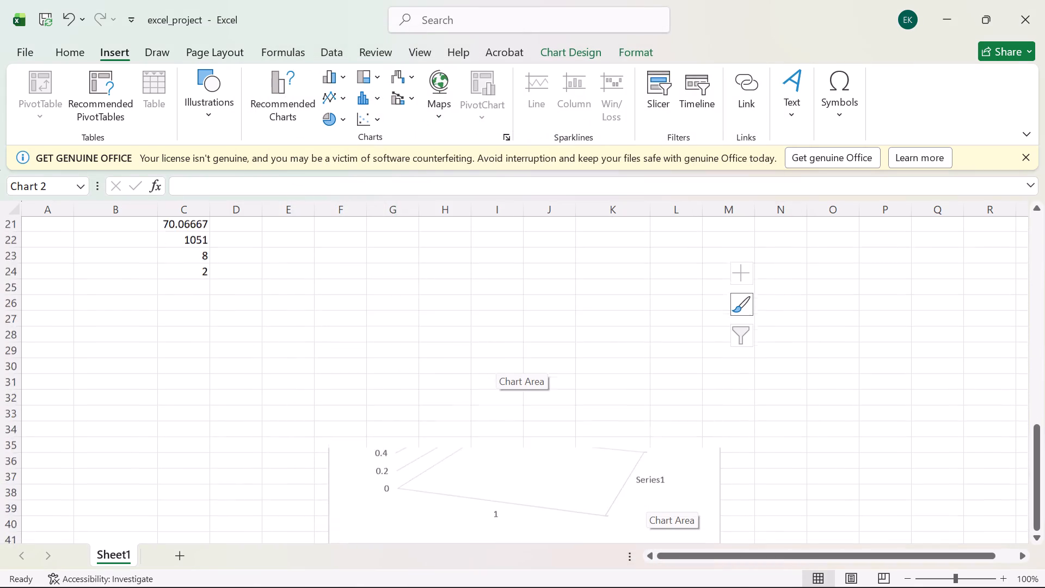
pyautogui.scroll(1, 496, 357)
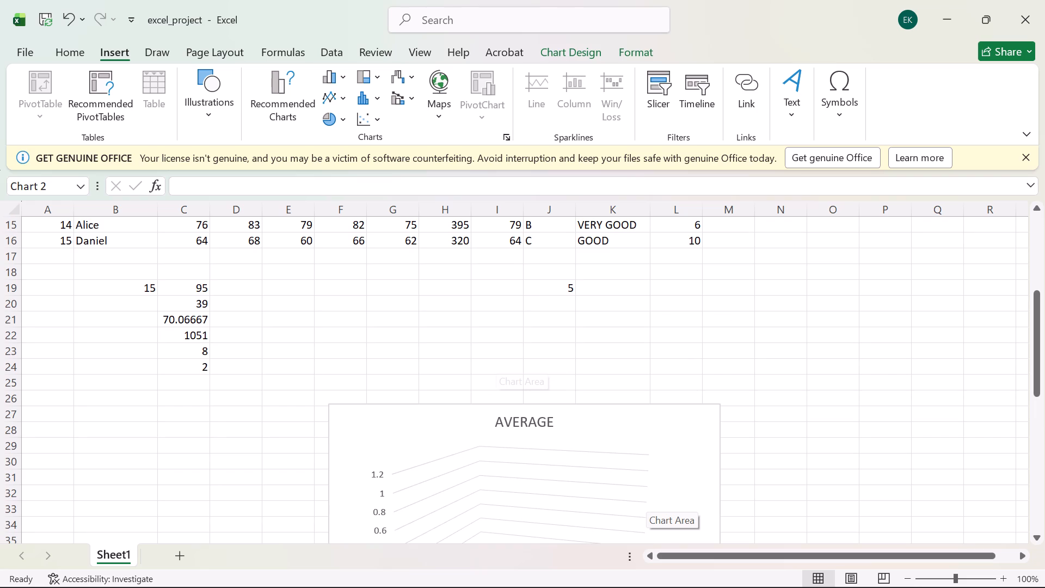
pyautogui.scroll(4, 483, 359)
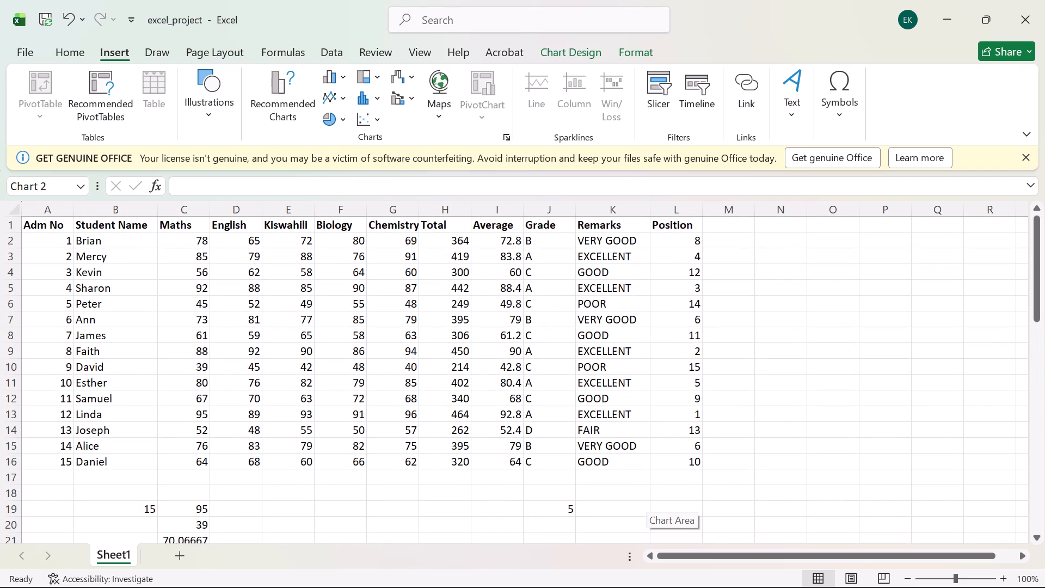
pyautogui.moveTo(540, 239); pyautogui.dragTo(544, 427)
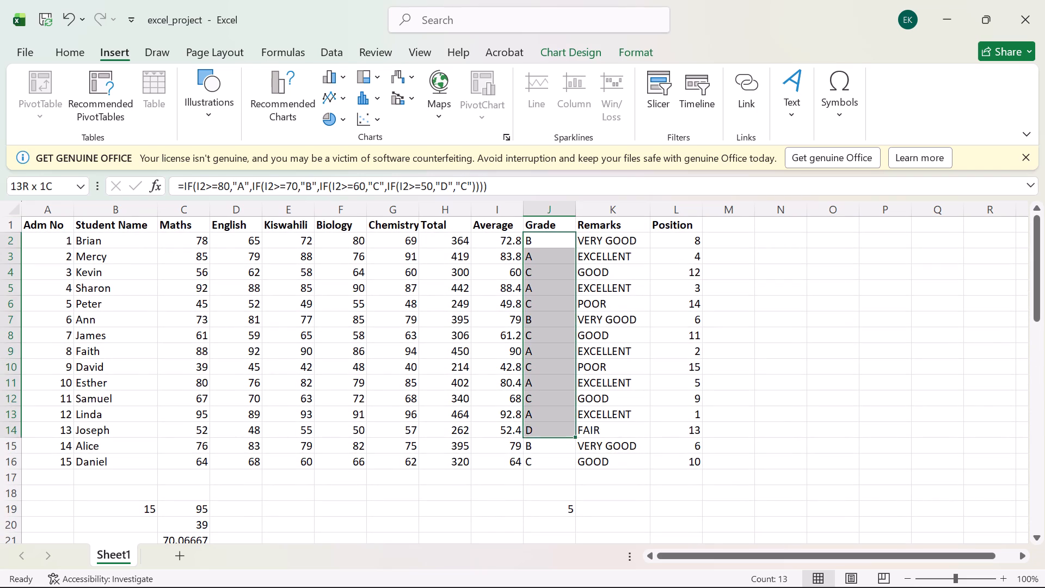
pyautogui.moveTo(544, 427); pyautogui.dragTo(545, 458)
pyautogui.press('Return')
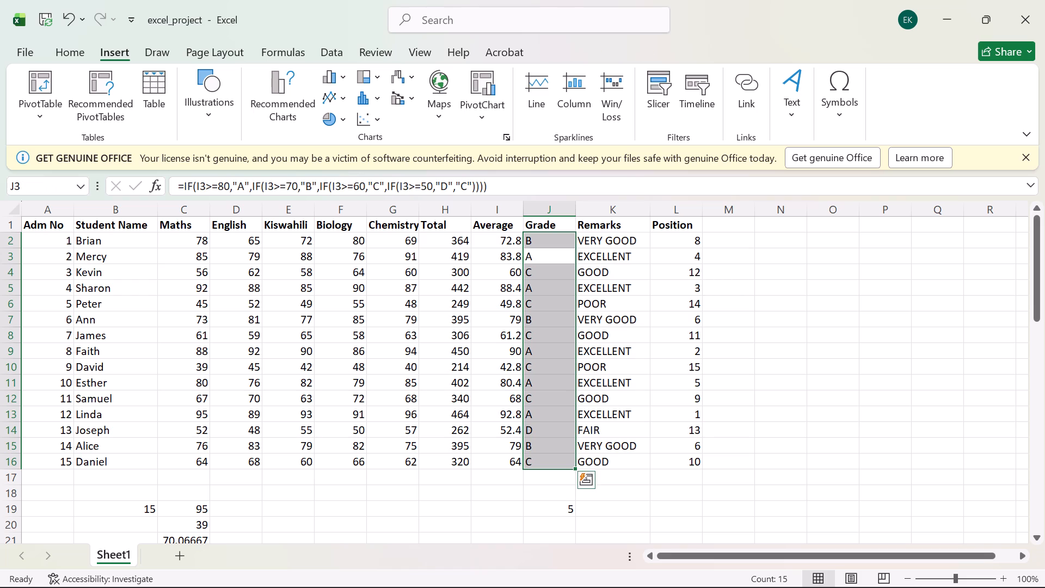
# Look through the rows below the marks table to check the pie chart.
pyautogui.scroll(-9, 499, 448)
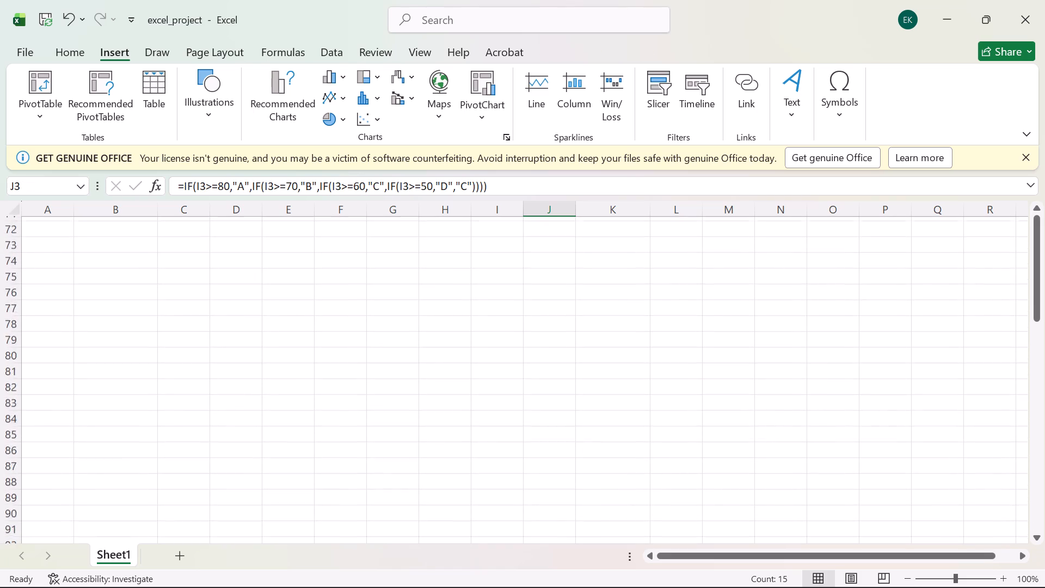
pyautogui.scroll(7, 499, 448)
pyautogui.scroll(-6, 499, 448)
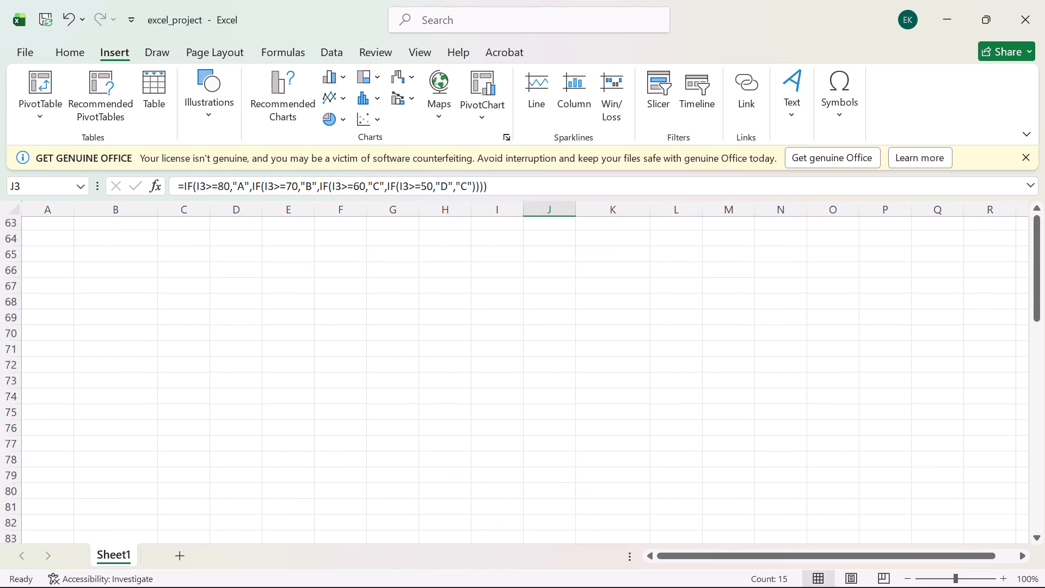
pyautogui.scroll(-17, 499, 448)
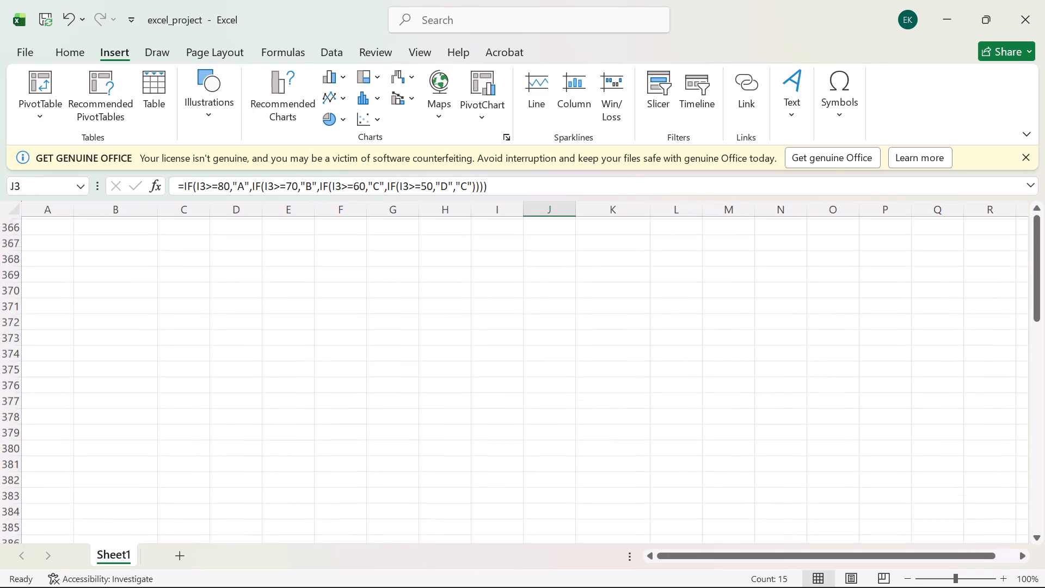
pyautogui.scroll(20, 499, 448)
pyautogui.scroll(20, 499, 448)
pyautogui.scroll(5, 499, 448)
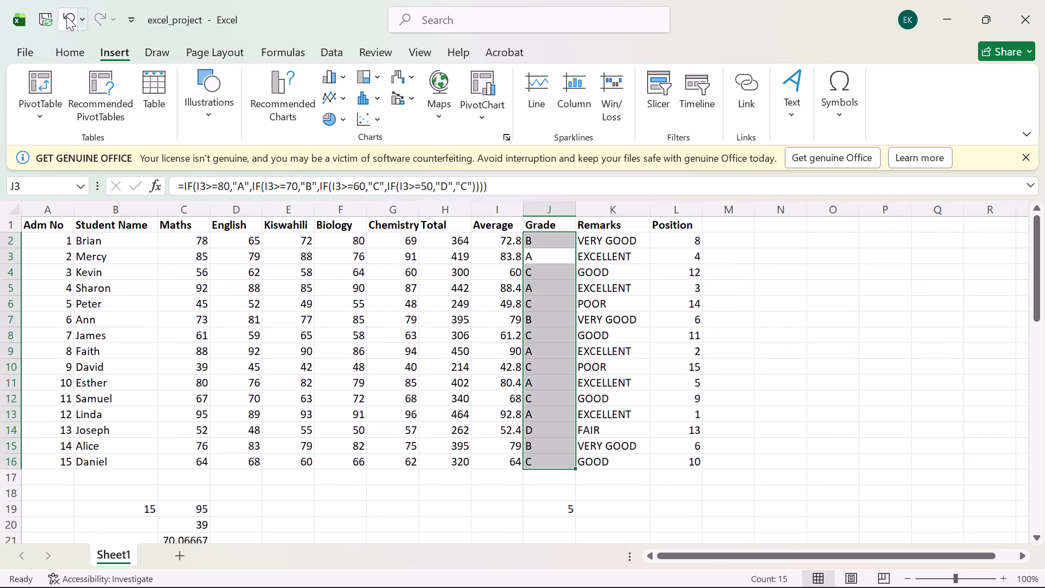
# Undo the last change to the blank pie chart and delete that chart from below the AVERAGE chart.
pyautogui.click(66, 16)
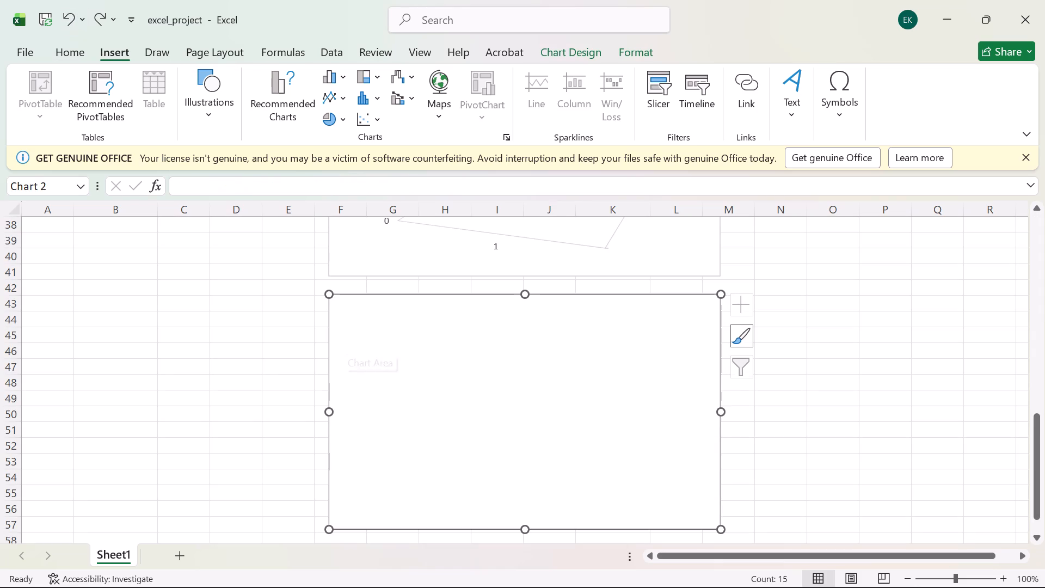
pyautogui.click(505, 361)
pyautogui.click(440, 346)
pyautogui.press('BackSpace')
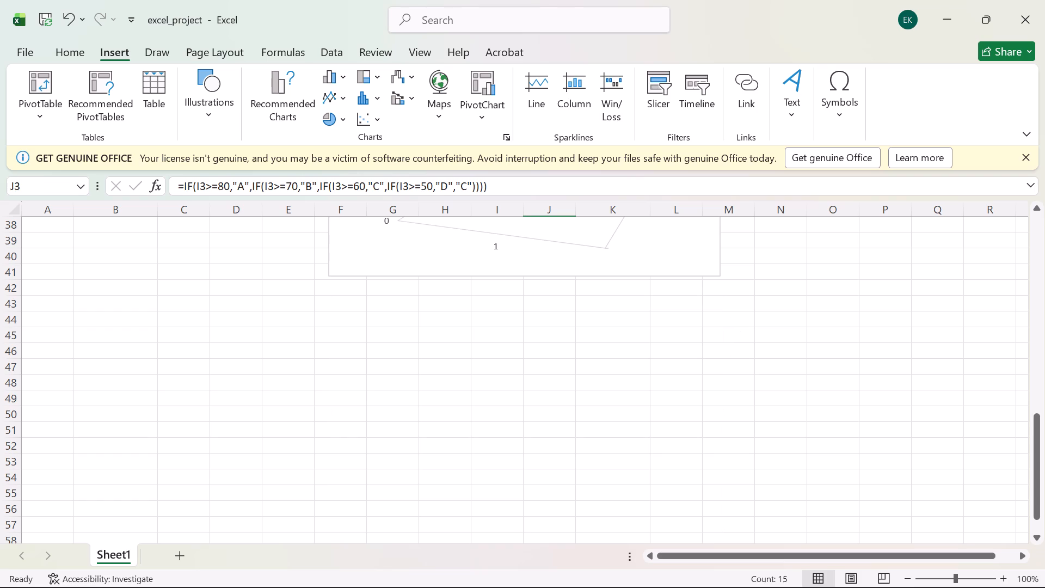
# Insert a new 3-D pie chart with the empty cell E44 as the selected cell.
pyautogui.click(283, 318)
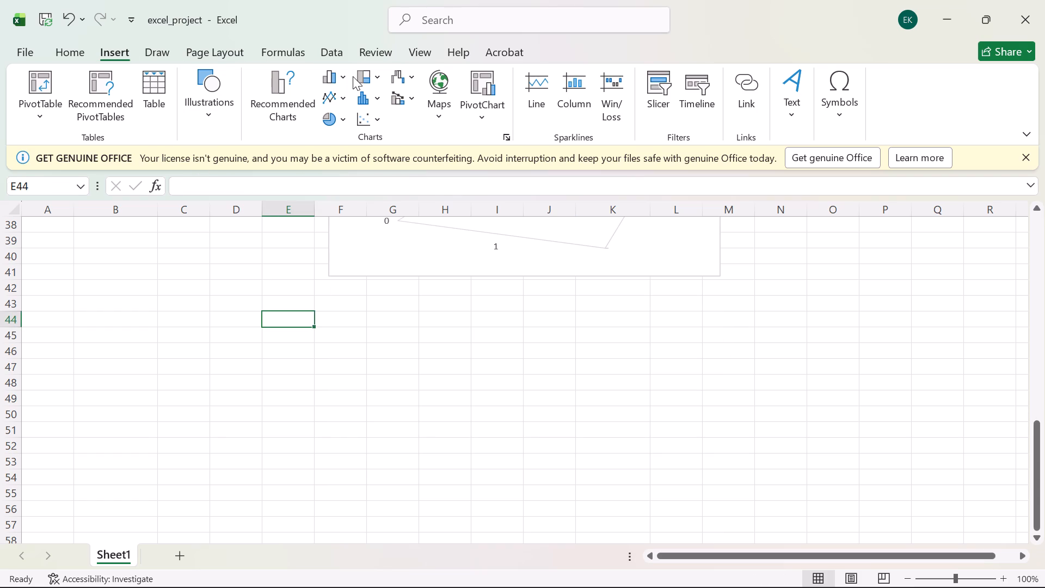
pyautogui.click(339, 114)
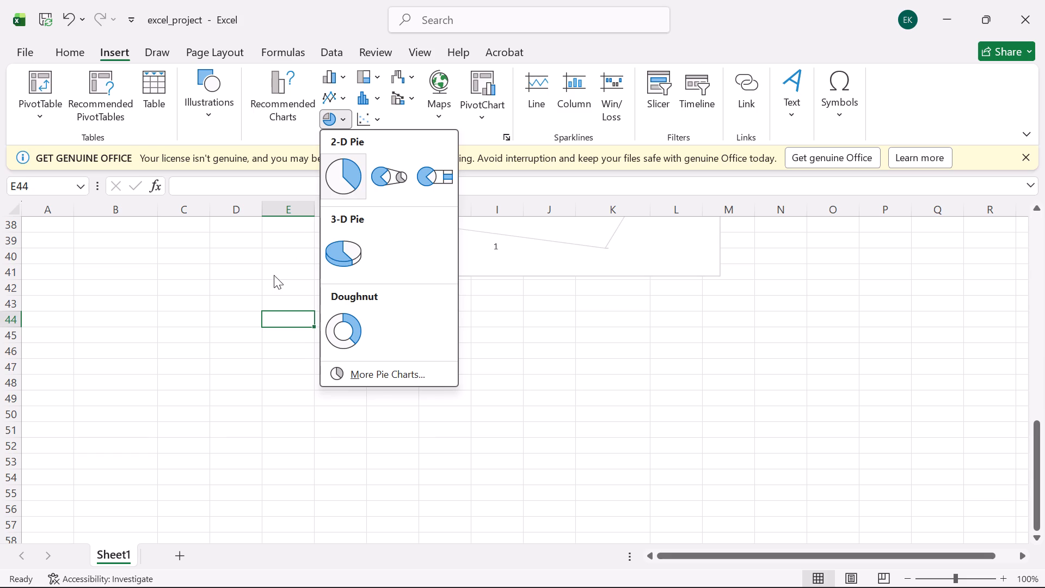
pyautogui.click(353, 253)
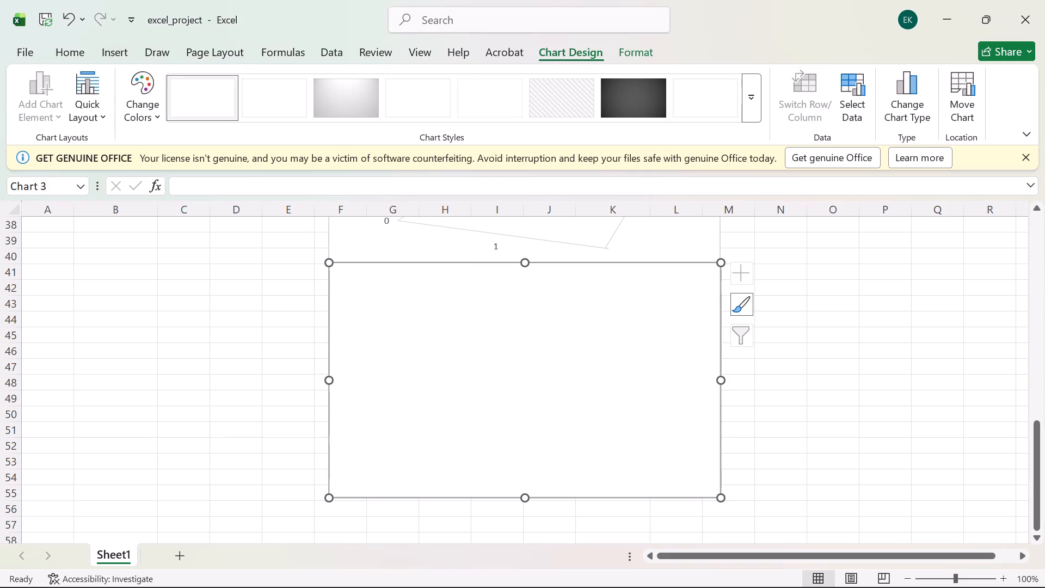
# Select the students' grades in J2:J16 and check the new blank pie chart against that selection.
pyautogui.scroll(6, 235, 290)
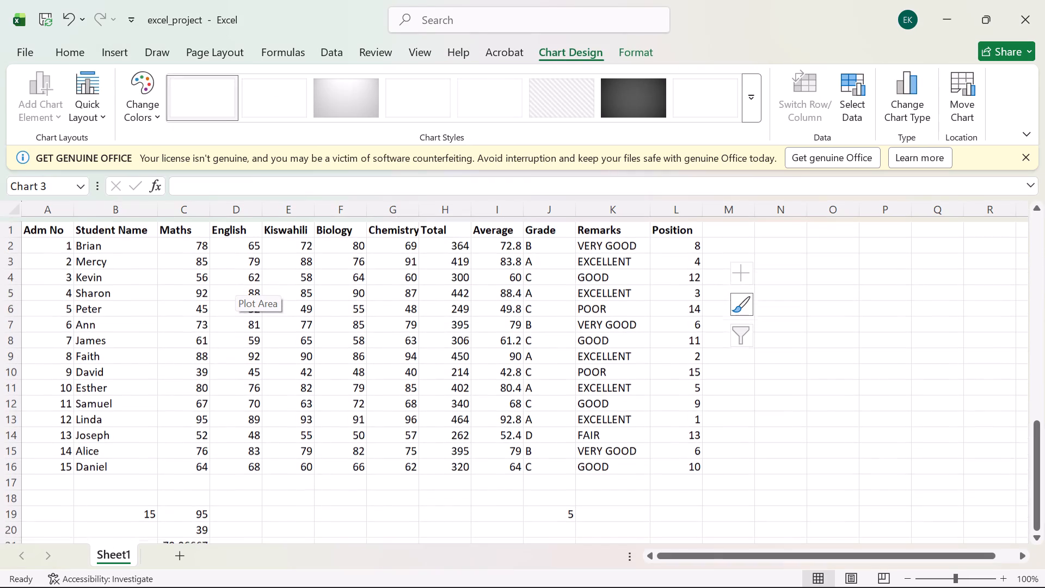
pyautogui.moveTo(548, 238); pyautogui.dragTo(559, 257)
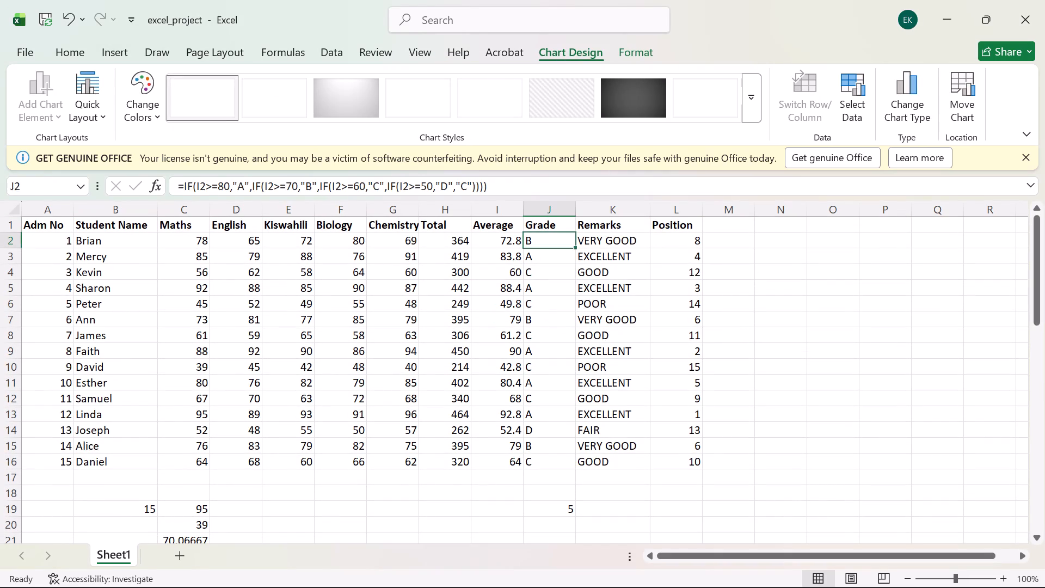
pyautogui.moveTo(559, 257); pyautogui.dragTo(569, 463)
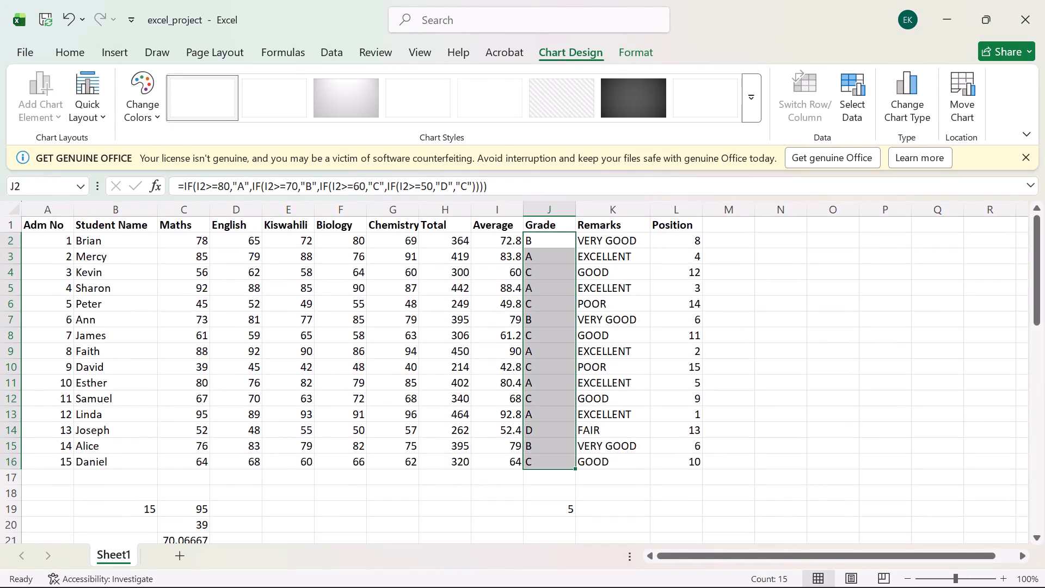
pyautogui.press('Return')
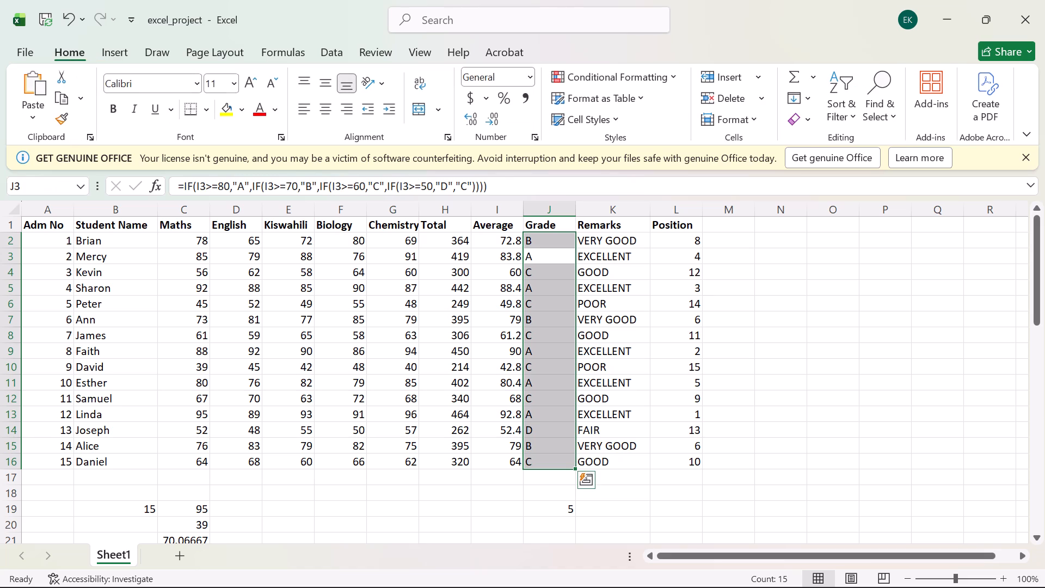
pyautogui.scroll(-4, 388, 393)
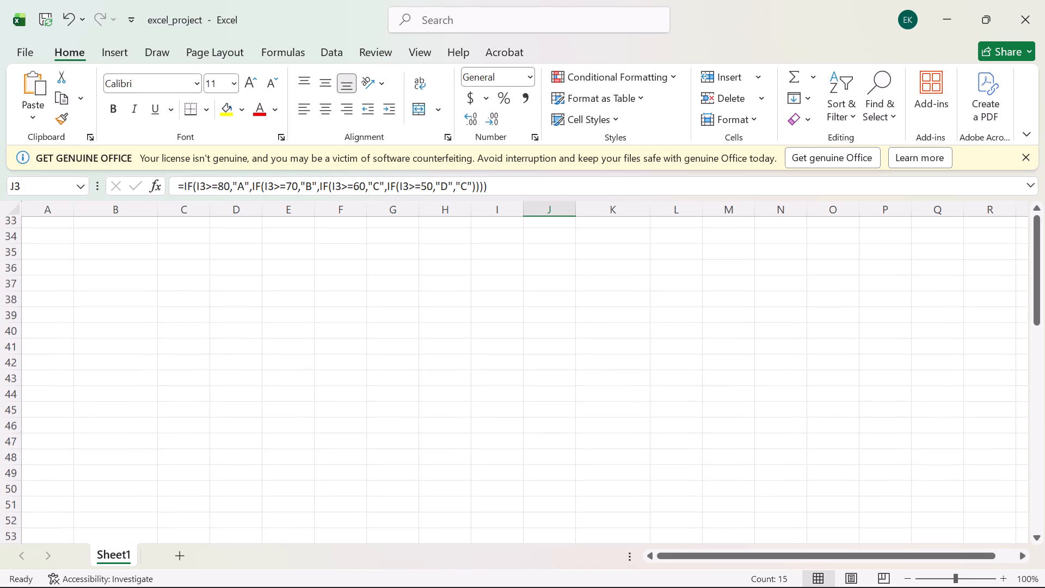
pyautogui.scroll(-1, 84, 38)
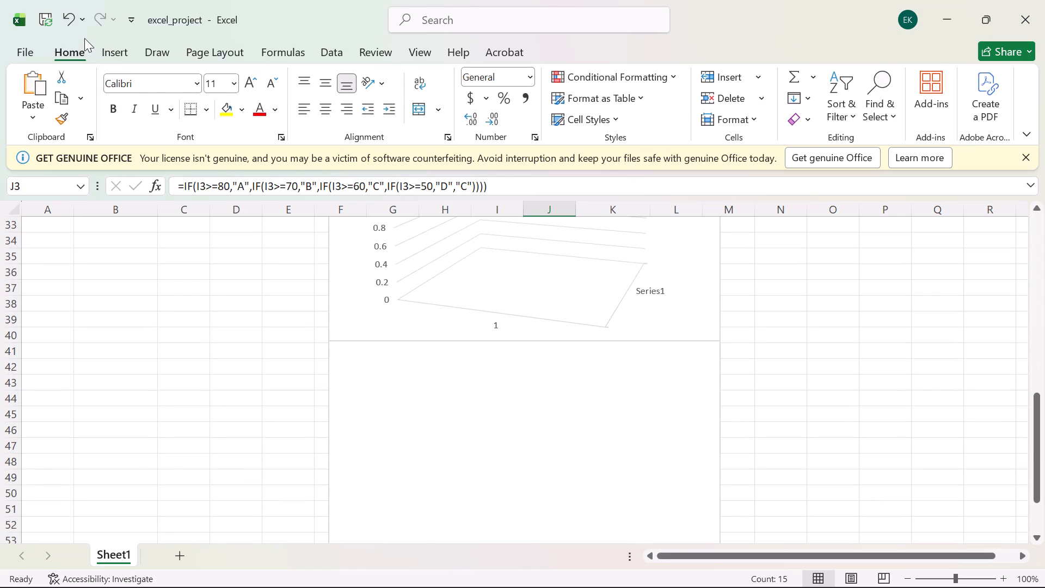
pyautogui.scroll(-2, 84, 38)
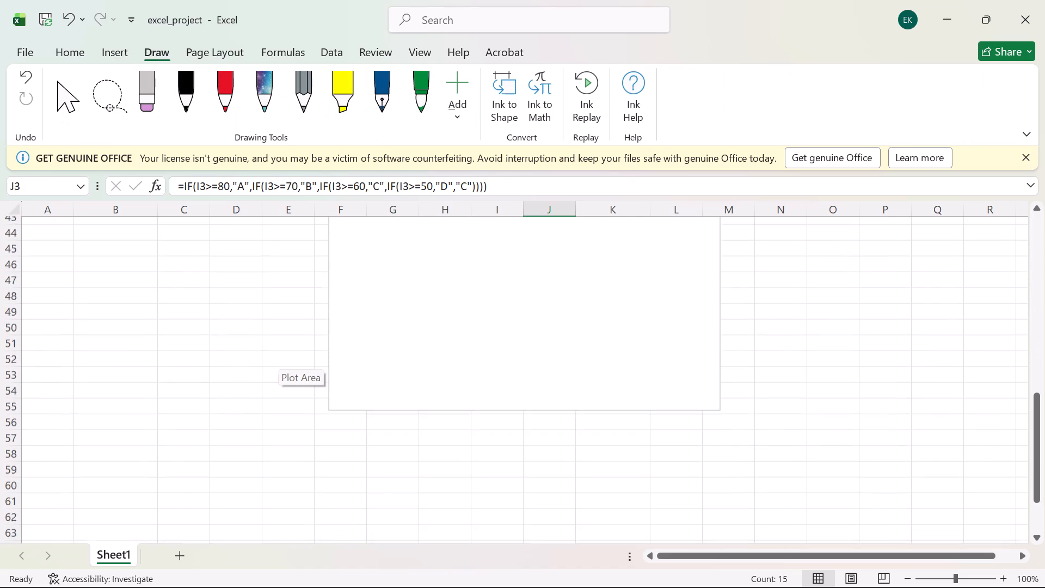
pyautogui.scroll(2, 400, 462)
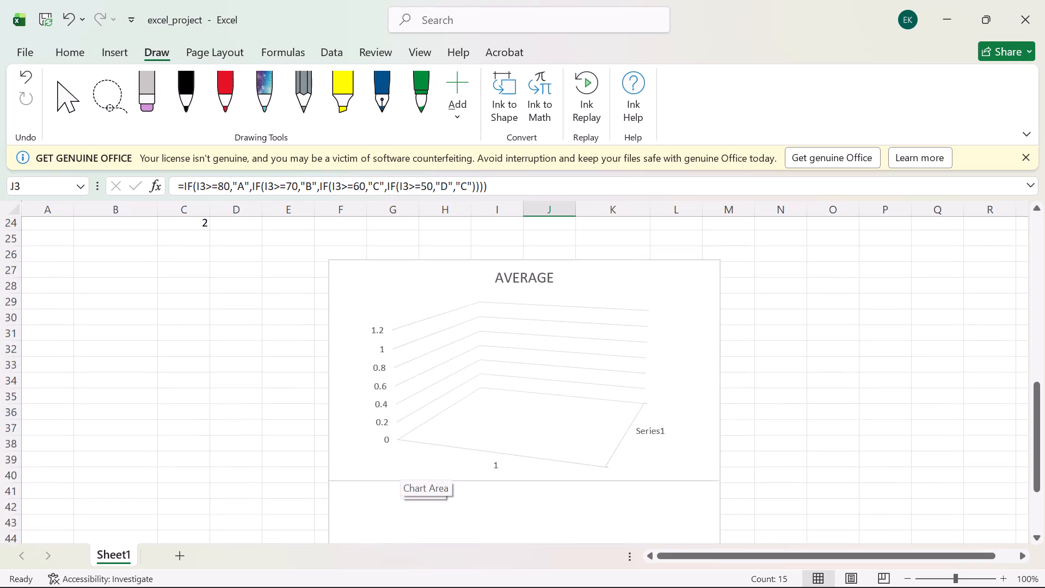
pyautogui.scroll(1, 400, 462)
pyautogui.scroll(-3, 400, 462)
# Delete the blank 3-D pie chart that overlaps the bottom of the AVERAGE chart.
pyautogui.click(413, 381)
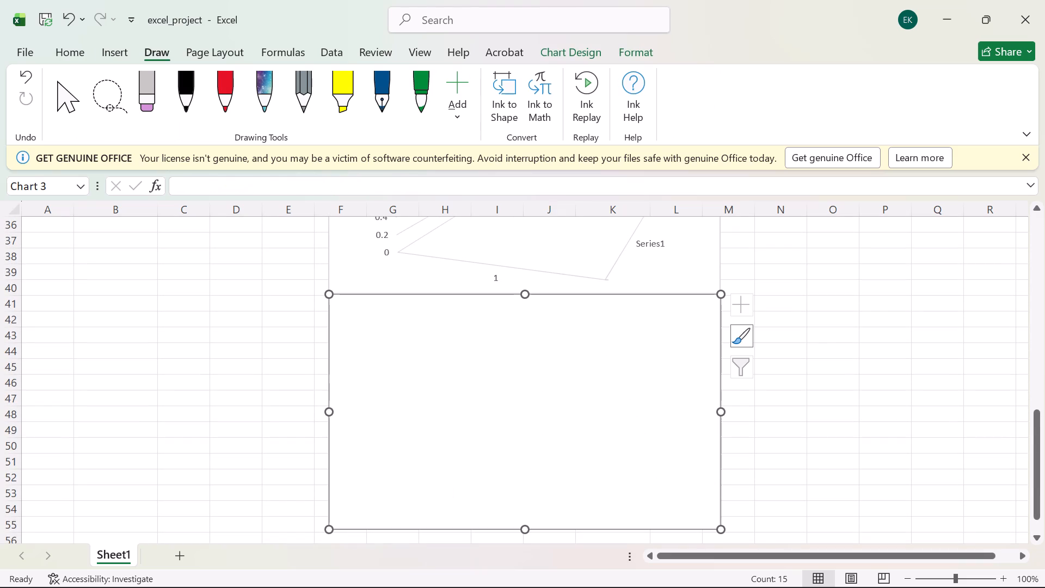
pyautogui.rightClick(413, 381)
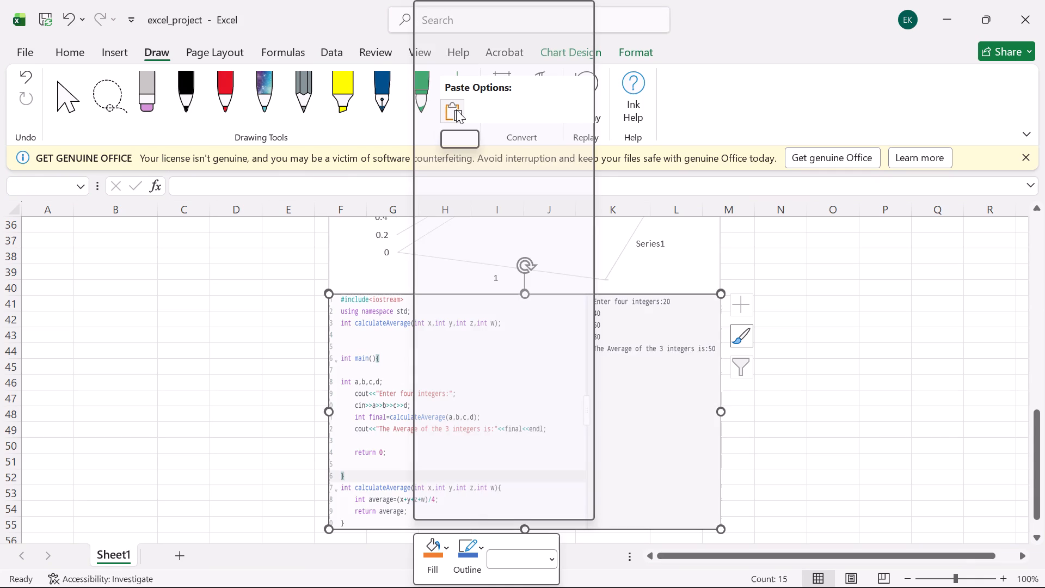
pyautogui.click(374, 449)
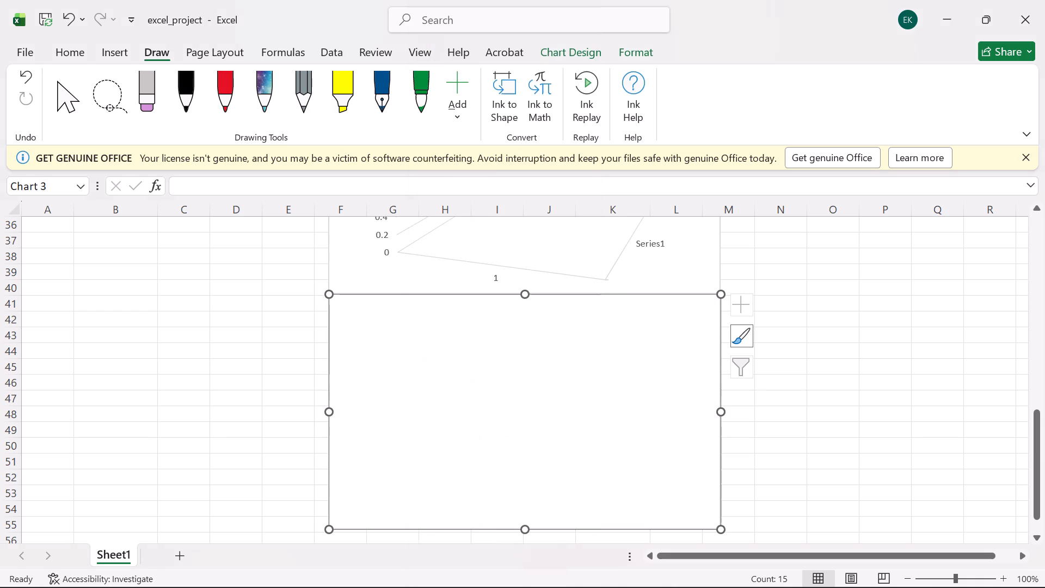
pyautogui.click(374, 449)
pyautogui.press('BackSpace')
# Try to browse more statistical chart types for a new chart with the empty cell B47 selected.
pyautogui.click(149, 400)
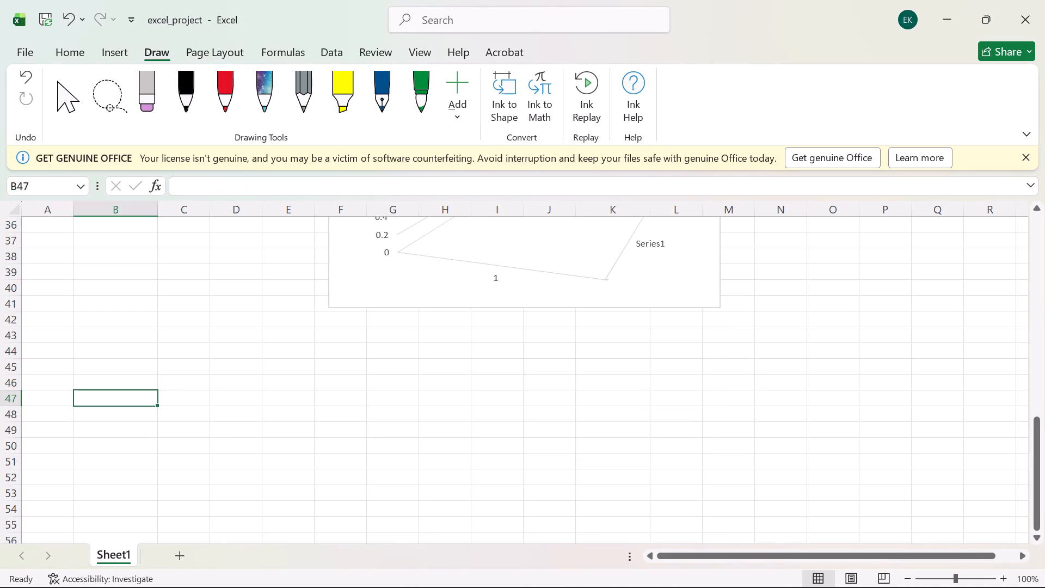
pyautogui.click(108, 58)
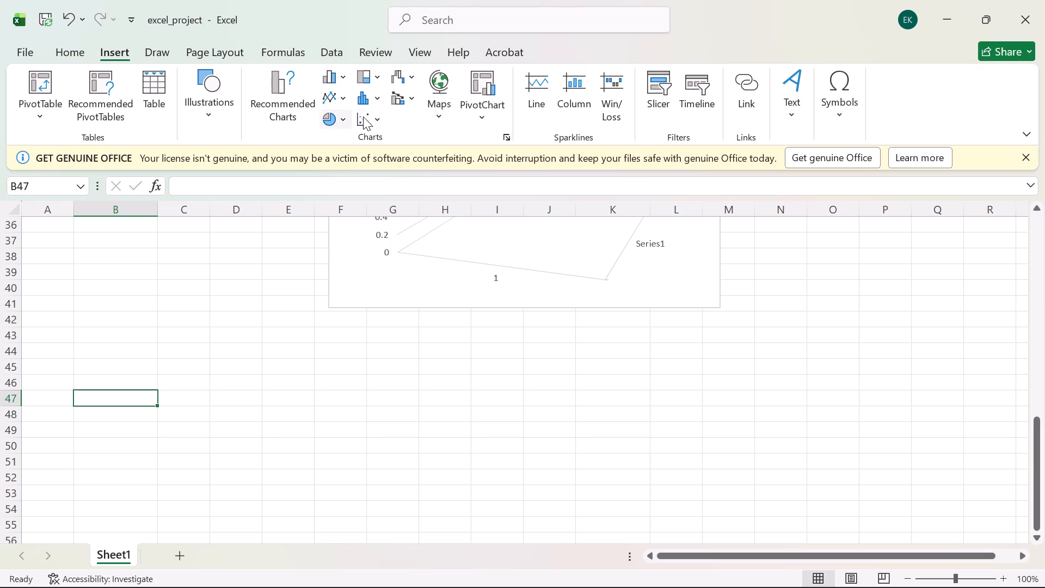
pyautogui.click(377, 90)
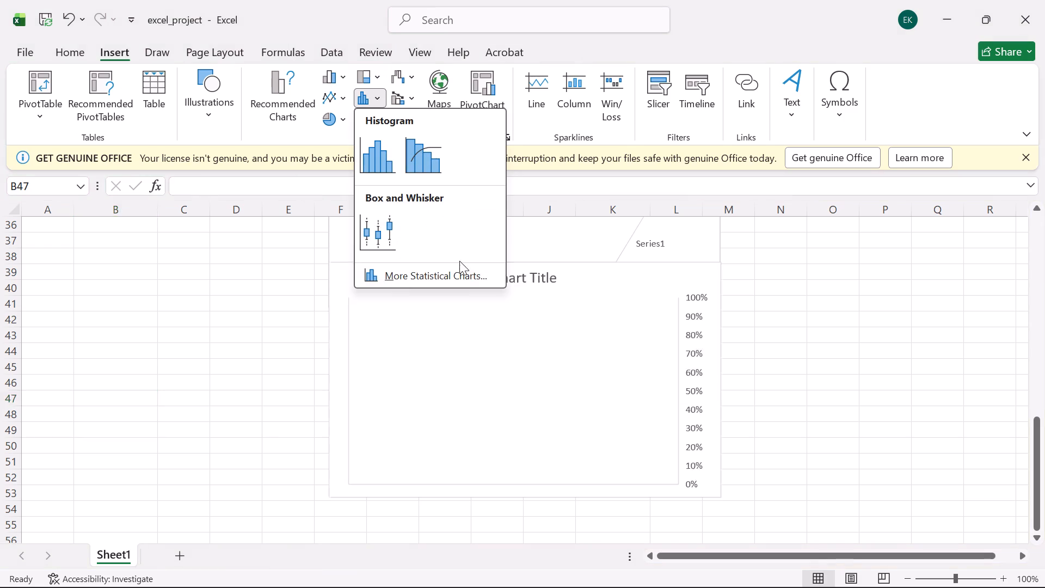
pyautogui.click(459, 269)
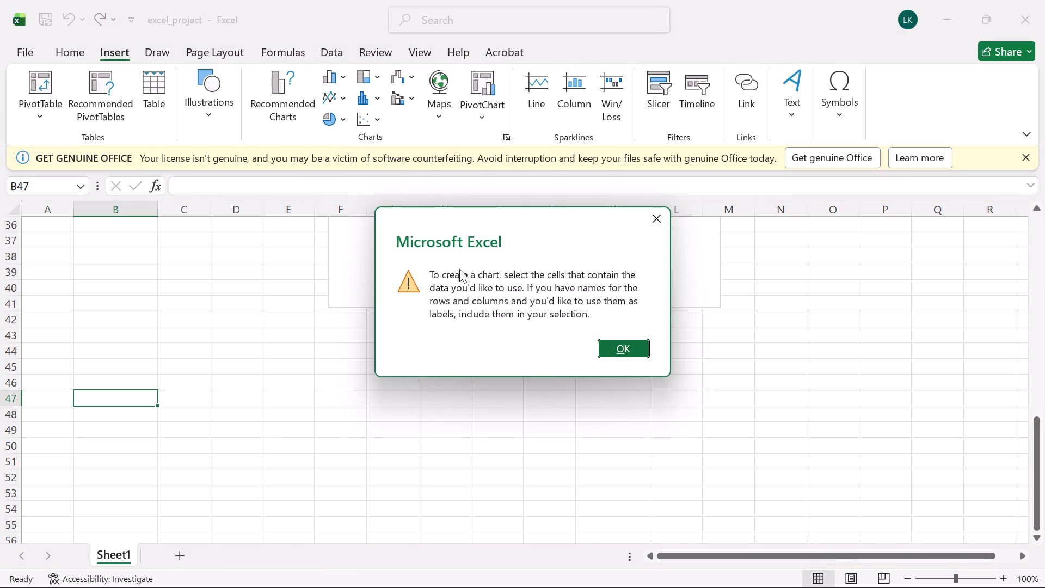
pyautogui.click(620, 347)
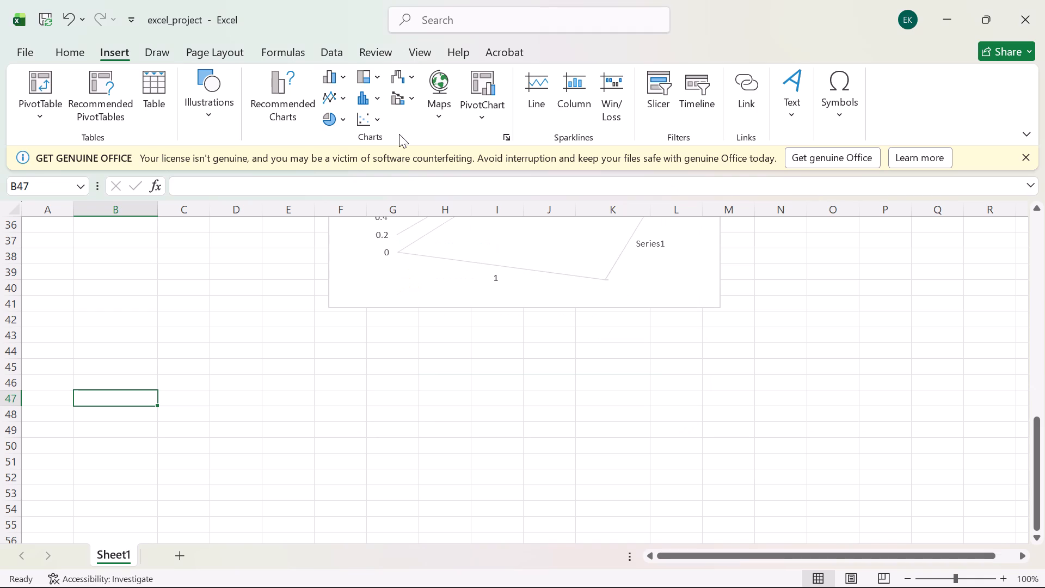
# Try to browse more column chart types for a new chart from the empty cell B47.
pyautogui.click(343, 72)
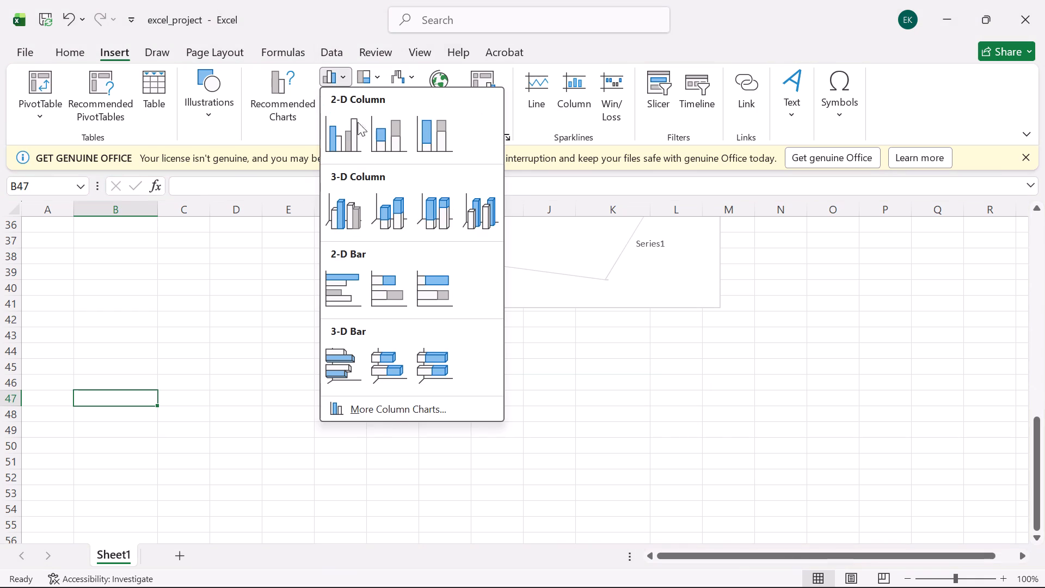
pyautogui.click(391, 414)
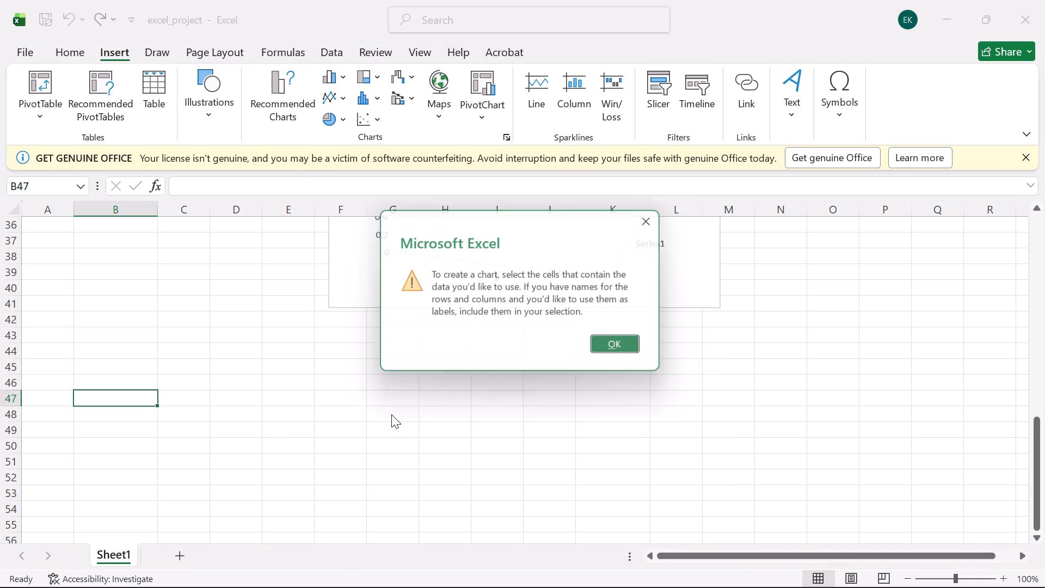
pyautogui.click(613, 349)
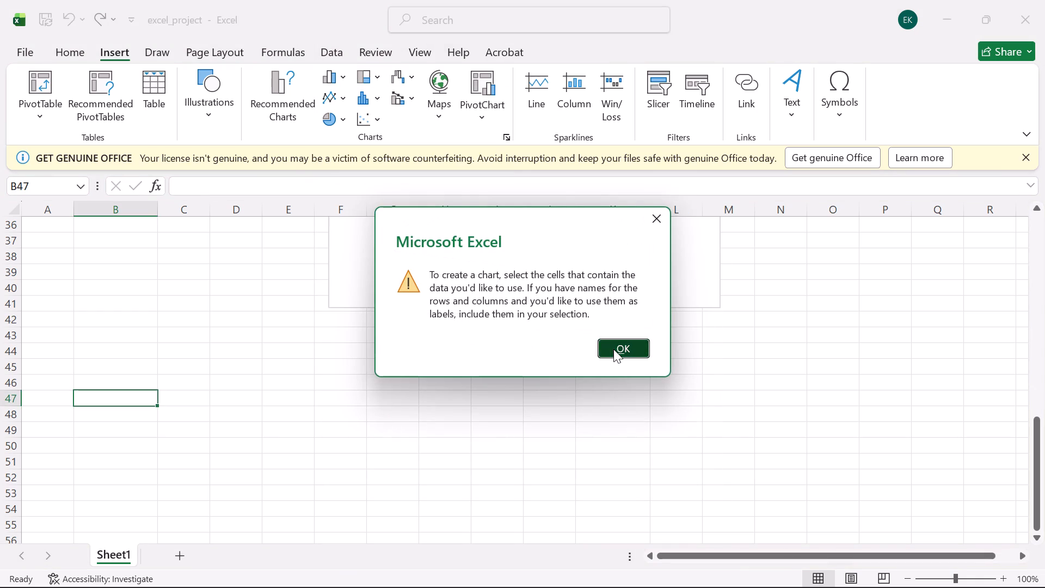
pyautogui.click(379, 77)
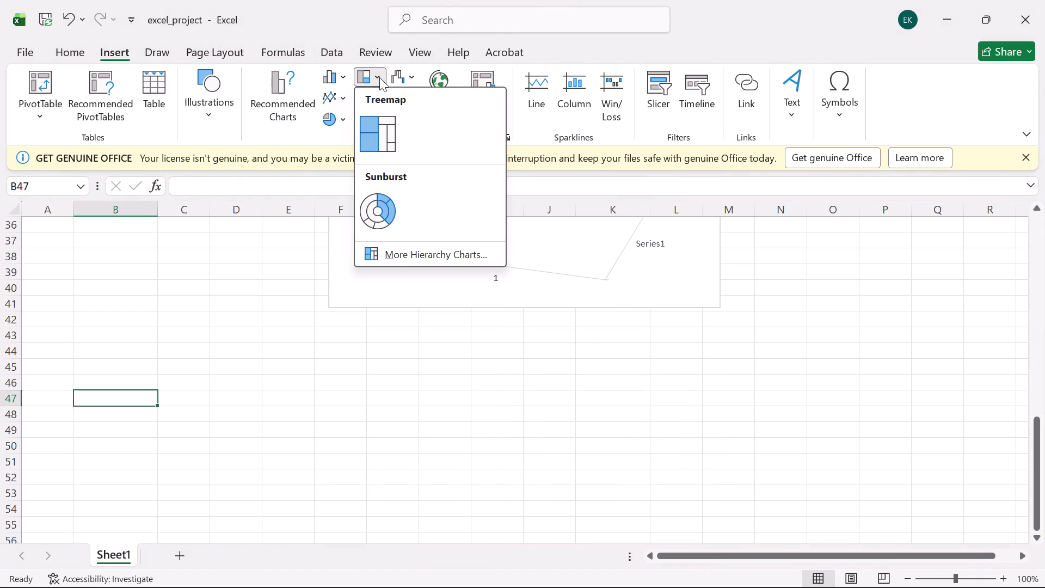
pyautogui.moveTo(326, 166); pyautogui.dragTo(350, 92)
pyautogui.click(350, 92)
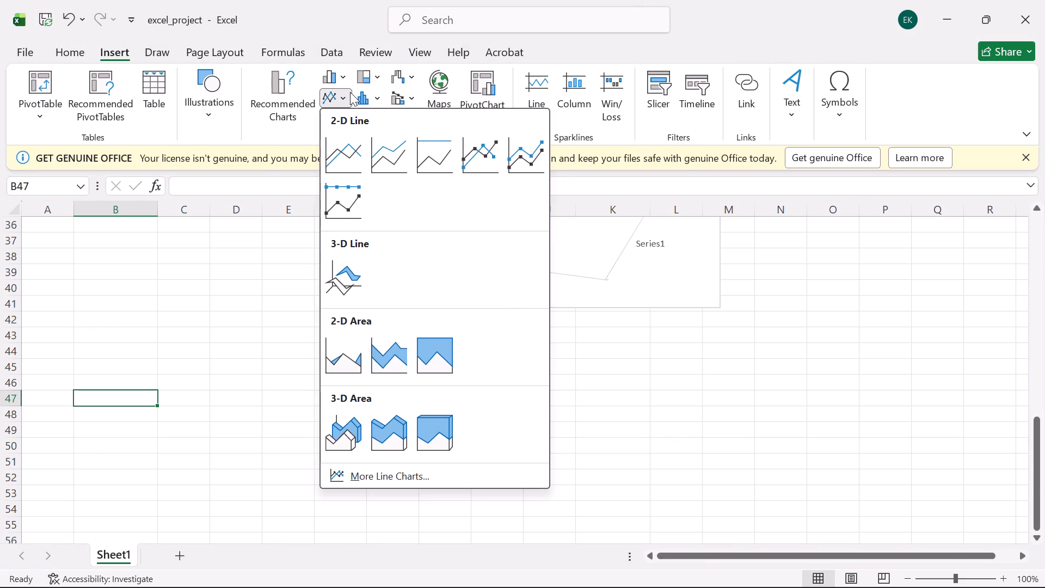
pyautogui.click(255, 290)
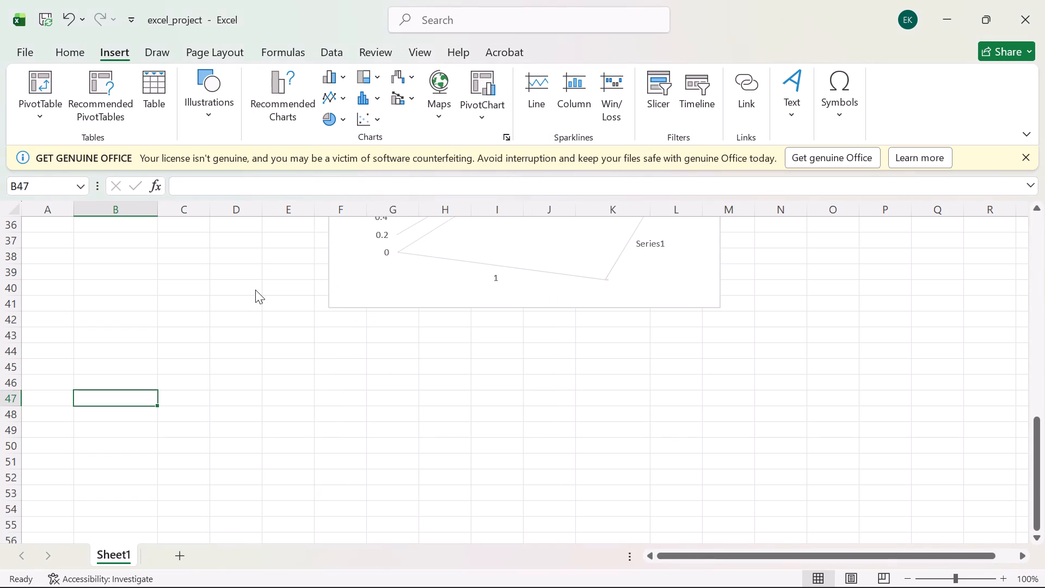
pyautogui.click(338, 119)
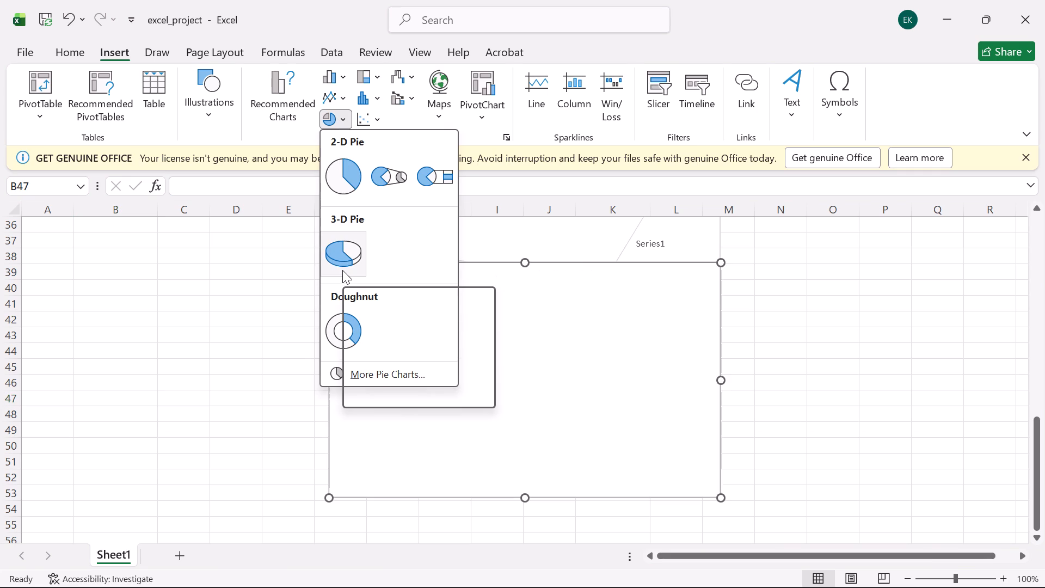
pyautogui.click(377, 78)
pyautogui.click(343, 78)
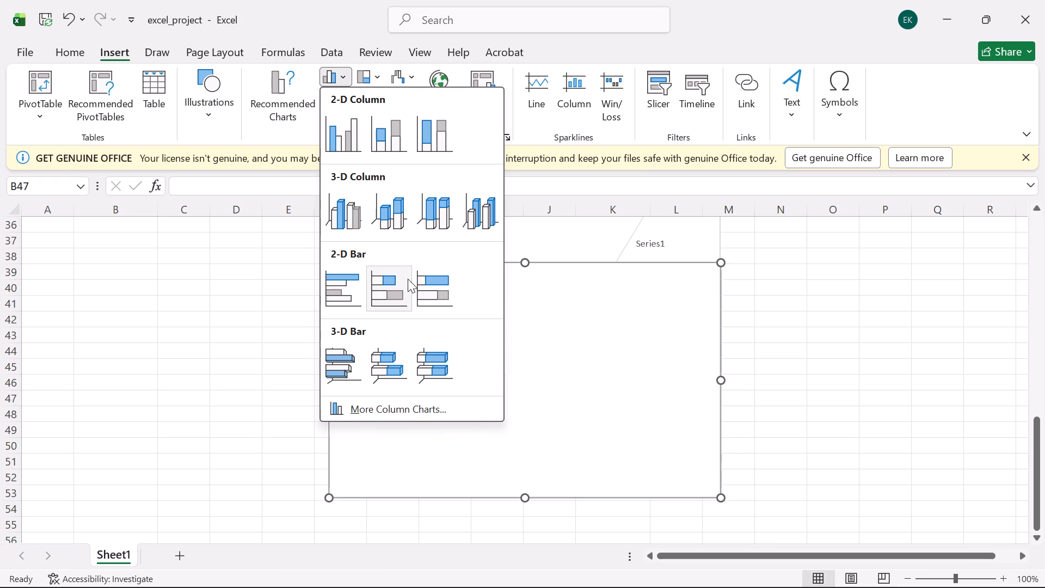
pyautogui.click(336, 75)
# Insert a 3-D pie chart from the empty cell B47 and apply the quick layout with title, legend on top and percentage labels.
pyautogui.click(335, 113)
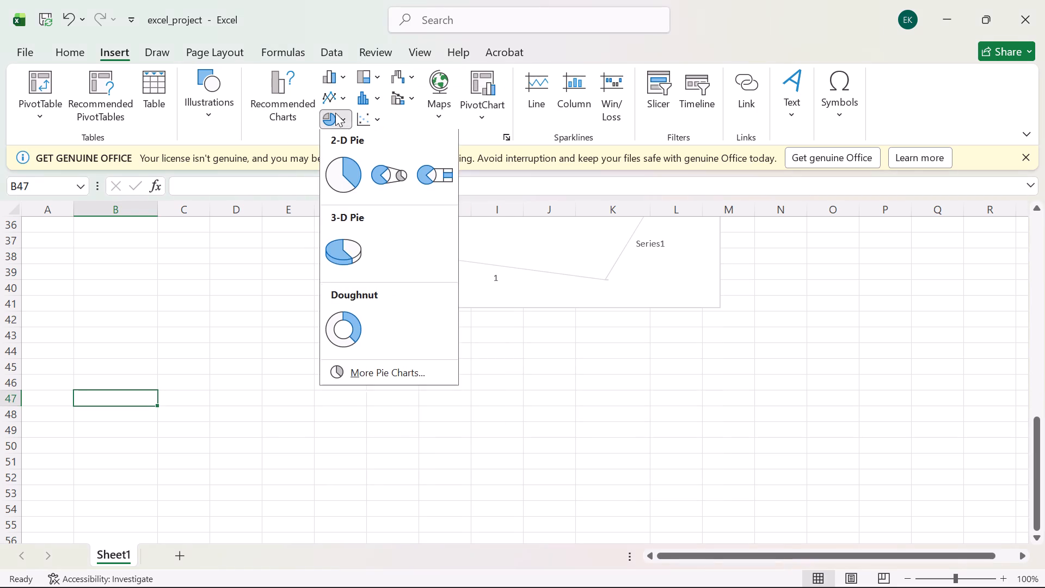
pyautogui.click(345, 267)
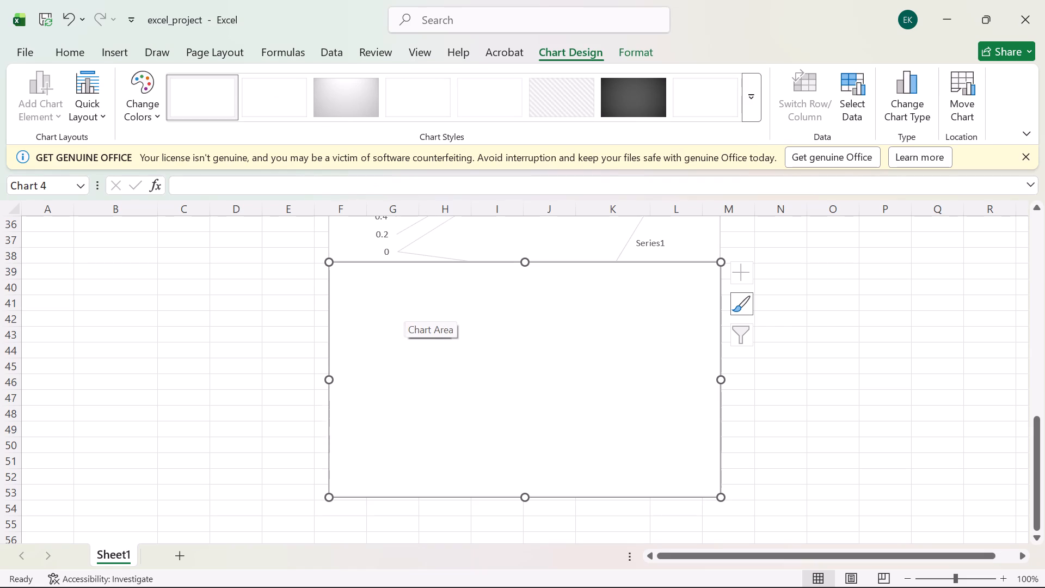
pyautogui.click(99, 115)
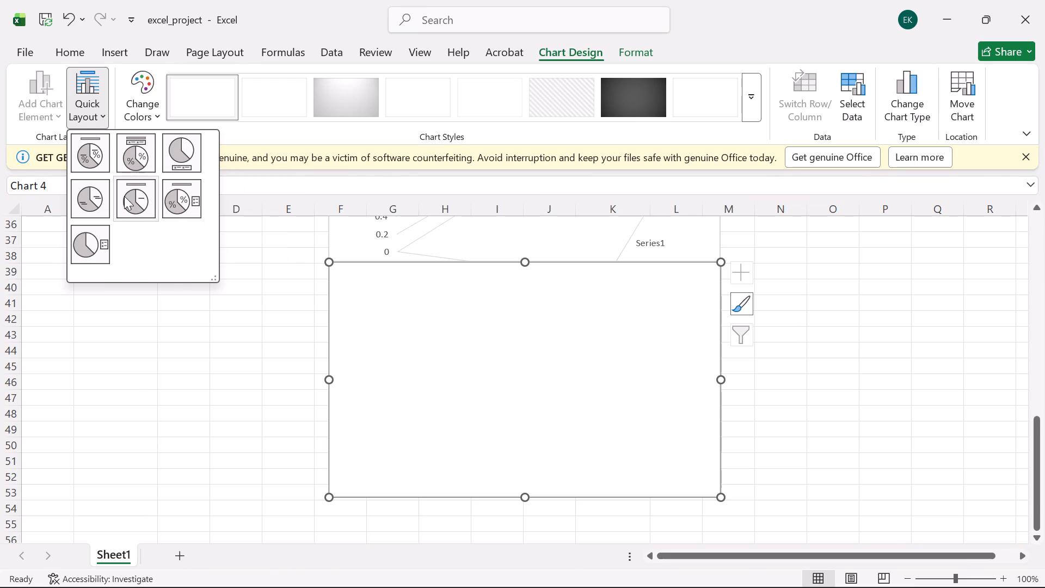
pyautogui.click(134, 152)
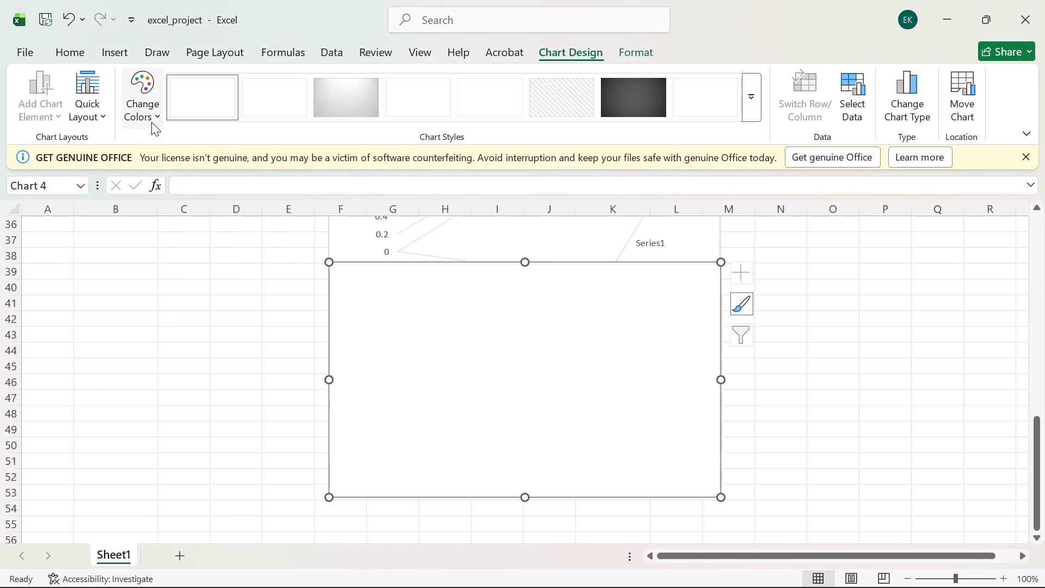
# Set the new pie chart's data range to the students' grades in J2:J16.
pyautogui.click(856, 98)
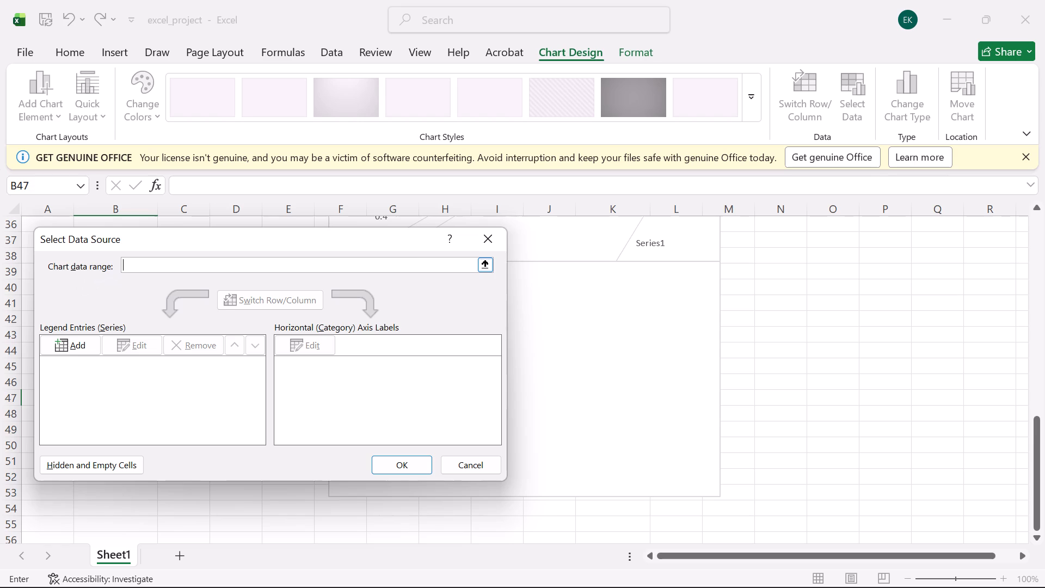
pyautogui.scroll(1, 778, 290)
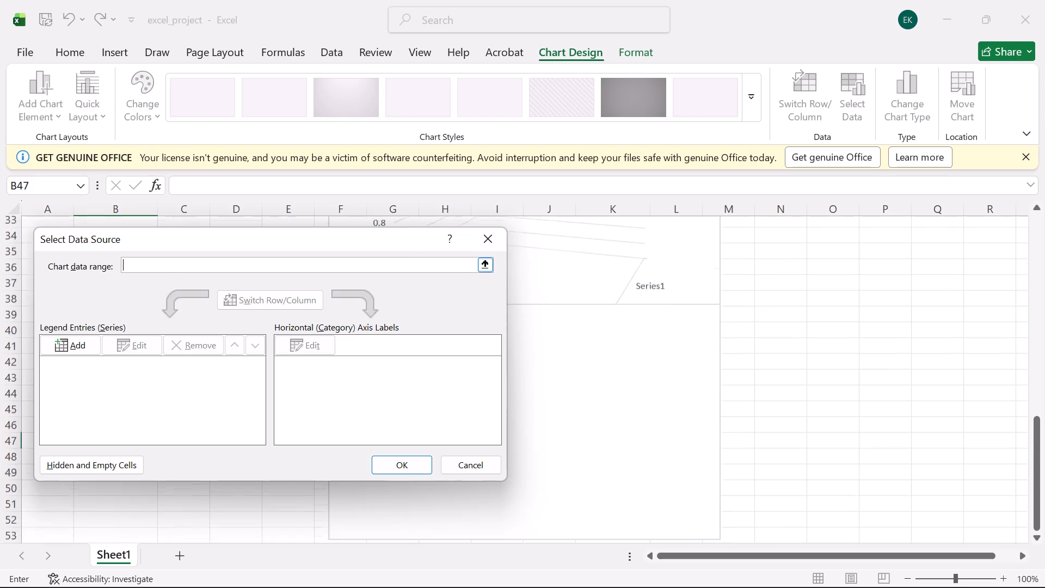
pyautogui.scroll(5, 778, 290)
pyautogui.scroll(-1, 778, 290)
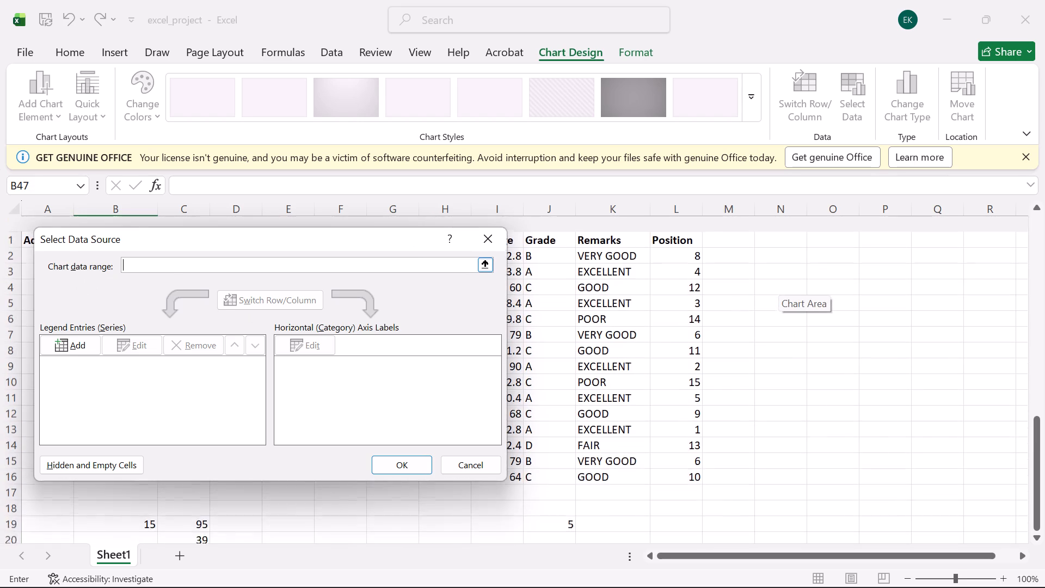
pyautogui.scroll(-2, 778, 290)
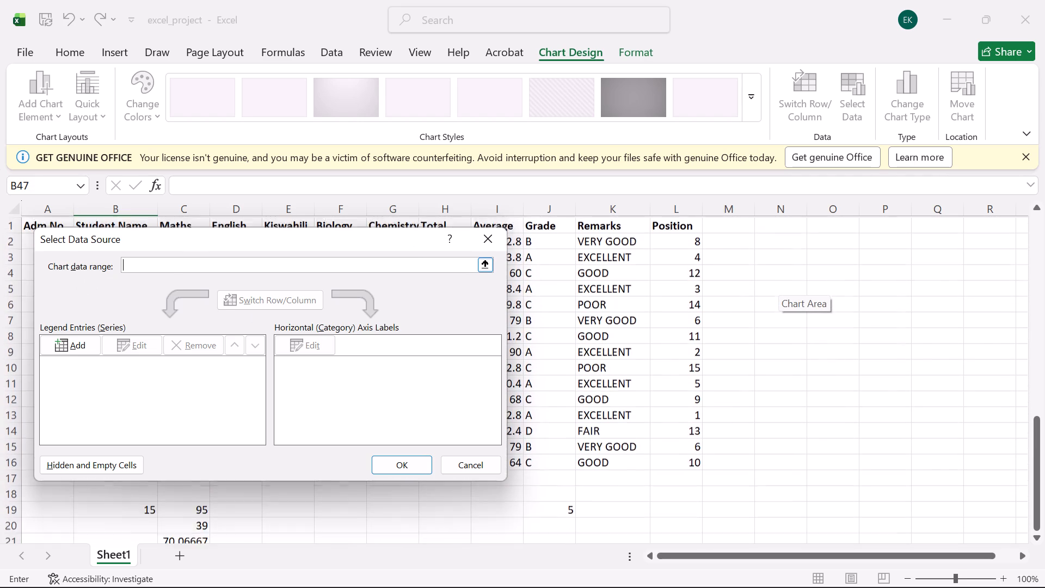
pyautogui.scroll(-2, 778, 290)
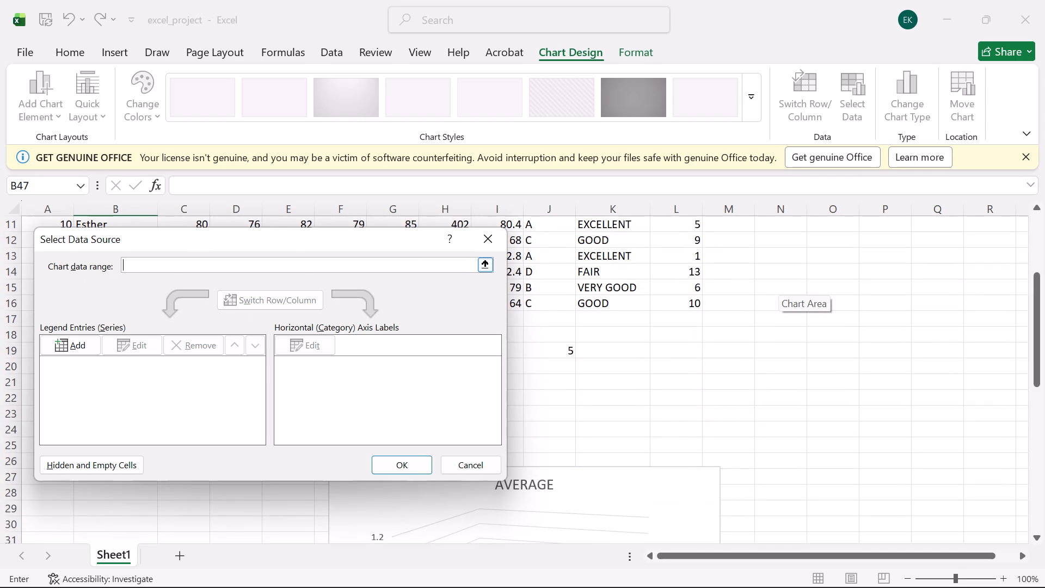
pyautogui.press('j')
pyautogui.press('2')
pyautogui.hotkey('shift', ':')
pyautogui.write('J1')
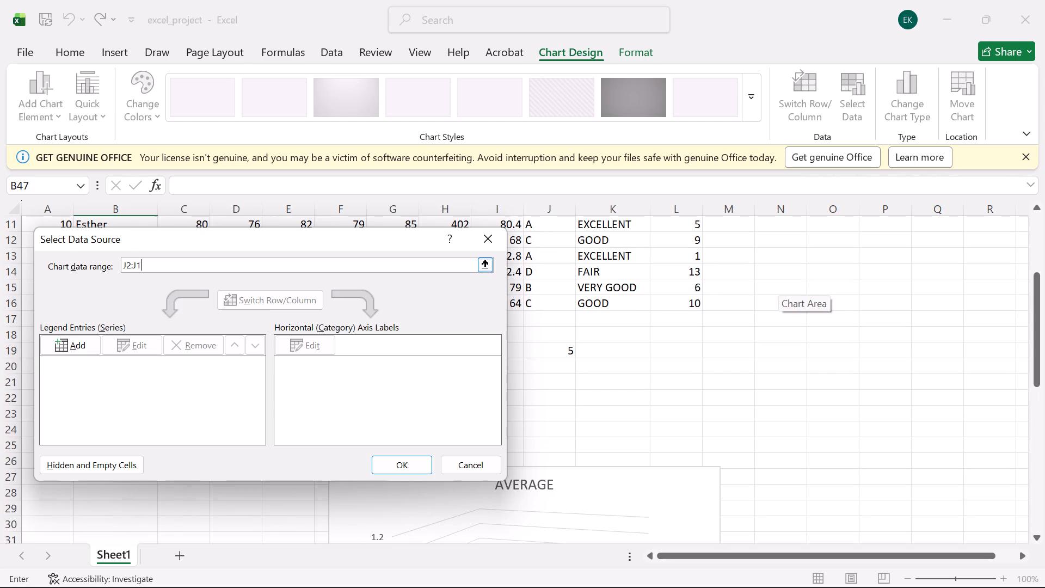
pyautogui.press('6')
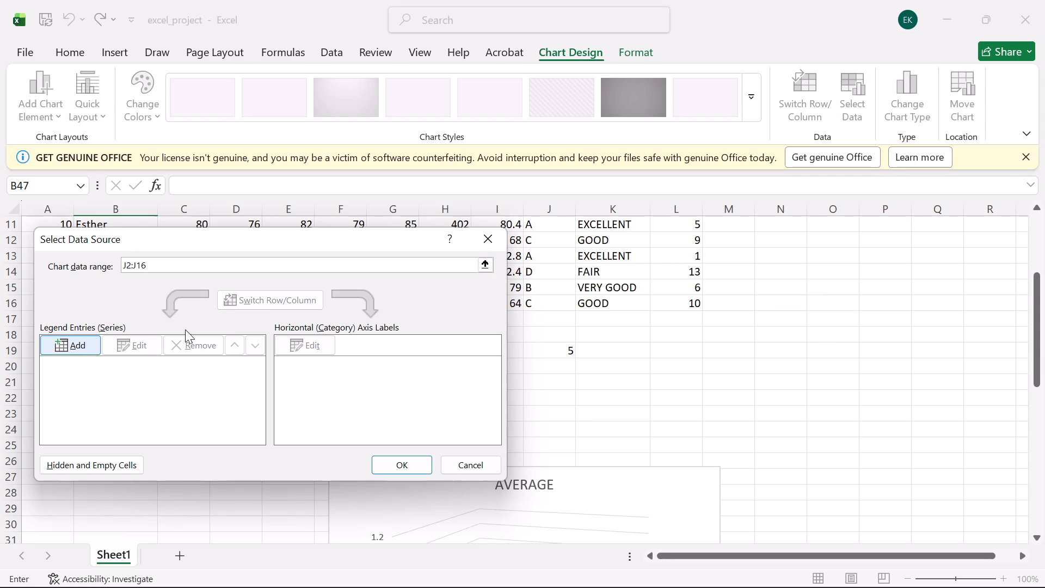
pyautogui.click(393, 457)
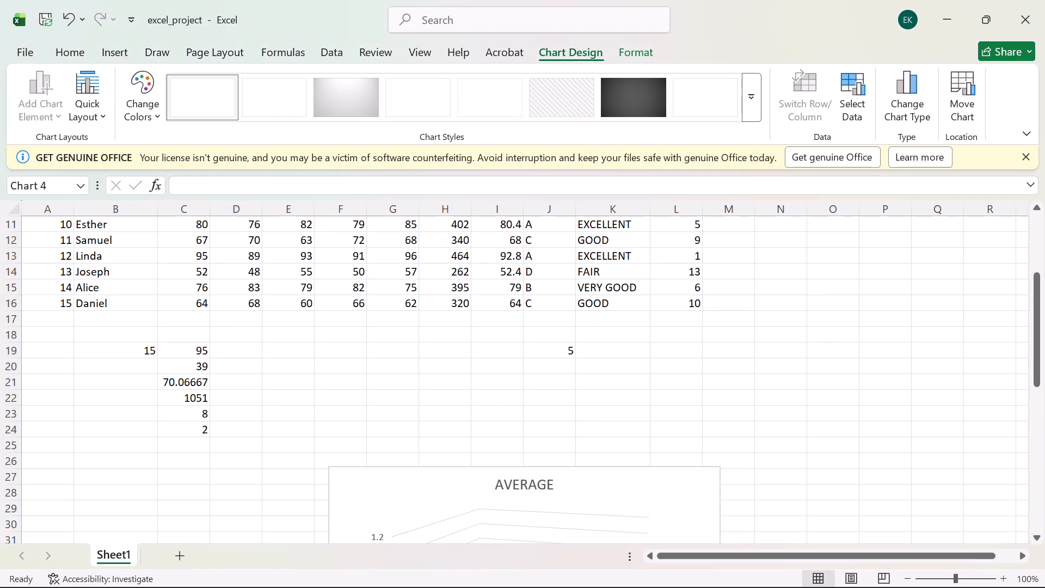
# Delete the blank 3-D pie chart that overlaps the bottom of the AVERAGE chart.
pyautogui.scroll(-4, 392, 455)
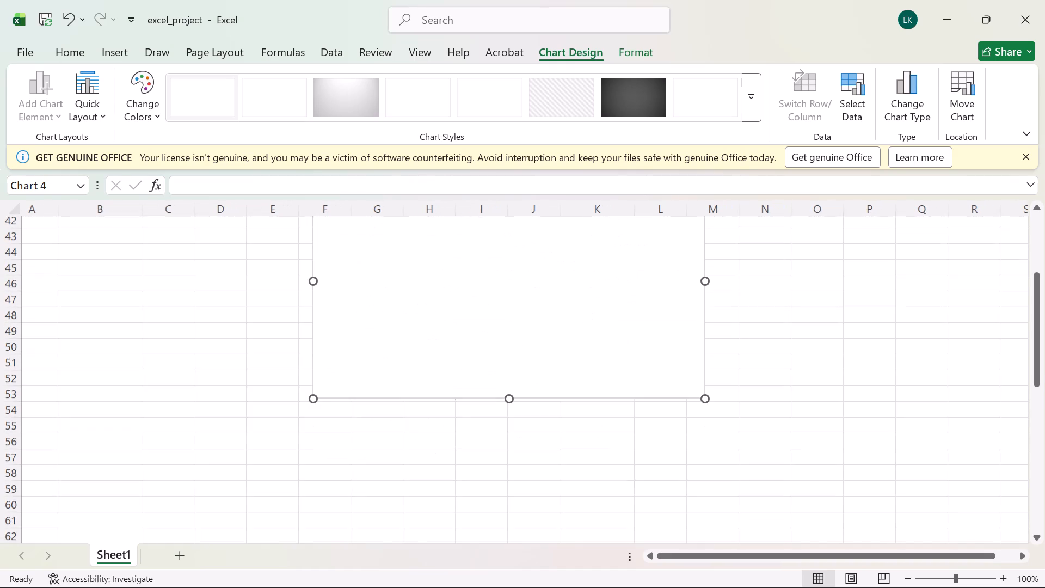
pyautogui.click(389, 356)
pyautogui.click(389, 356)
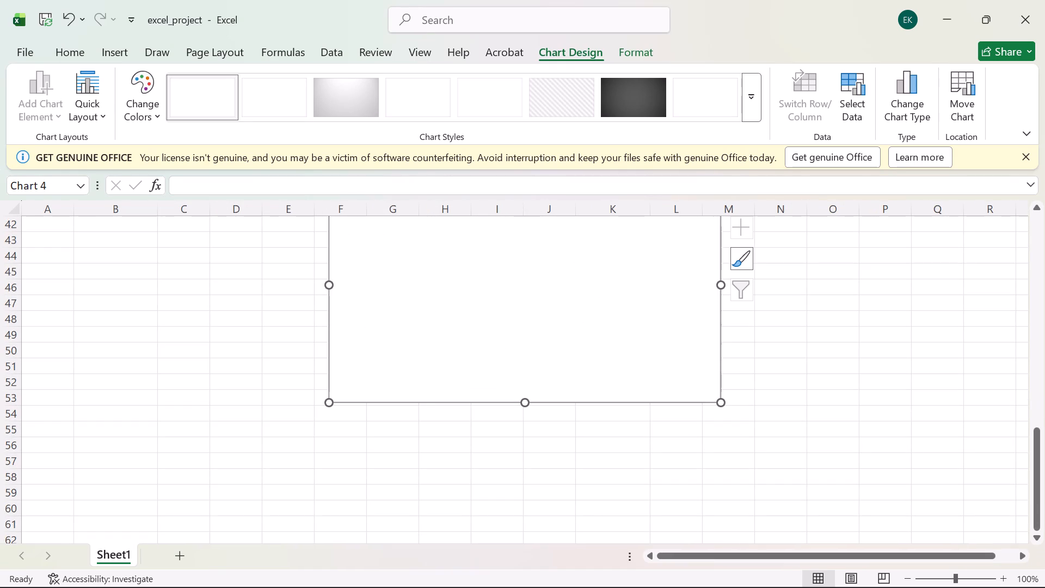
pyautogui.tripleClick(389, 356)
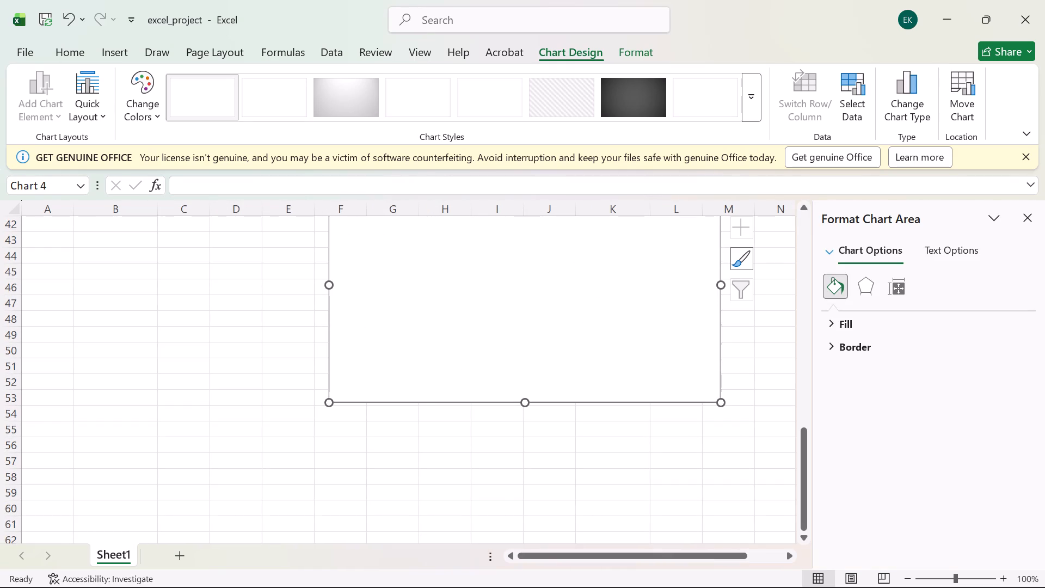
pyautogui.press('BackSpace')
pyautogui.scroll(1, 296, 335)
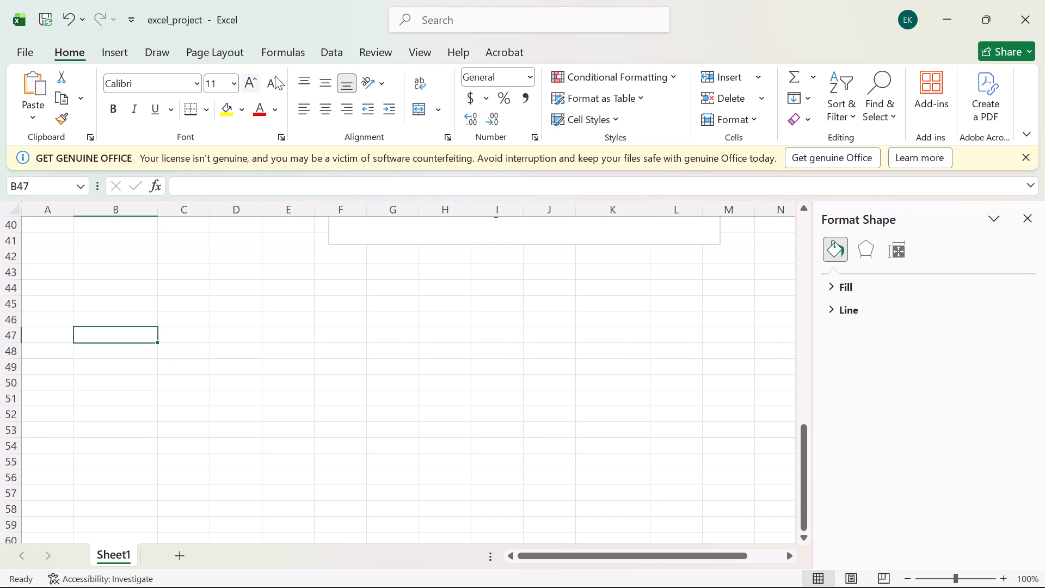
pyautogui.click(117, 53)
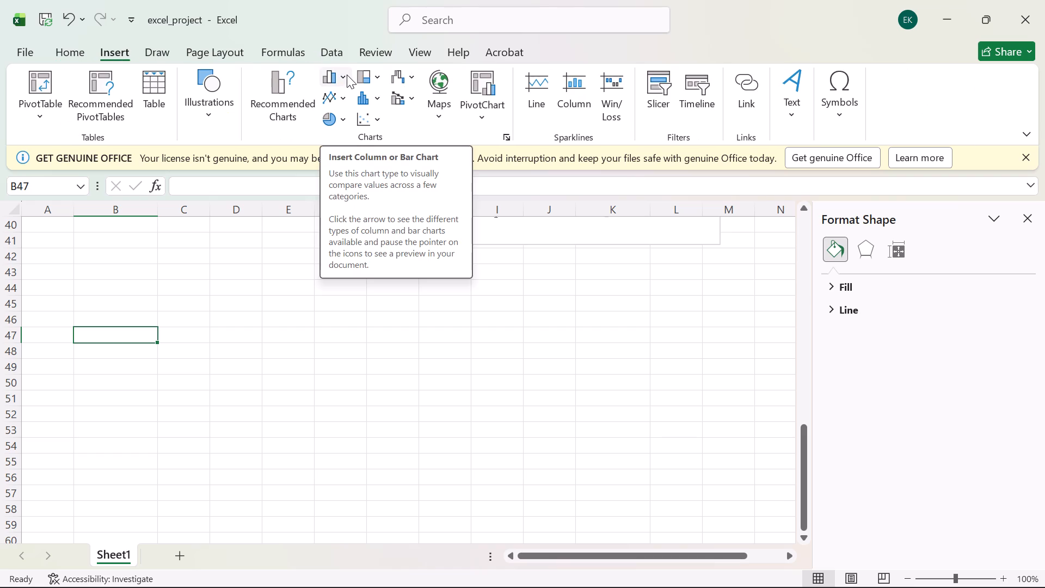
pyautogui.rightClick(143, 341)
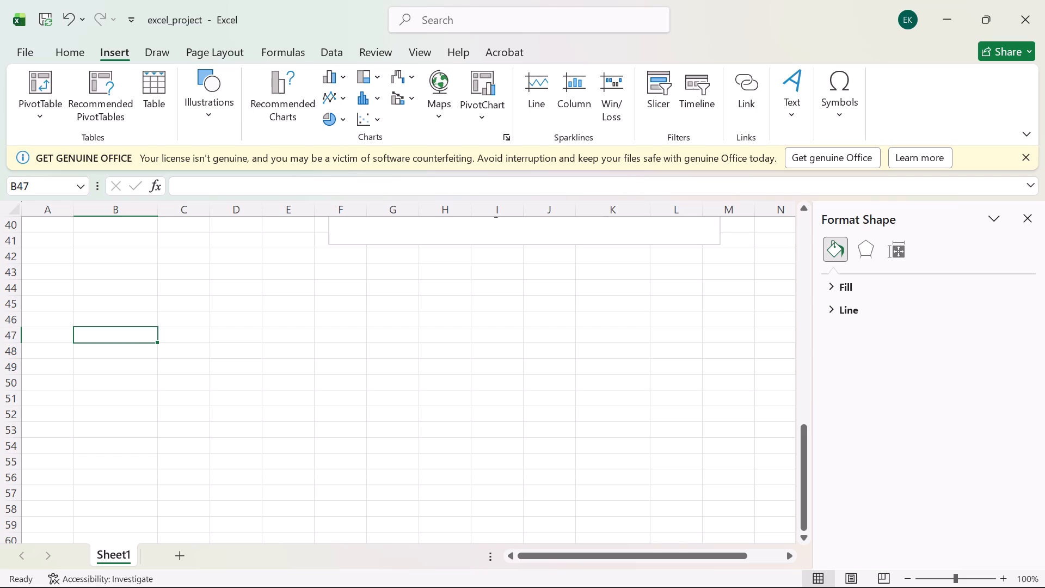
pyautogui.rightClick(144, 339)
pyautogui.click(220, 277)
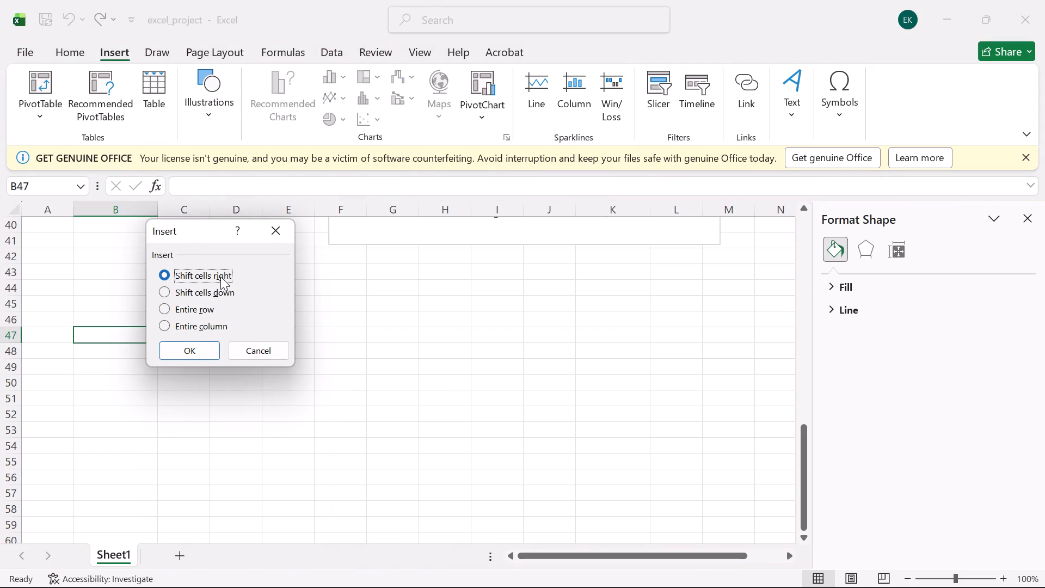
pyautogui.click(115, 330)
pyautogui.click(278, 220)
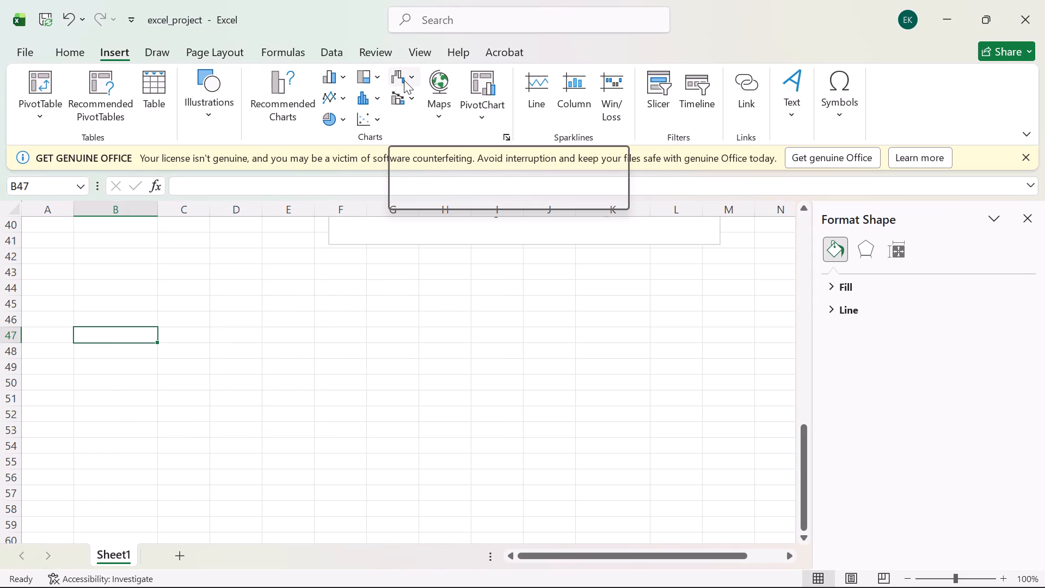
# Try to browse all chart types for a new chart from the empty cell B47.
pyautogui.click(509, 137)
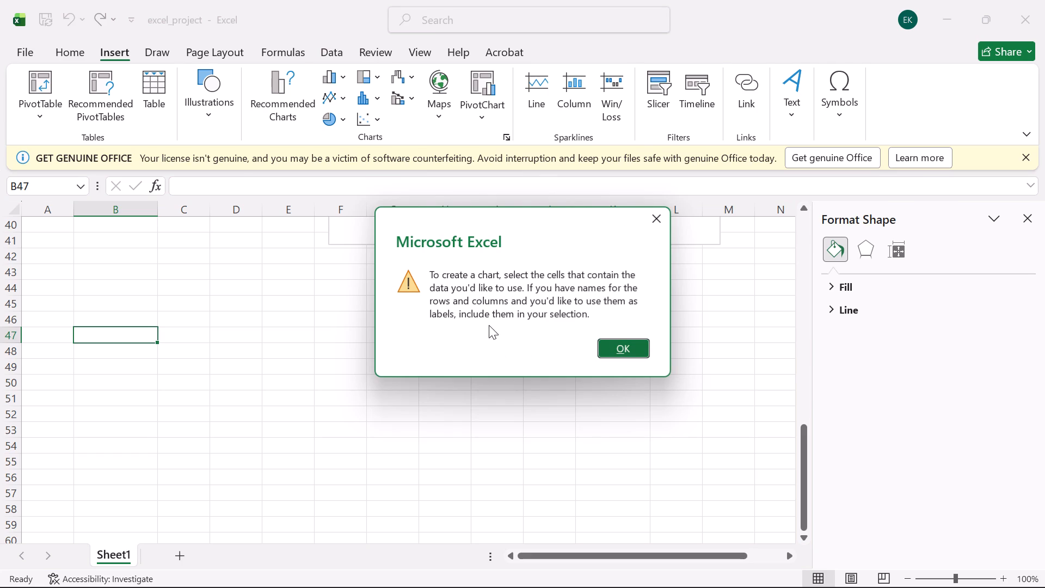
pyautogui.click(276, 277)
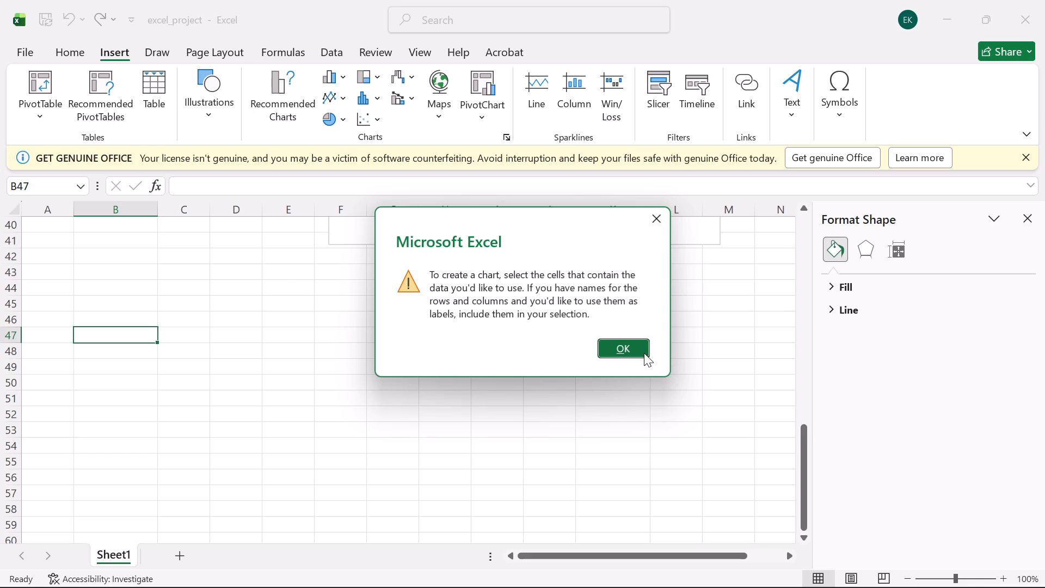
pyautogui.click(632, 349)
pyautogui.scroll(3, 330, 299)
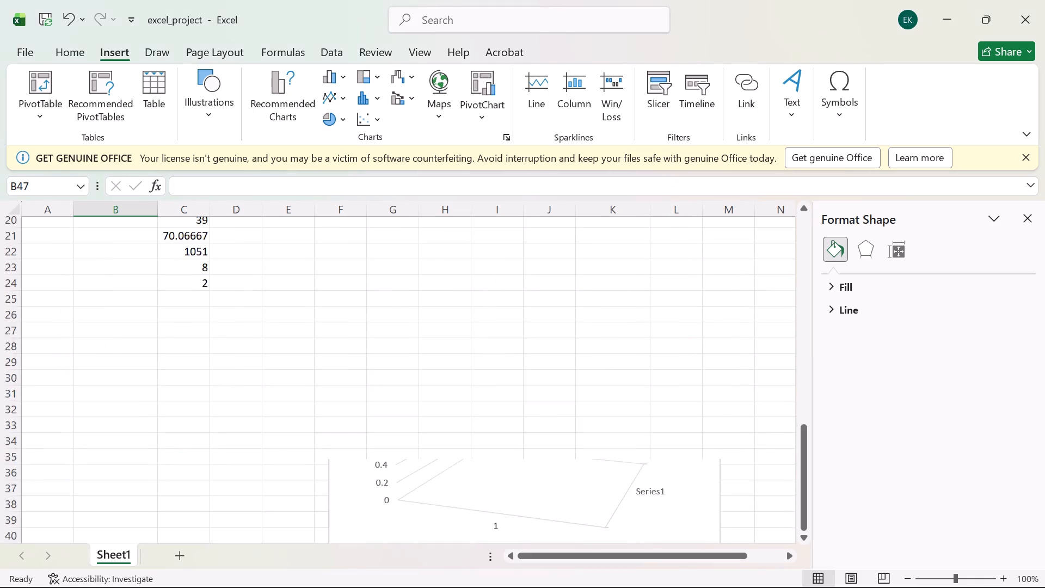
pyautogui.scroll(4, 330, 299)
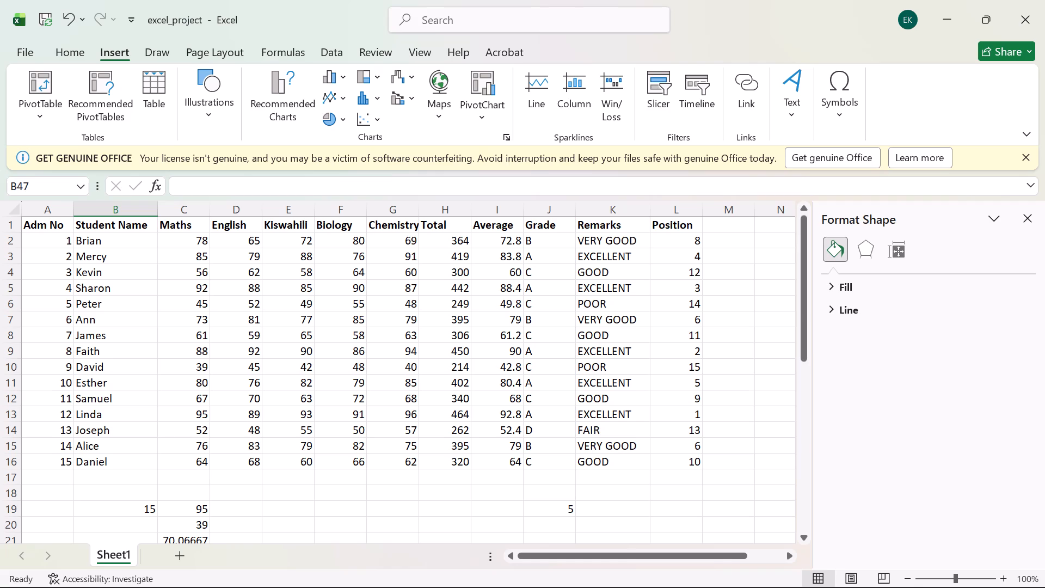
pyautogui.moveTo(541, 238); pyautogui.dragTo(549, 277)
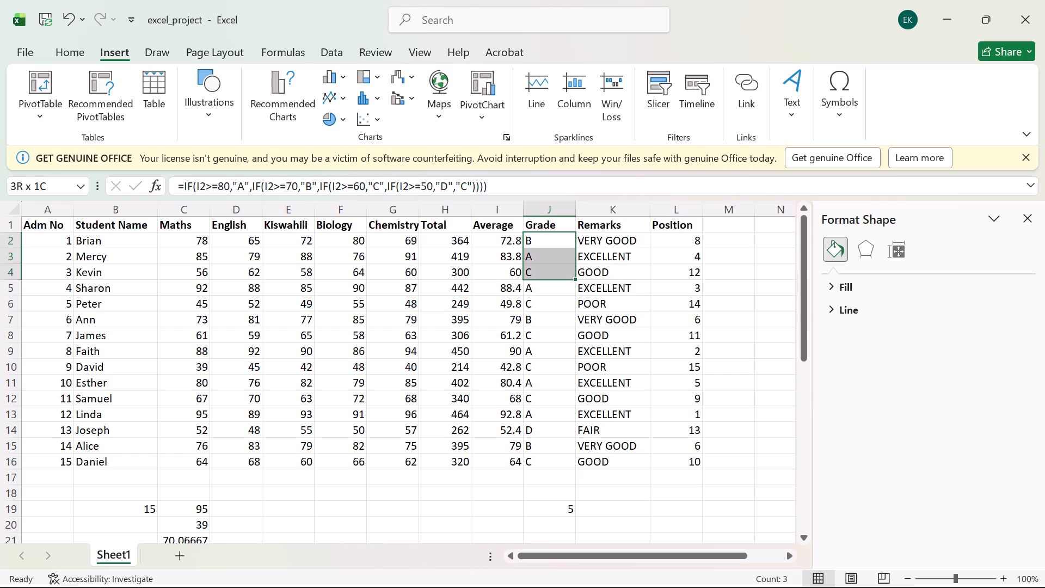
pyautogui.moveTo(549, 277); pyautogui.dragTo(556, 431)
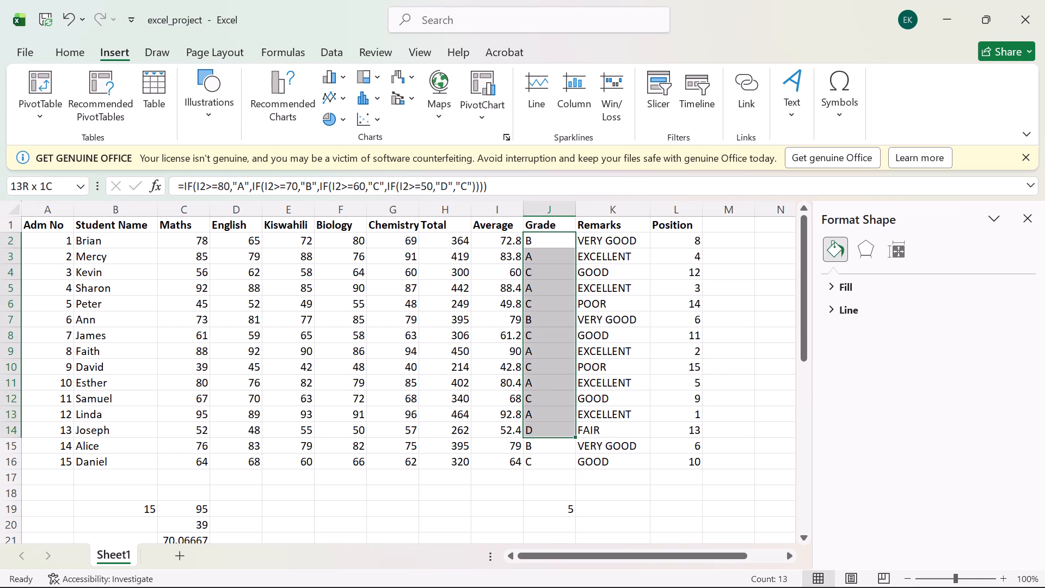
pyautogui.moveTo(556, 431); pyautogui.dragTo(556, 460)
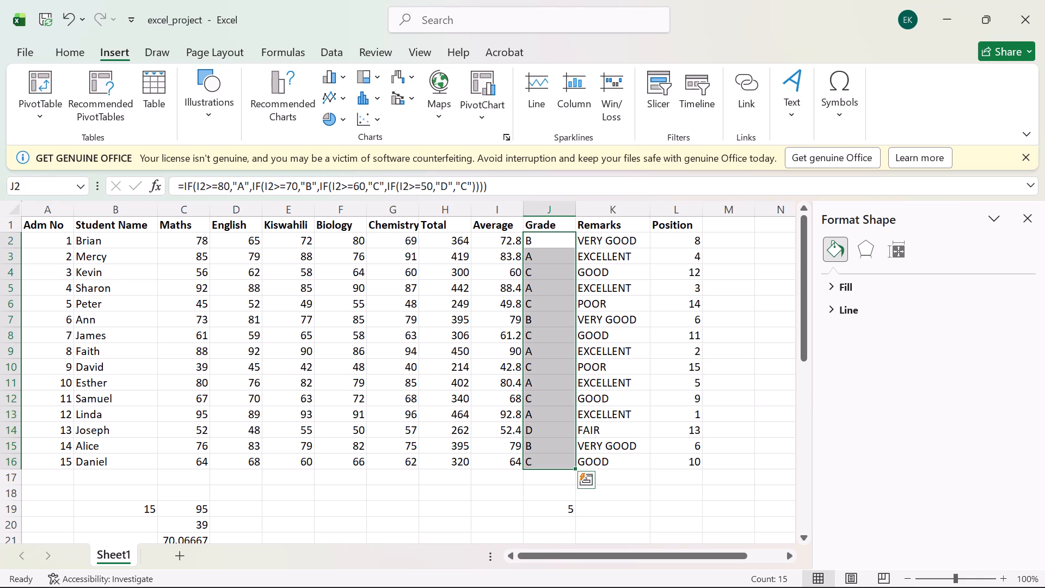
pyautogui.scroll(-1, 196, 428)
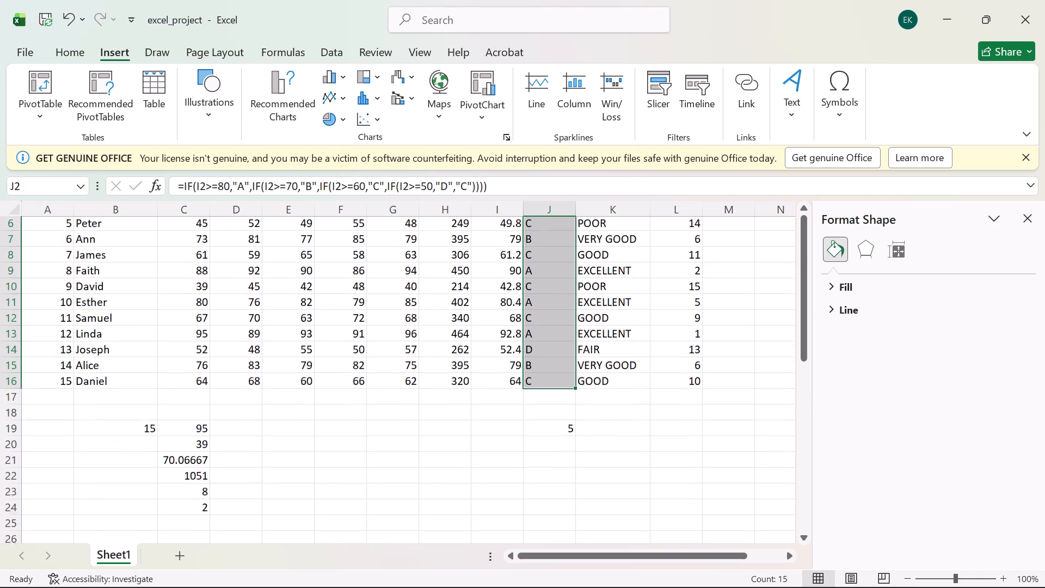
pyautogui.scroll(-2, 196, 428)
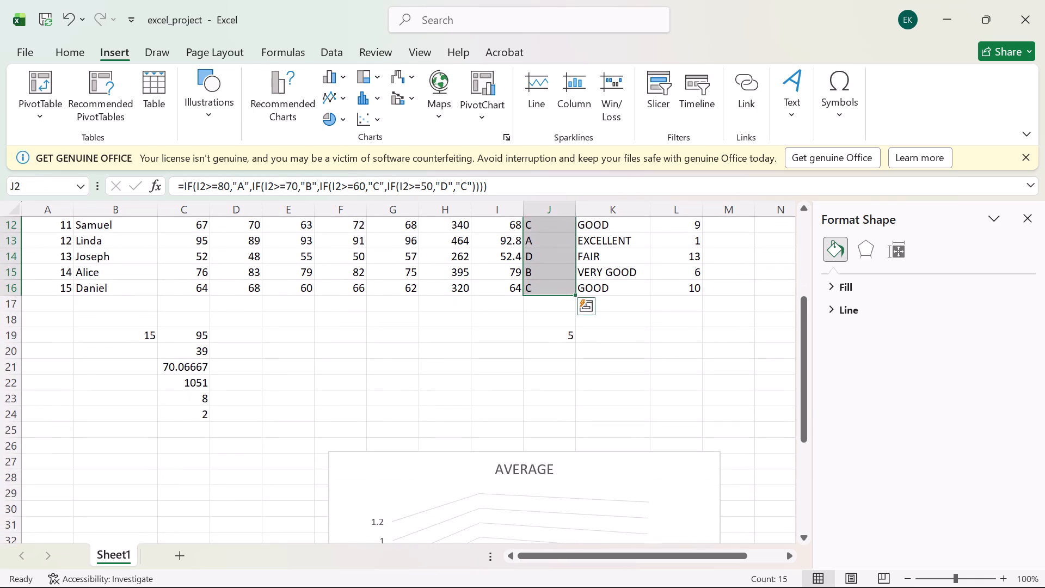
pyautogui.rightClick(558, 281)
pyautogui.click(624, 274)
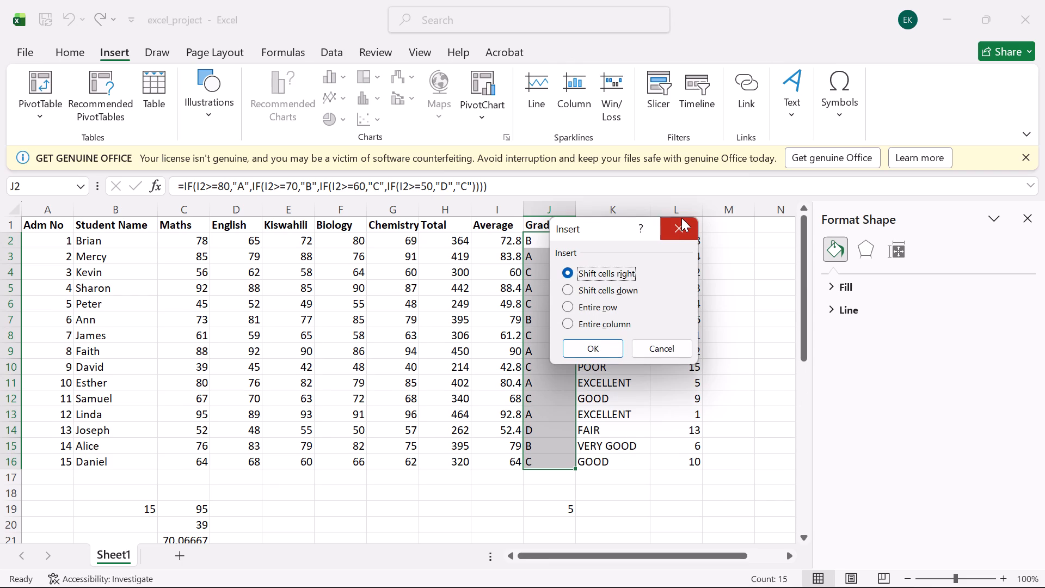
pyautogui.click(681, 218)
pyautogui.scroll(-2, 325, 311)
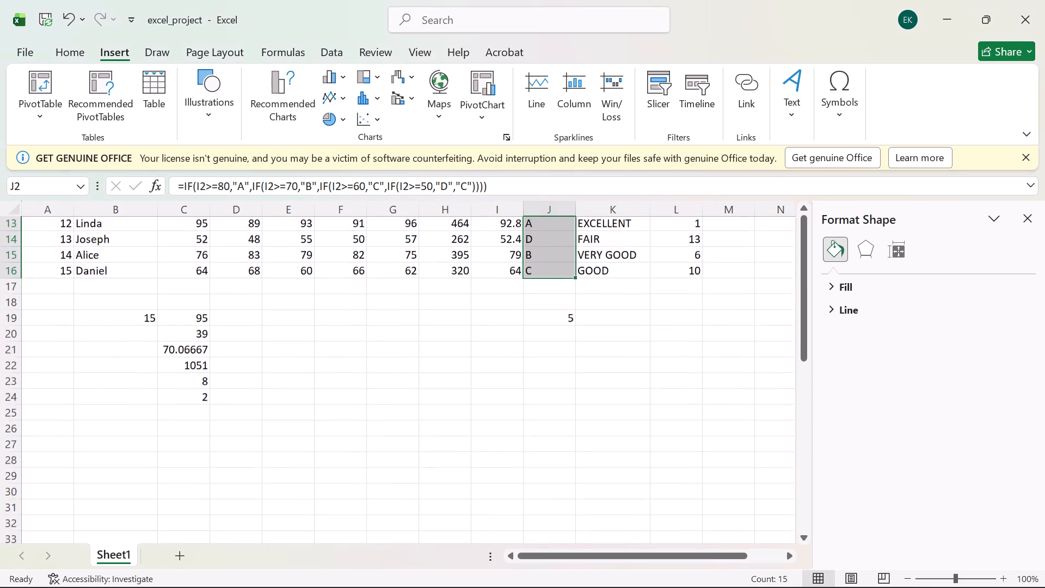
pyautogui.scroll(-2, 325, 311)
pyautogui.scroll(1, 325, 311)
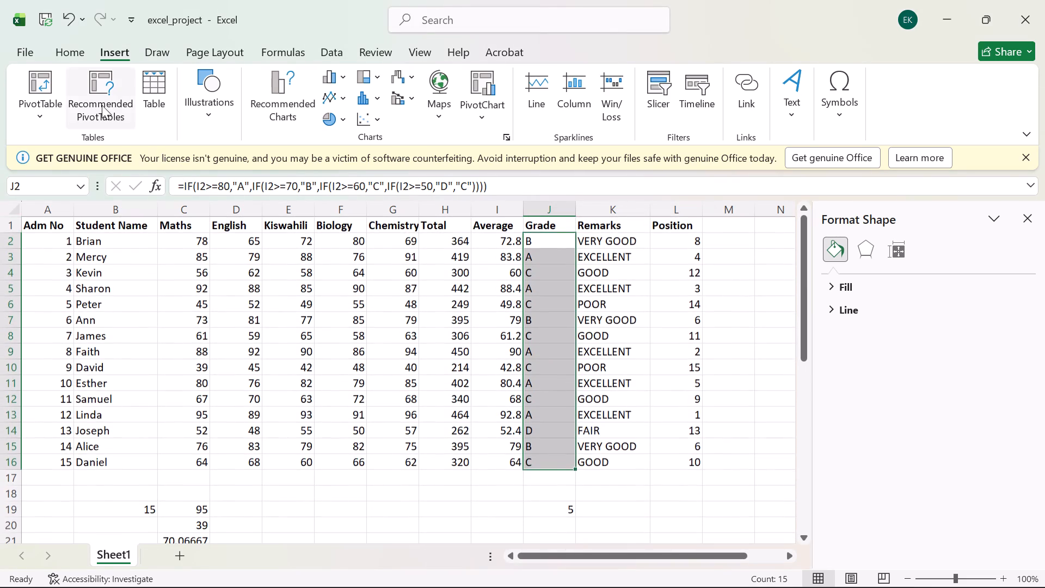
# Undo the deletion of the blank 3-D pie chart below the AVERAGE chart.
pyautogui.click(66, 26)
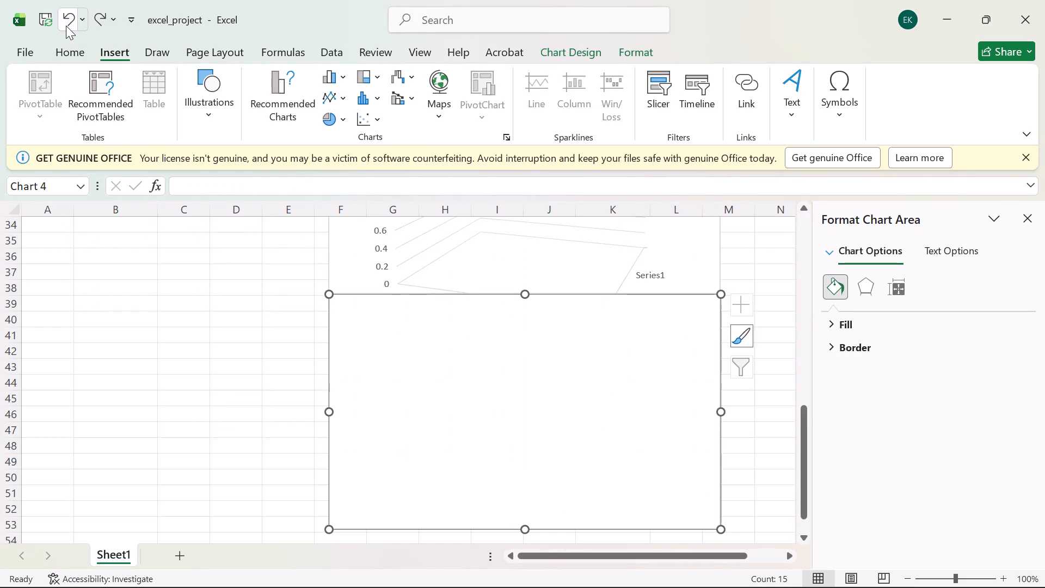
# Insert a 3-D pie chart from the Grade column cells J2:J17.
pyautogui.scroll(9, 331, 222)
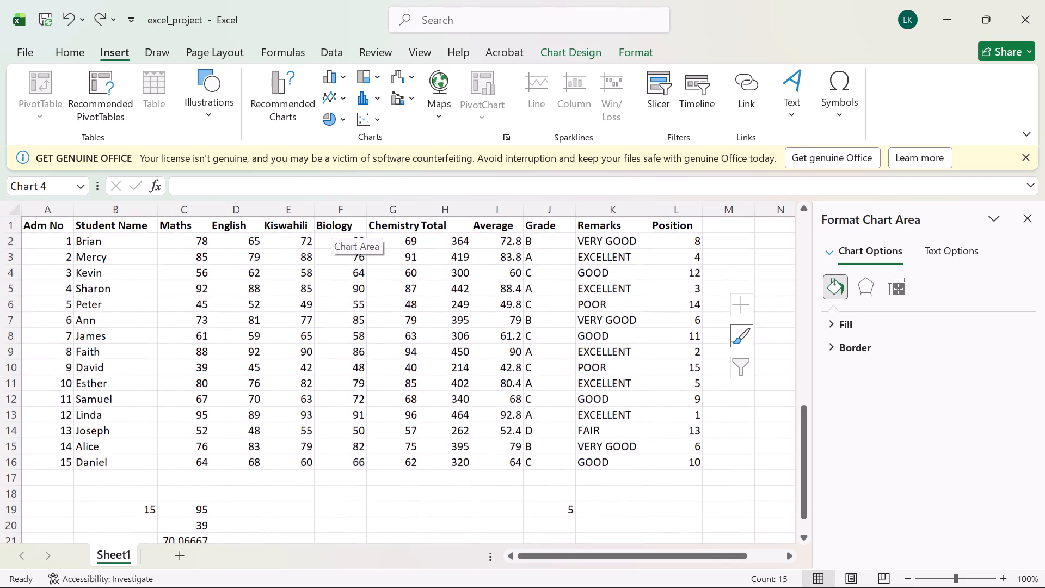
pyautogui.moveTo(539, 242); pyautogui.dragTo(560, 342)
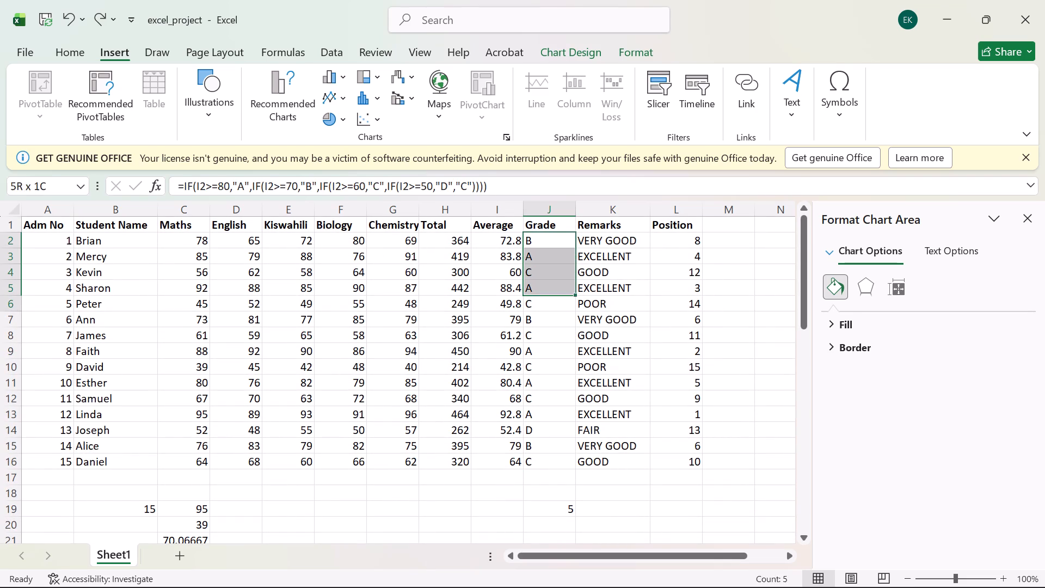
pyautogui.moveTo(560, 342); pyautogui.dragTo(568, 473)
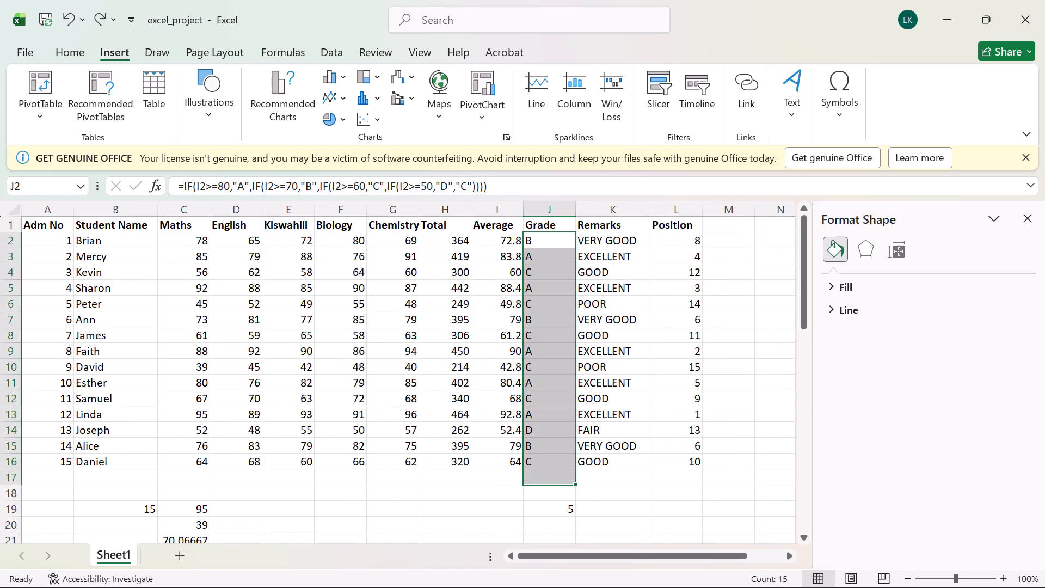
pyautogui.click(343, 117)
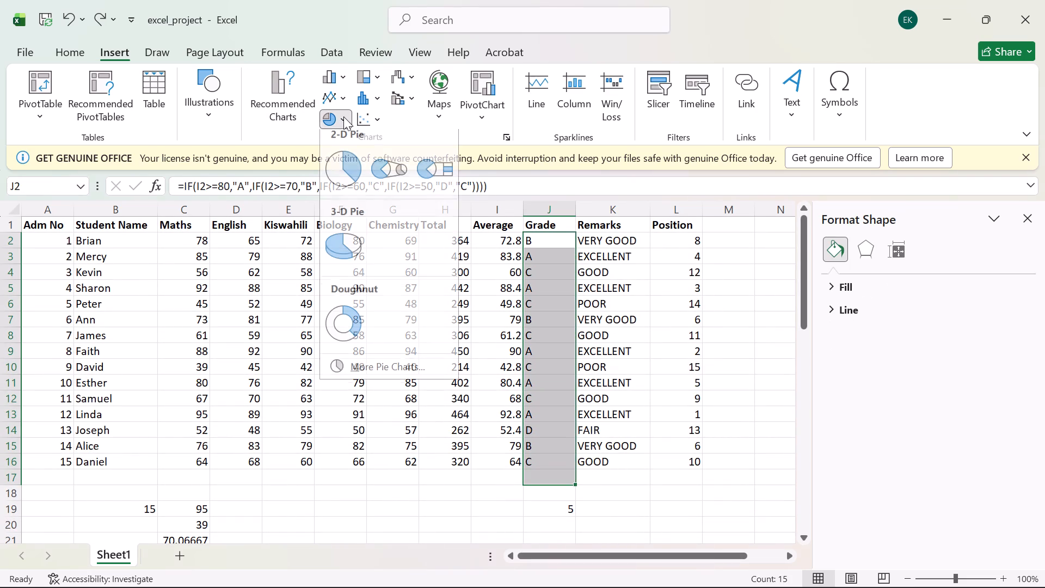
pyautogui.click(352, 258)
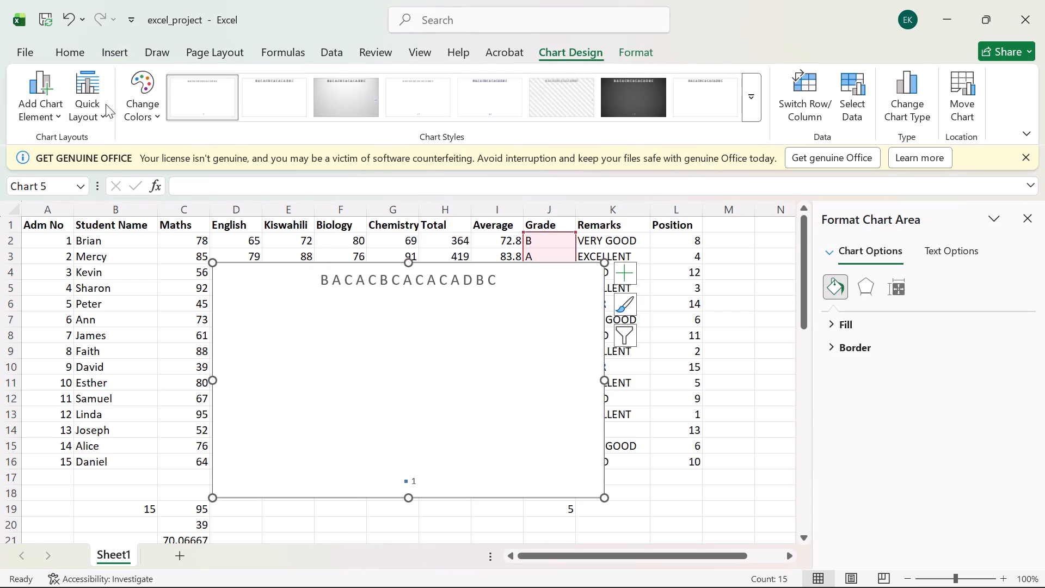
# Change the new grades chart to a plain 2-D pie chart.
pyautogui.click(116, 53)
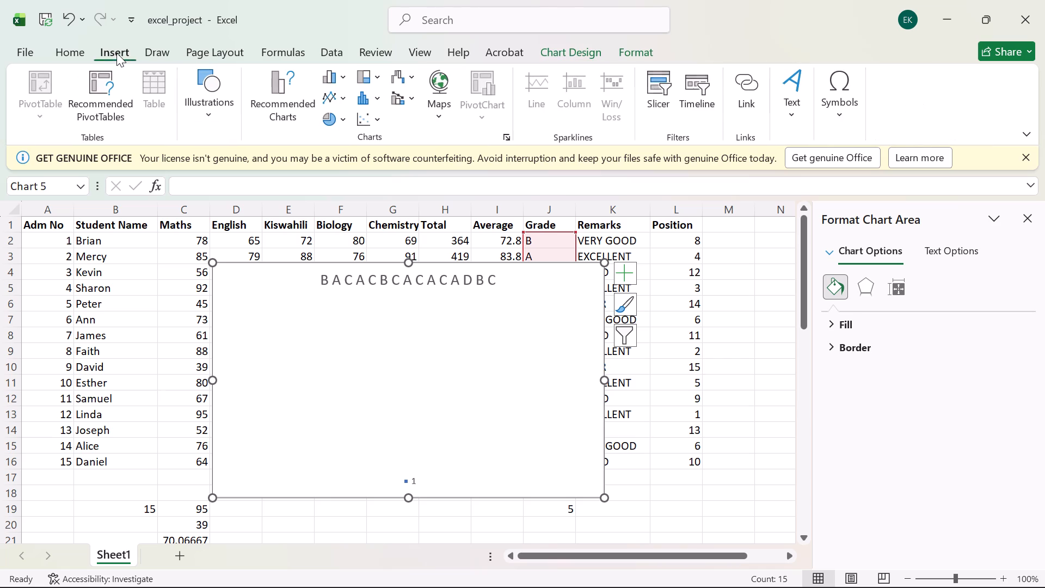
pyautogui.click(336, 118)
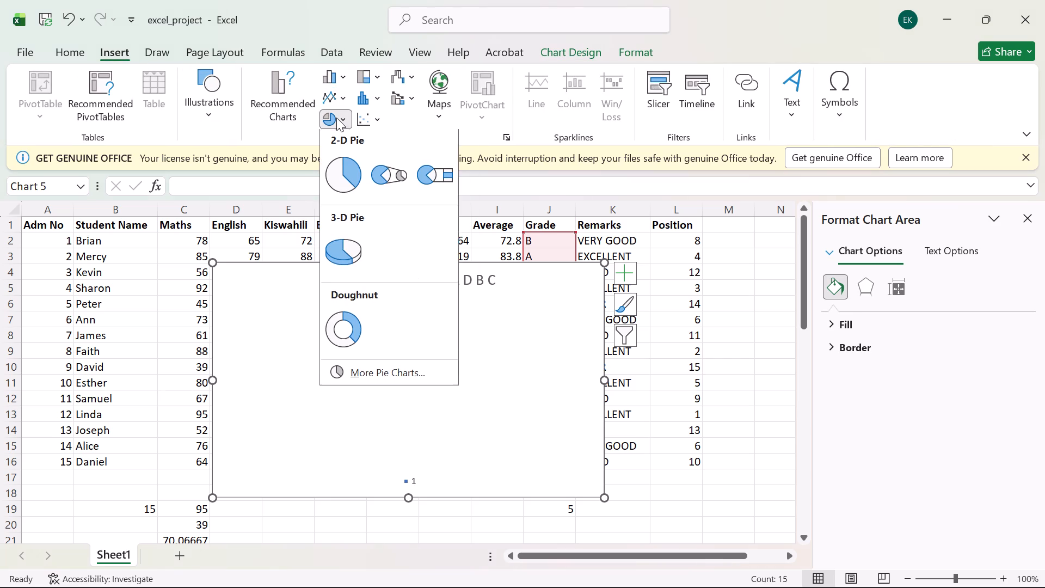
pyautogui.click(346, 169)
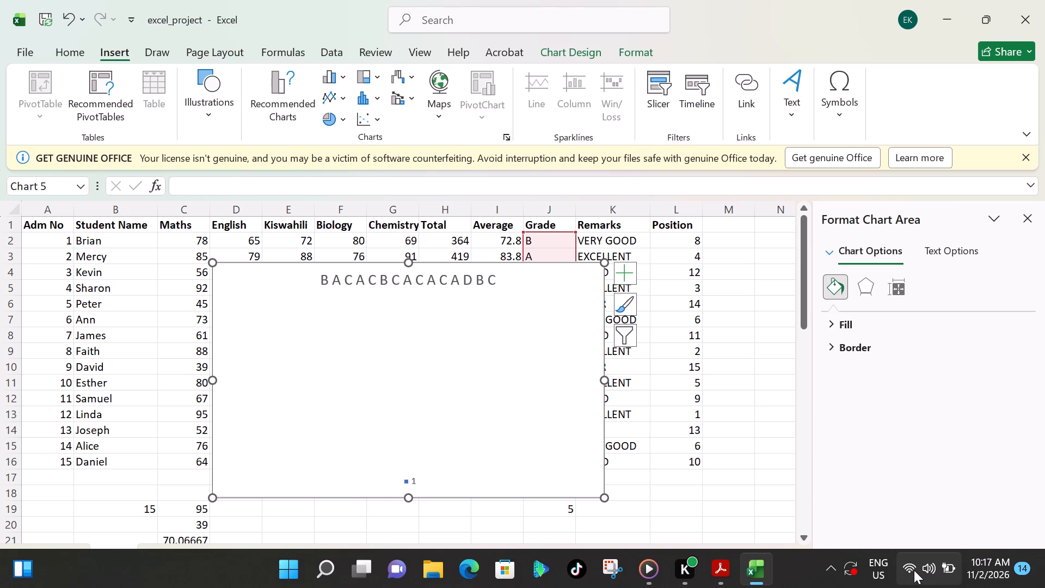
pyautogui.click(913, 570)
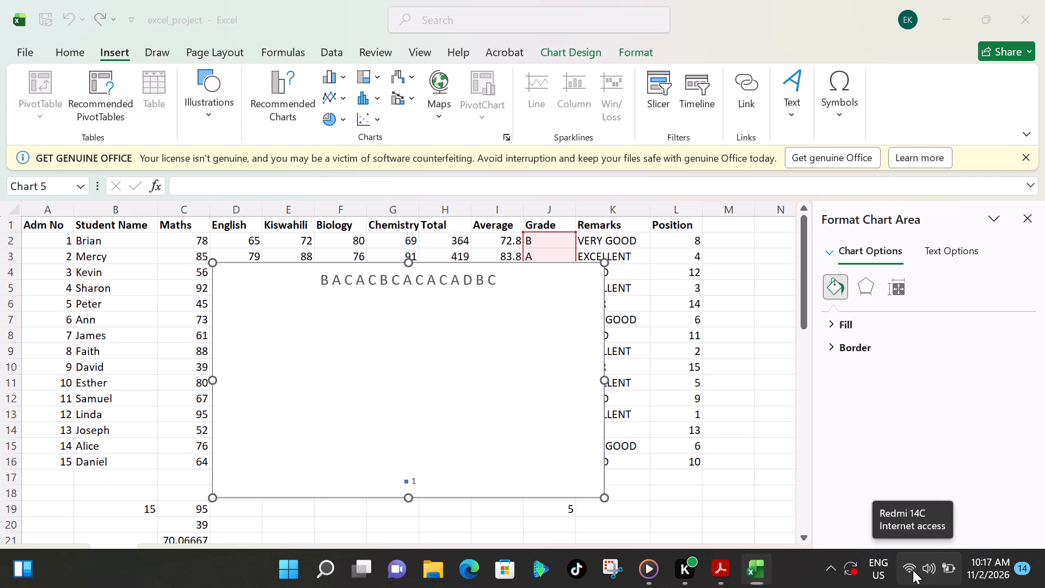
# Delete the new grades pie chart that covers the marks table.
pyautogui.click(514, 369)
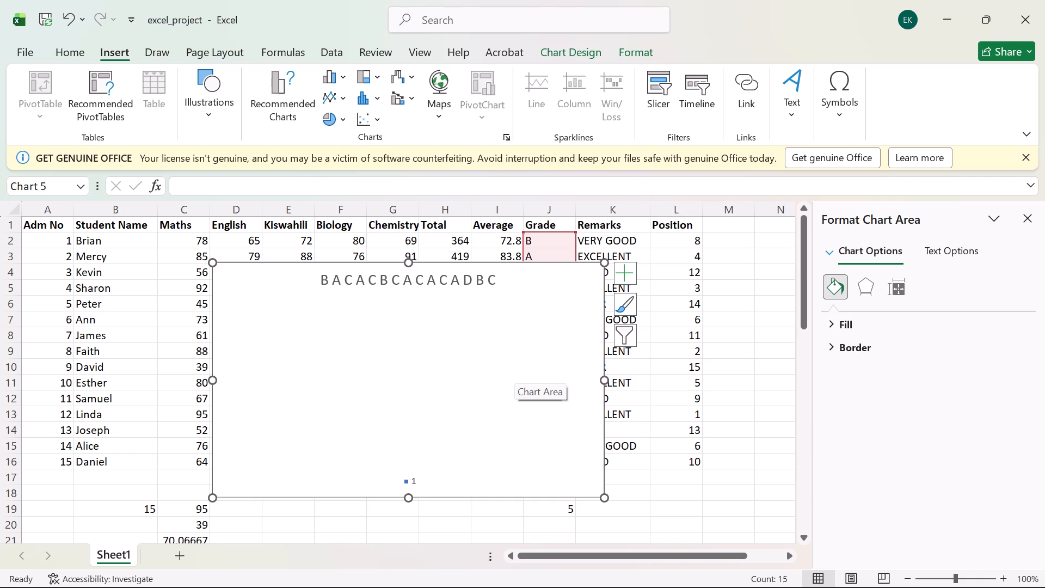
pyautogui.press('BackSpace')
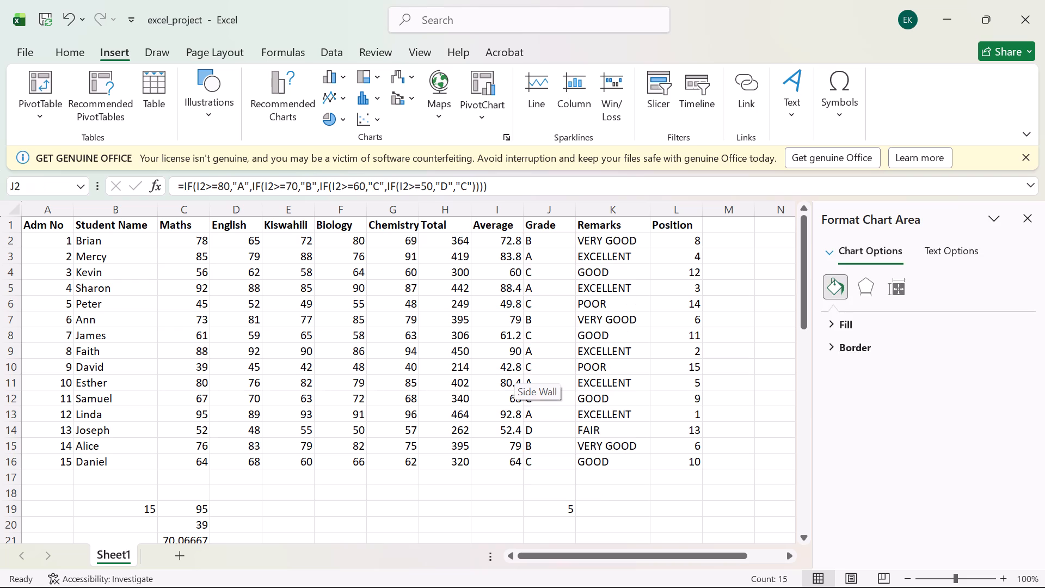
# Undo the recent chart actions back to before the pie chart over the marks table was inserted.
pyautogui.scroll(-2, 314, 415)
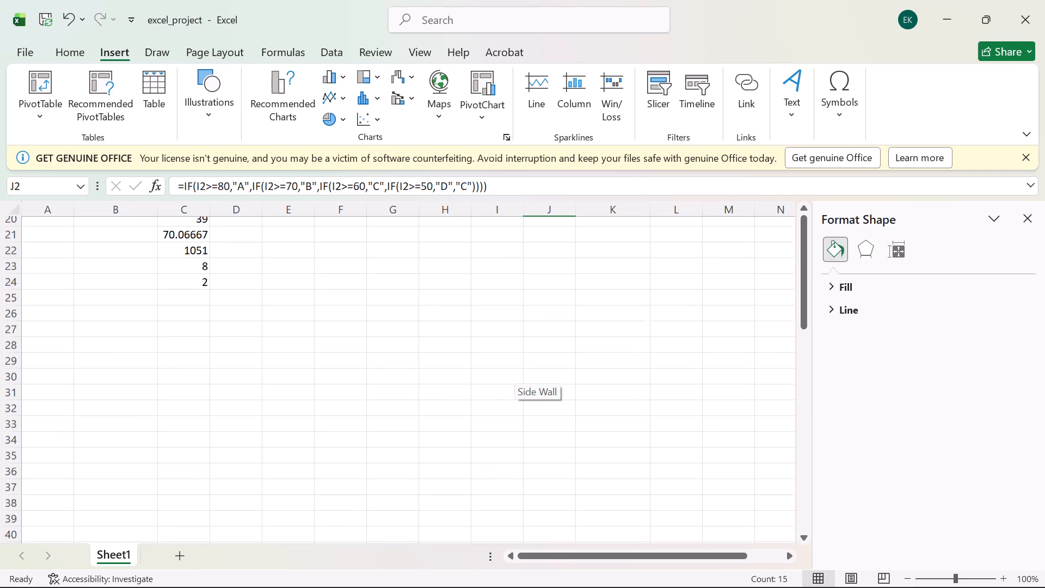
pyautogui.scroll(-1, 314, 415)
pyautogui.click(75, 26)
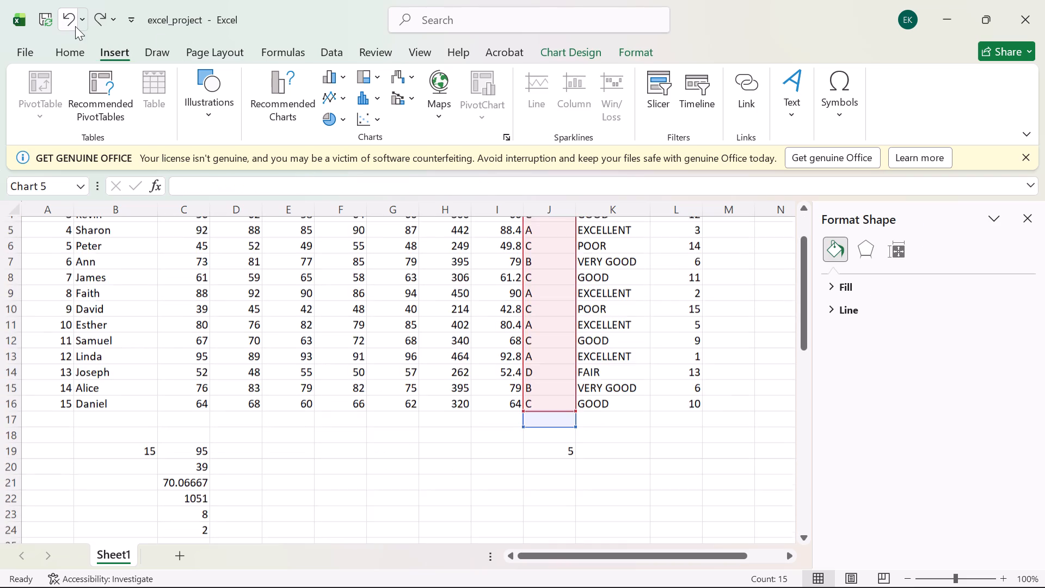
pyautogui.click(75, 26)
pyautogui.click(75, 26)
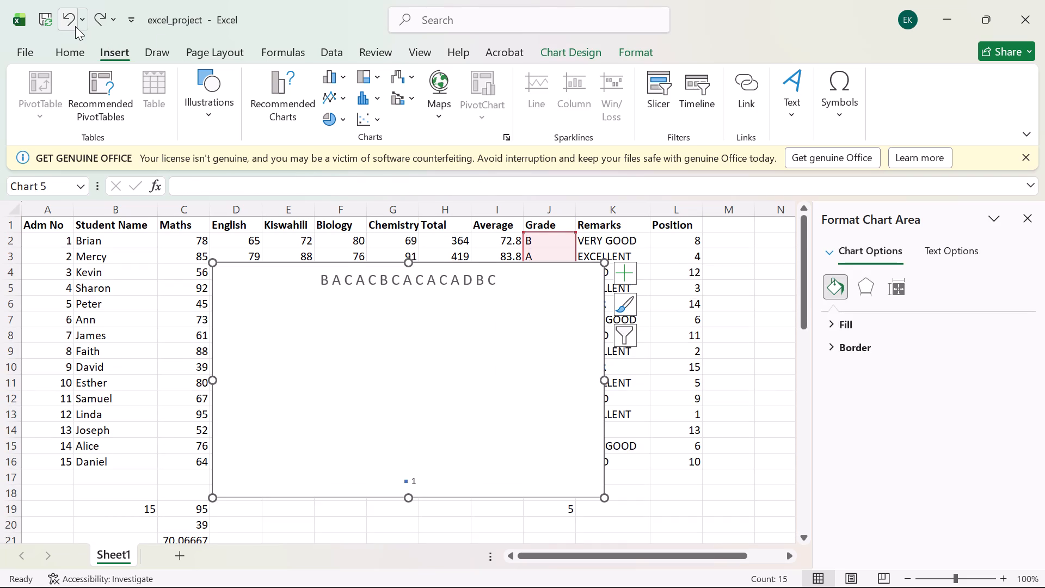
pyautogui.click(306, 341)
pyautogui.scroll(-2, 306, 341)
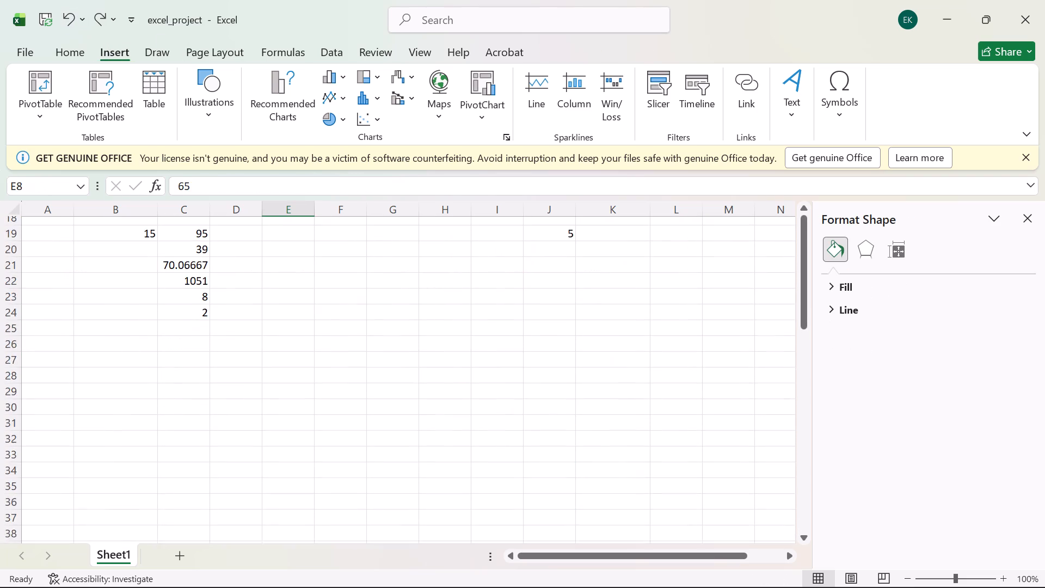
# Delete the blank chart overlapping the lower edge of the AVERAGE chart, and save the workbook.
pyautogui.scroll(-4, 306, 341)
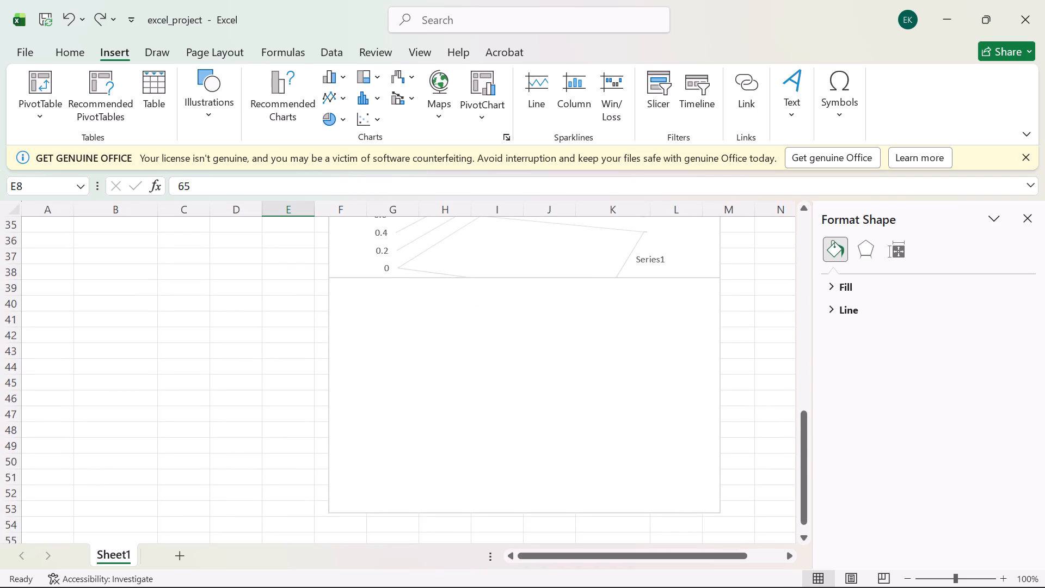
pyautogui.click(420, 359)
pyautogui.press('BackSpace')
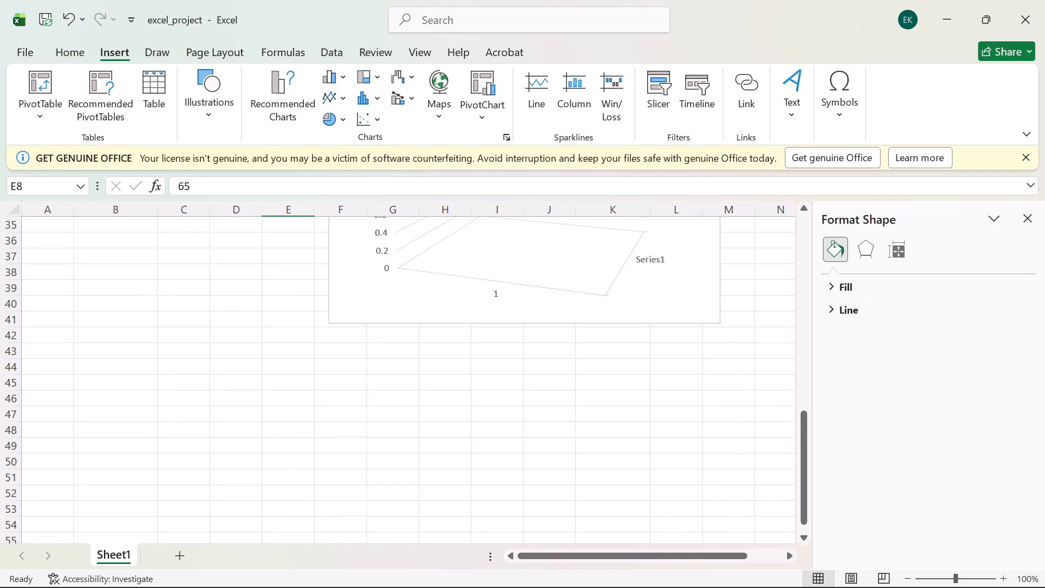
pyautogui.hotkey('ctrl', 's')
# Enter the headings Grade in cell B44 and Number of Students in cell C44 for a grade summary table.
pyautogui.click(101, 374)
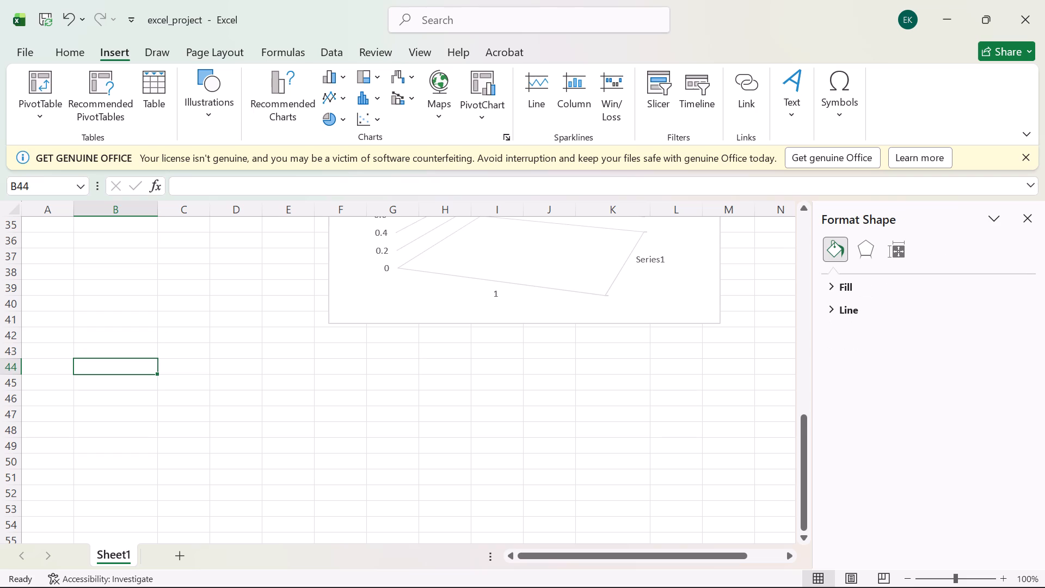
pyautogui.write('GR')
pyautogui.press('BackSpace')
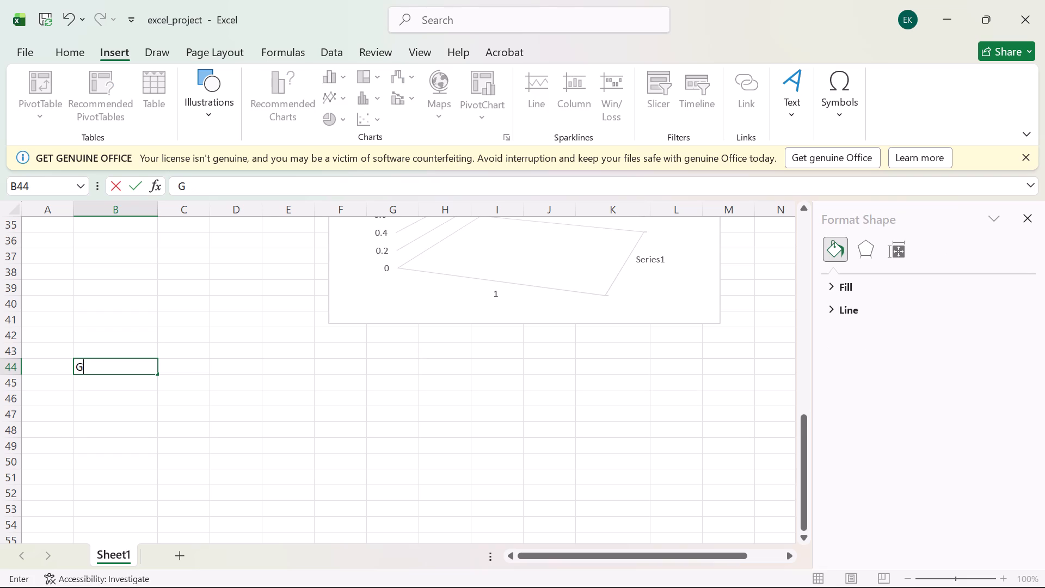
pyautogui.write('rade')
pyautogui.press('Right')
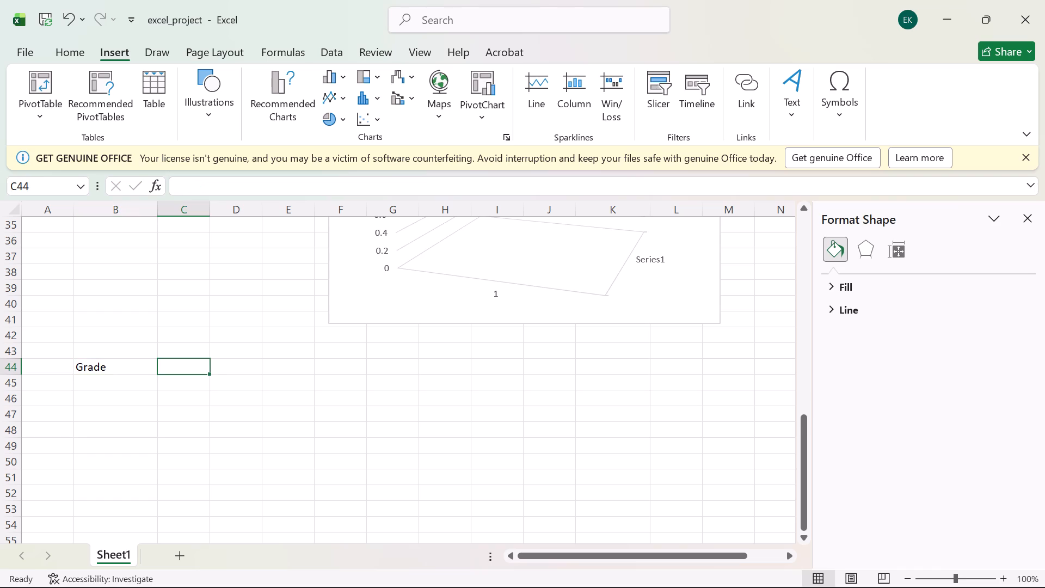
pyautogui.write('Number')
pyautogui.press('space')
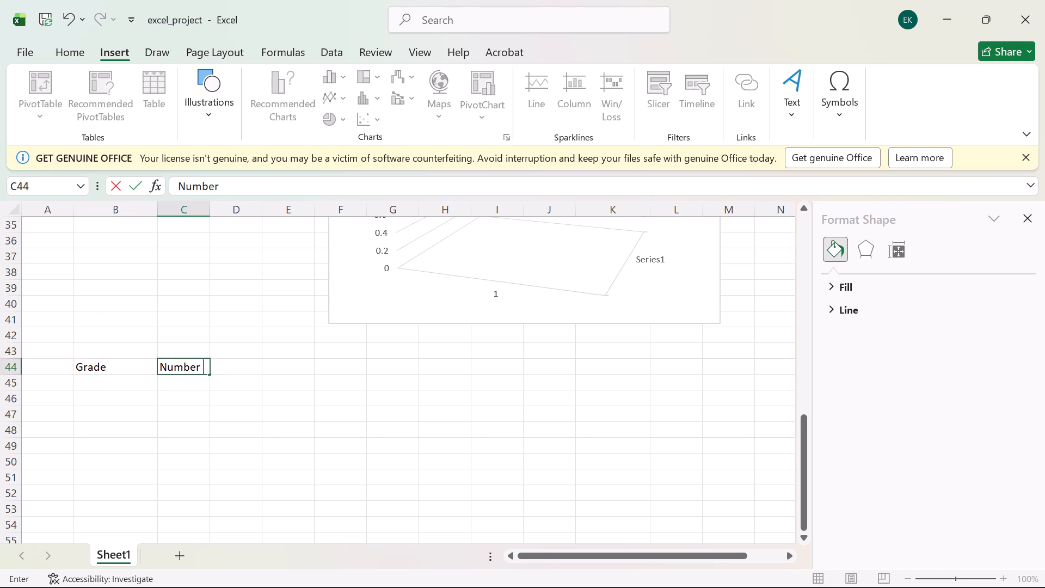
pyautogui.write('of')
pyautogui.press('space')
pyautogui.write('Students')
# List the grades A, B, C, D and E down cells B45 to B49 under the Grade heading.
pyautogui.click(92, 385)
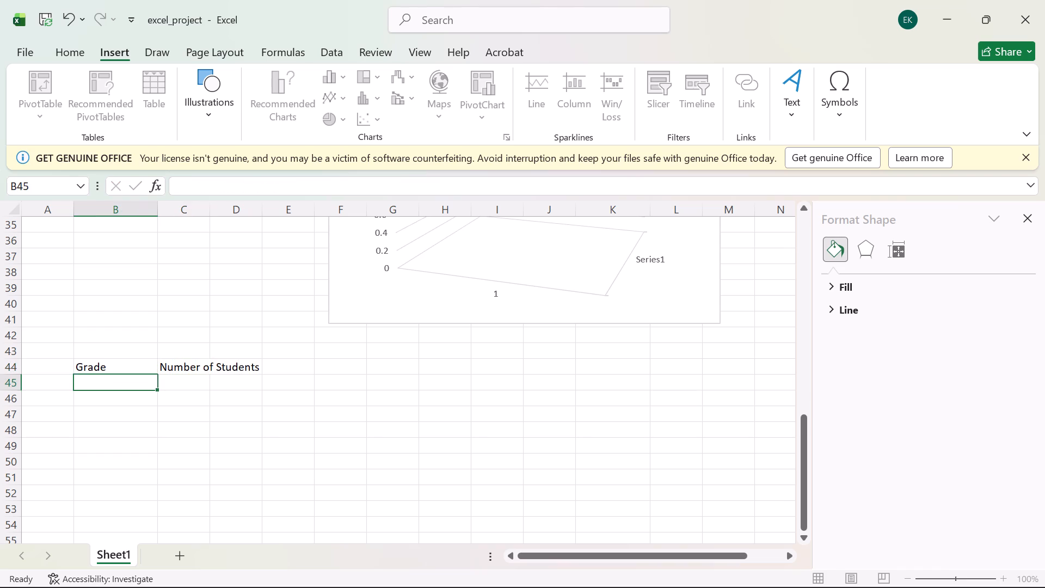
pyautogui.press('a')
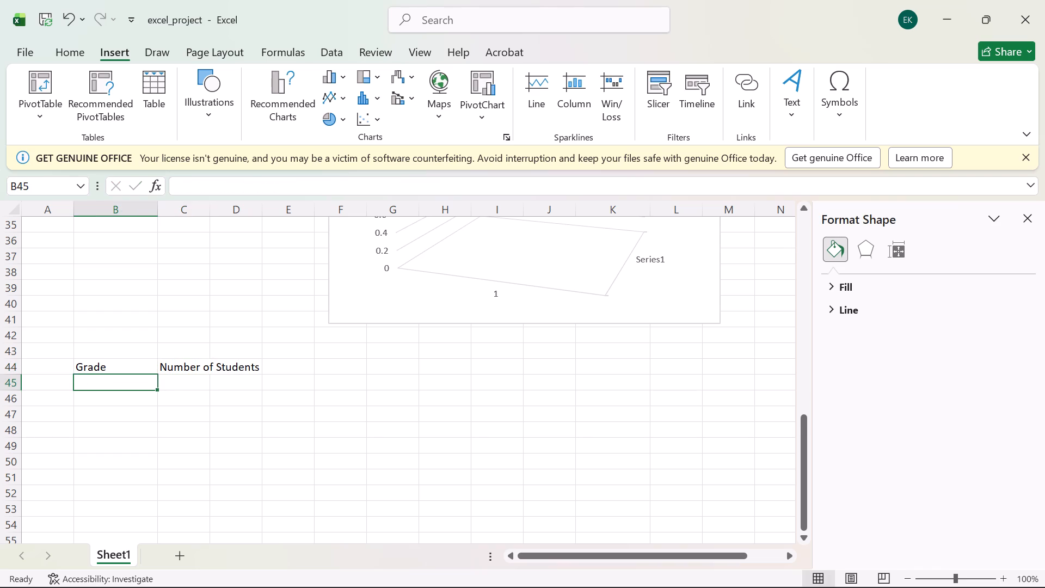
pyautogui.press('Down')
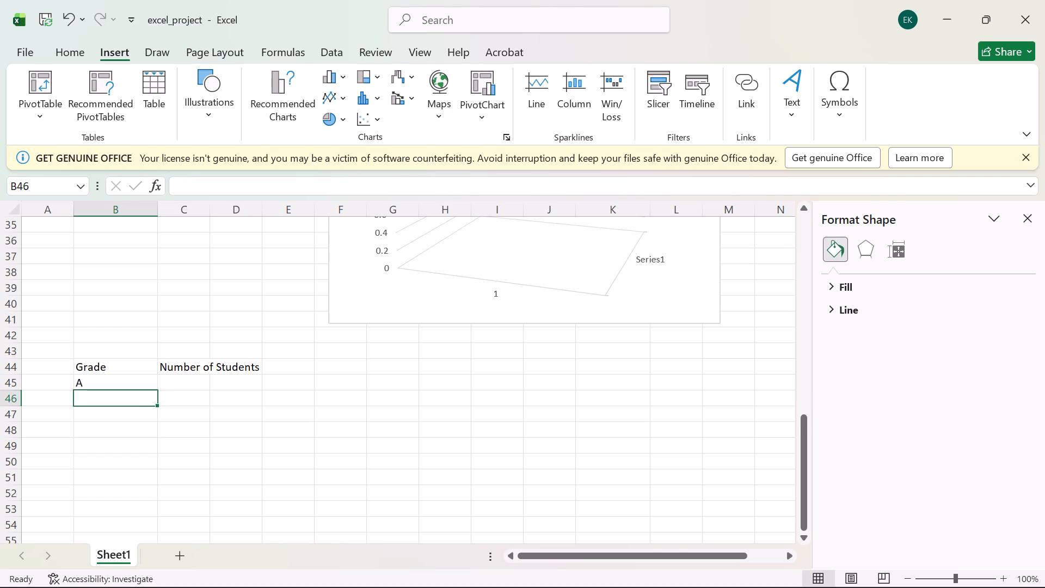
pyautogui.press('b')
pyautogui.press('Down')
pyautogui.press('c')
pyautogui.press('Down')
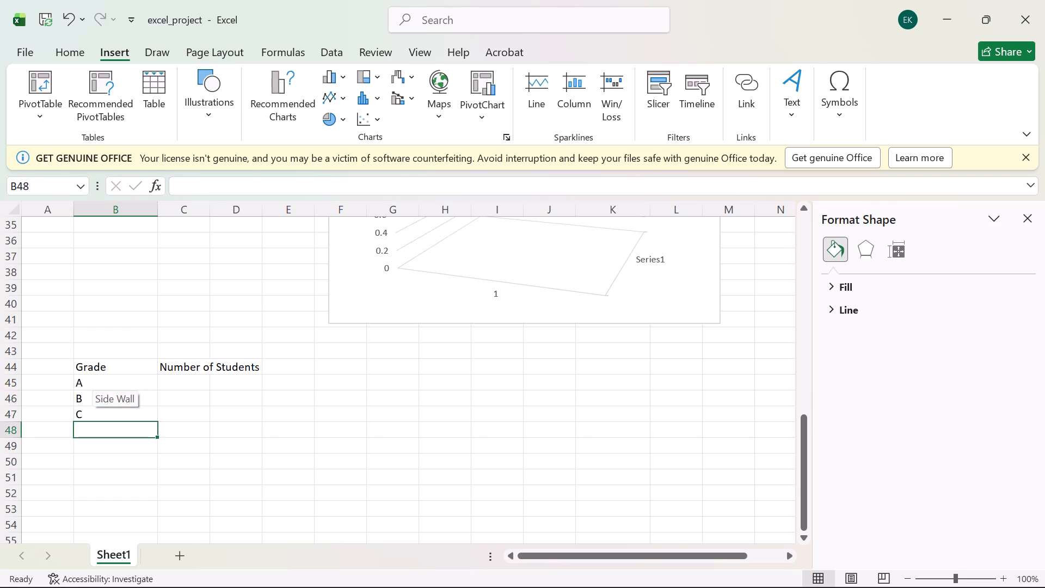
pyautogui.press('d')
pyautogui.press('Down')
pyautogui.press('e')
pyautogui.press('Down')
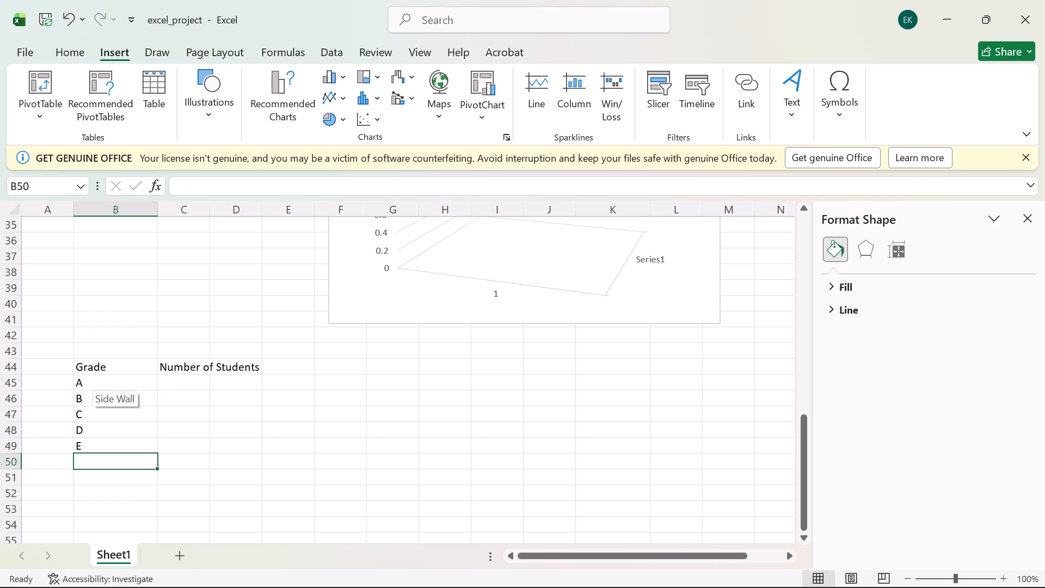
# Enter a COUNTIF formula in C45 counting the "A" grades in range J2:J16.
pyautogui.click(193, 382)
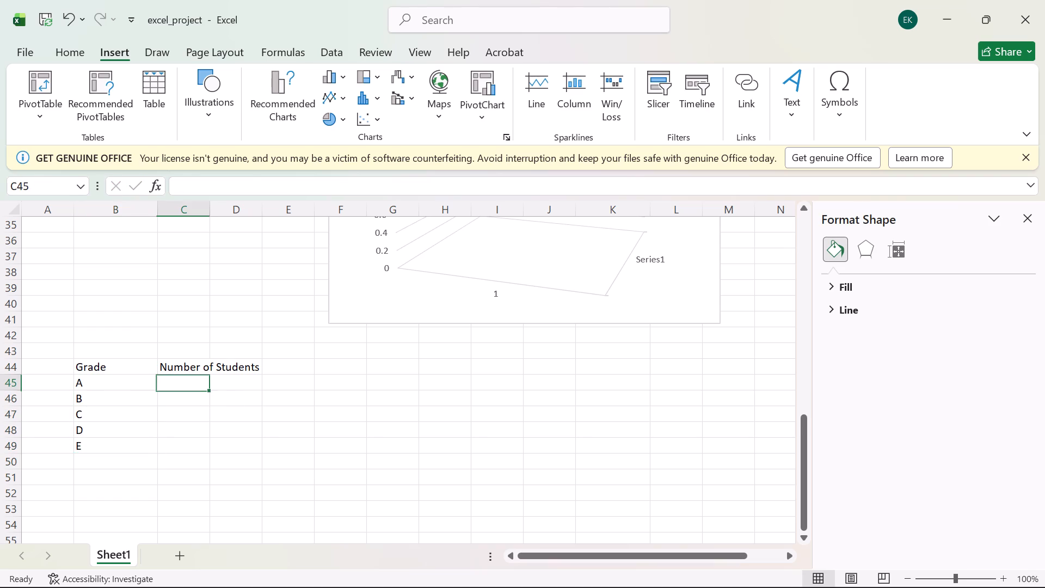
pyautogui.press('=')
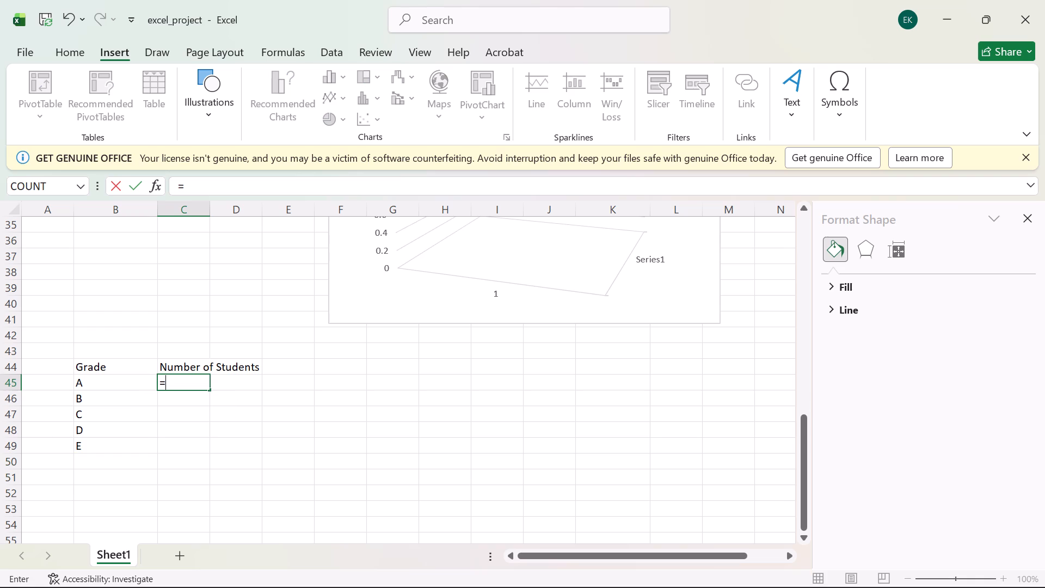
pyautogui.write('COUNT')
pyautogui.press('i')
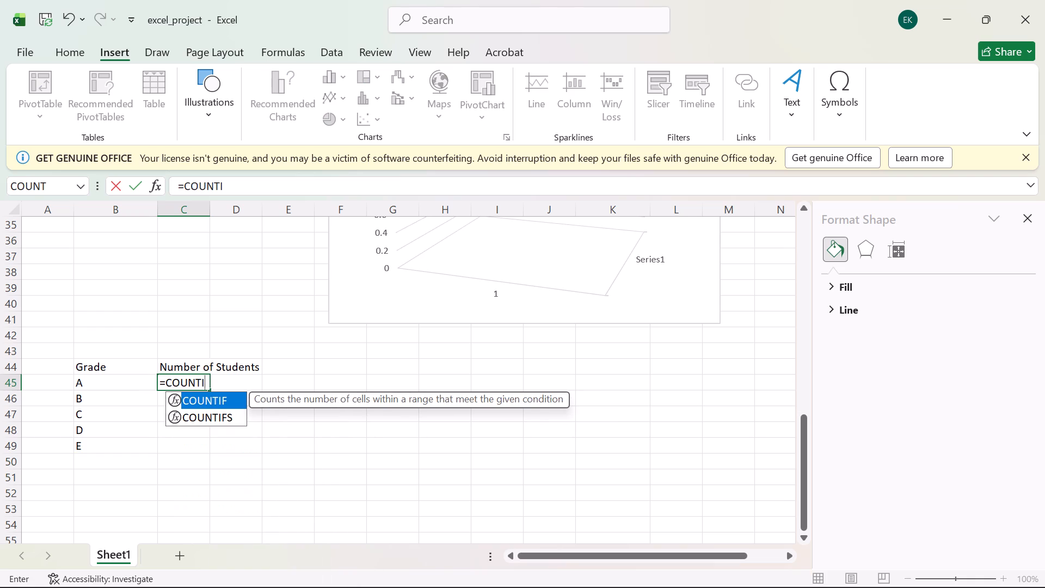
pyautogui.press('f')
pyautogui.hotkey('shift', '(')
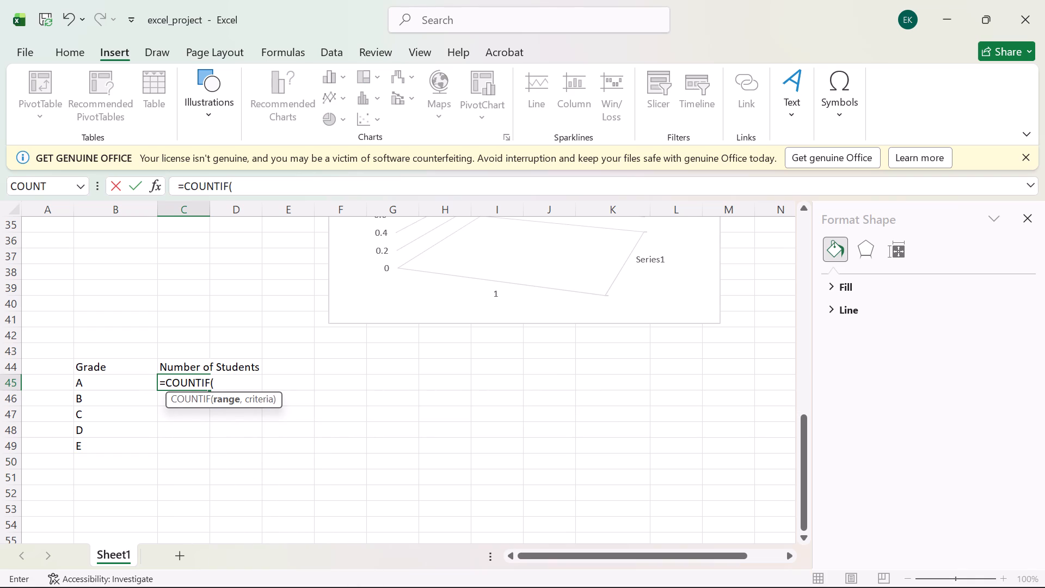
pyautogui.scroll(6, 201, 308)
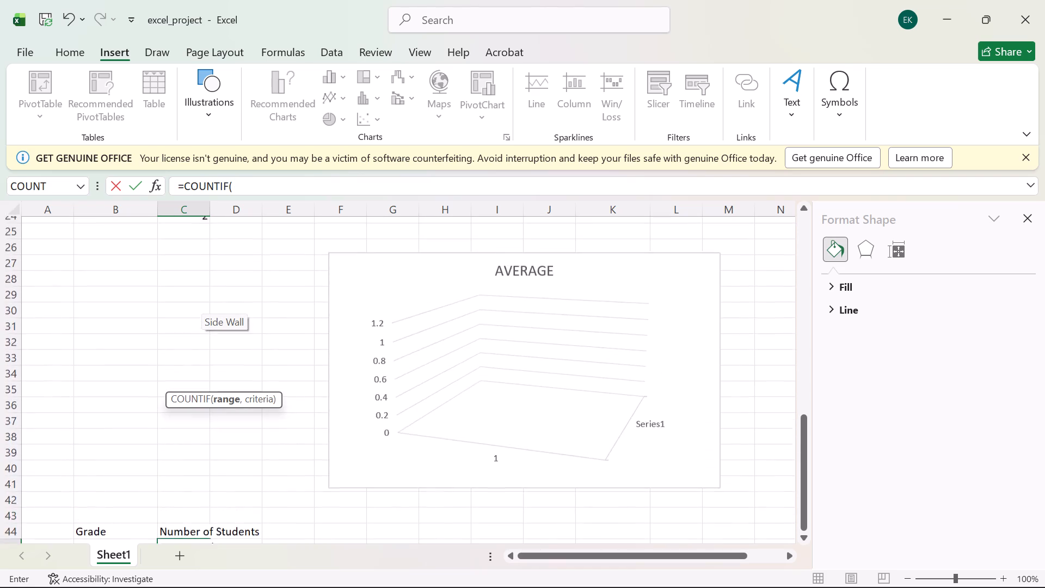
pyautogui.scroll(1, 201, 308)
pyautogui.scroll(-1, 201, 308)
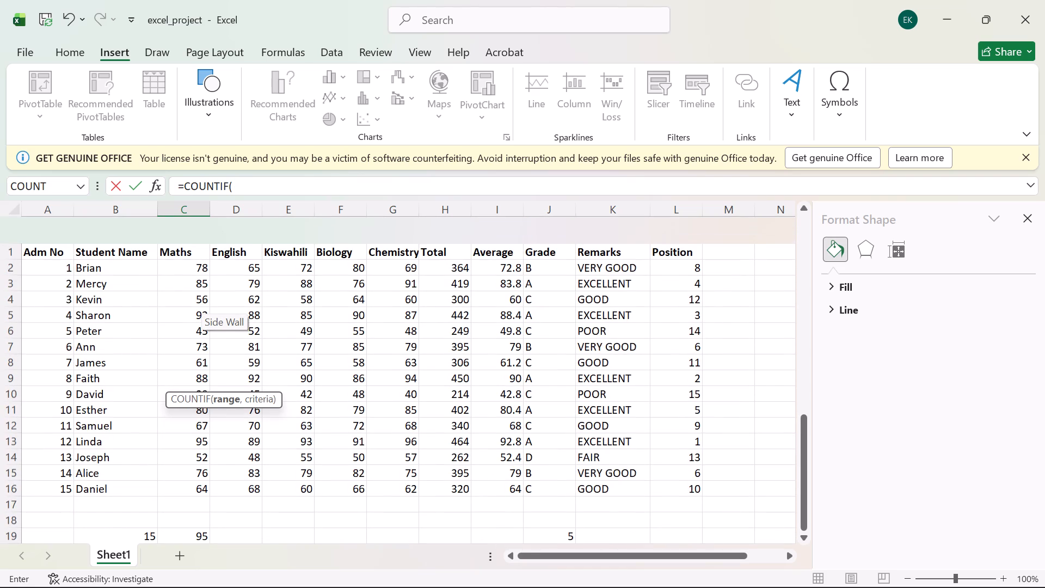
pyautogui.scroll(-5, 201, 308)
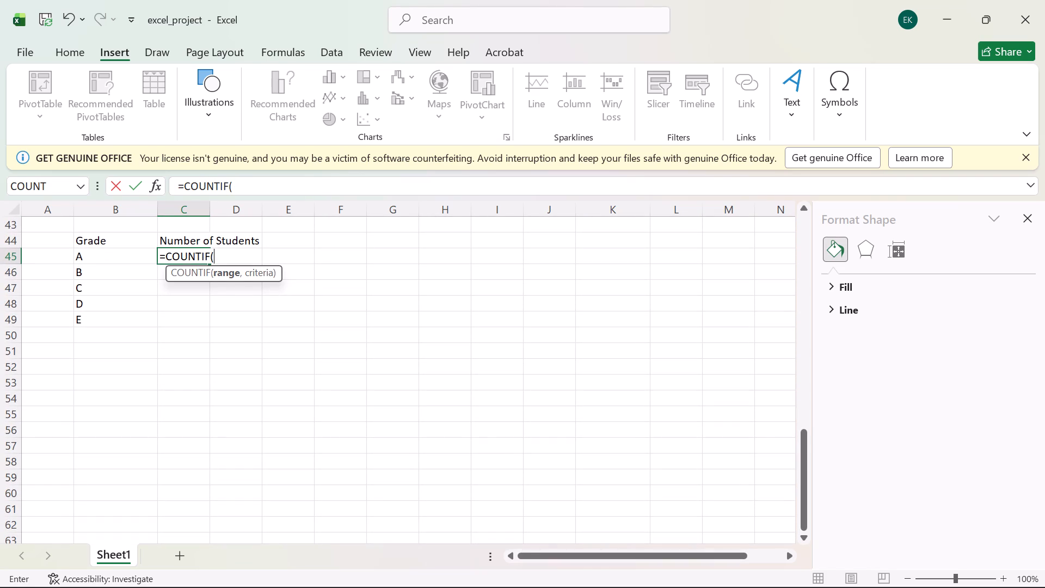
pyautogui.write('J2')
pyautogui.hotkey('shift', ':')
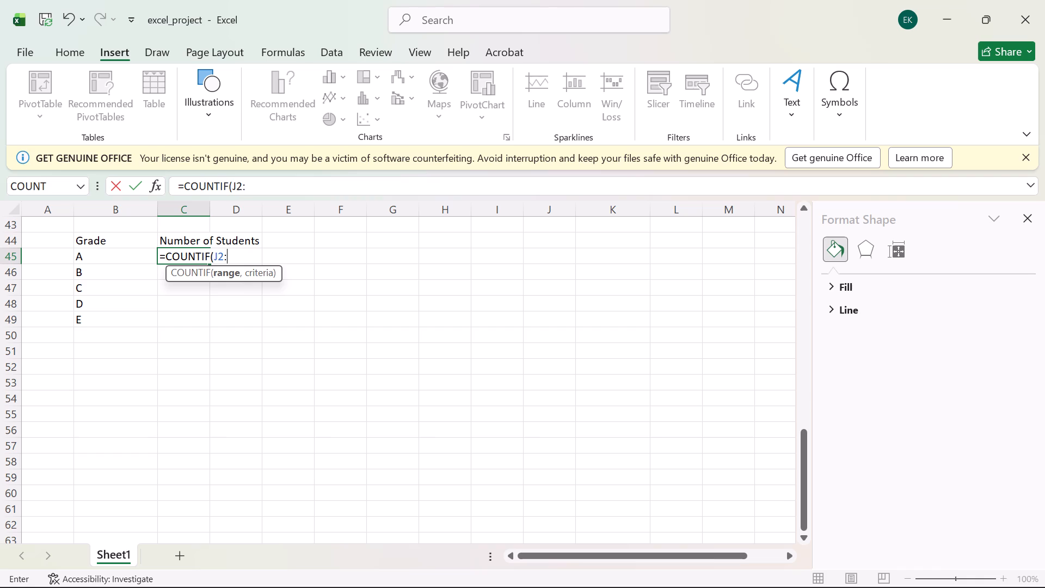
pyautogui.press('j')
pyautogui.write('16')
pyautogui.press(',')
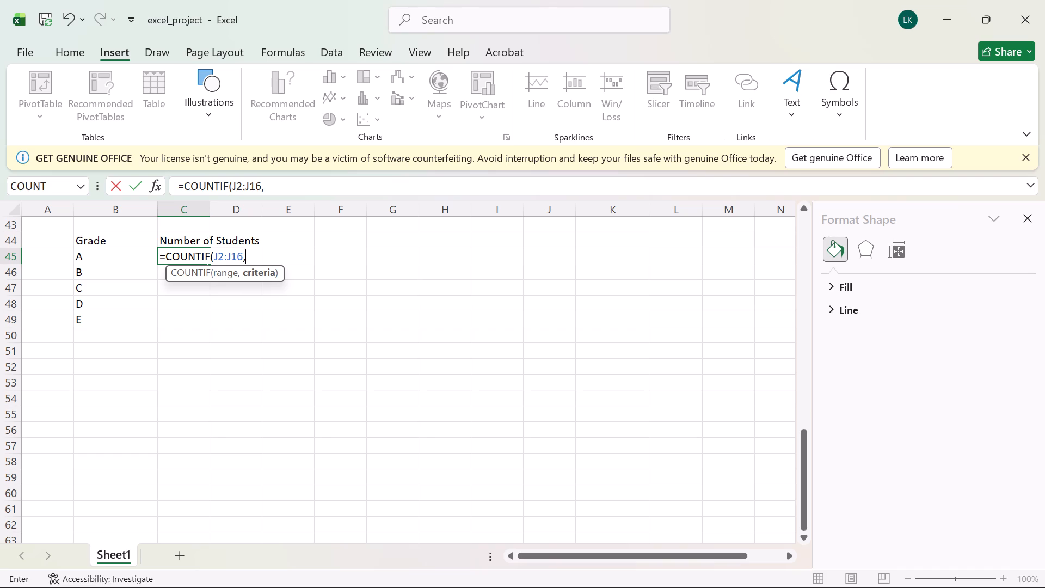
pyautogui.write('"A')
pyautogui.hotkey('shift', '"')
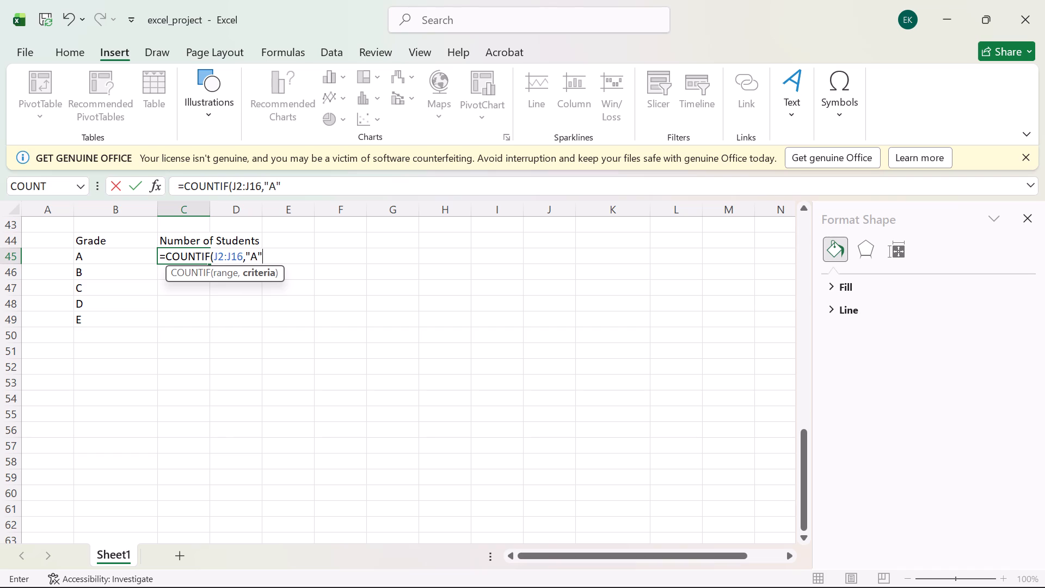
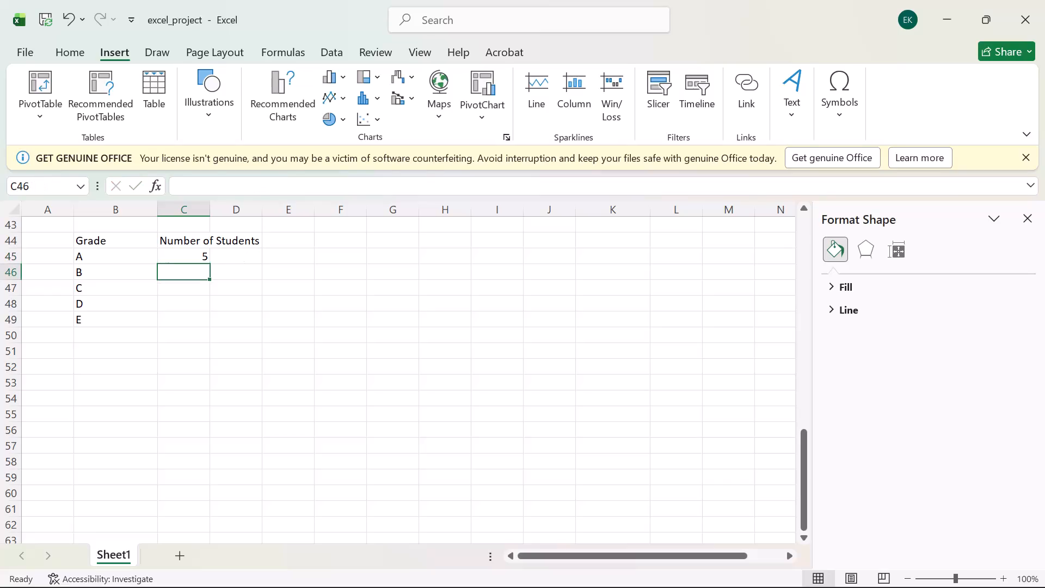
# Fill the COUNTIF formula from C45 down through C49 to cover grades B to E.
pyautogui.click(200, 253)
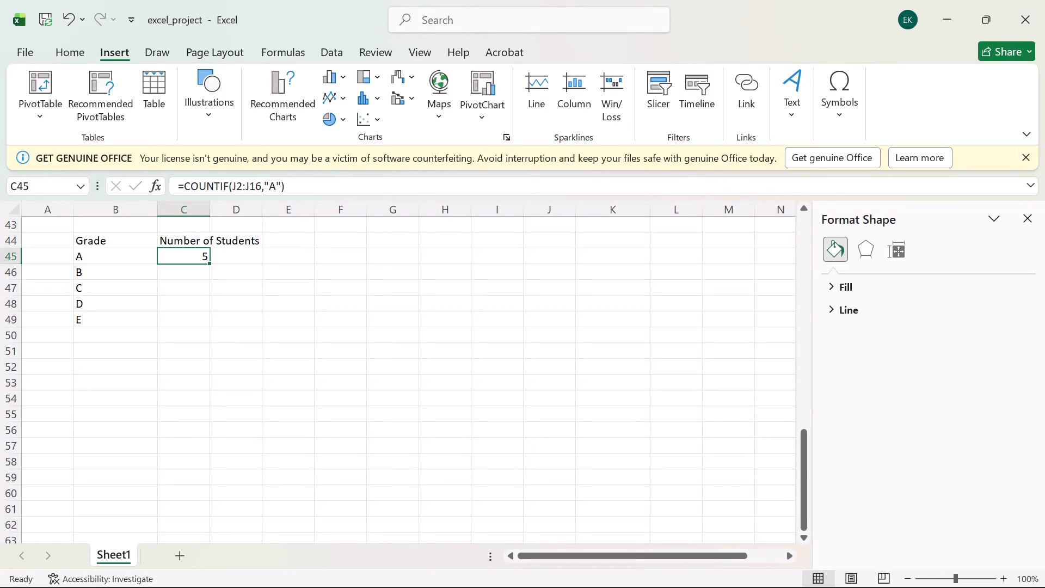
pyautogui.rightClick(200, 253)
pyautogui.click(187, 261)
pyautogui.scroll(6, 408, 240)
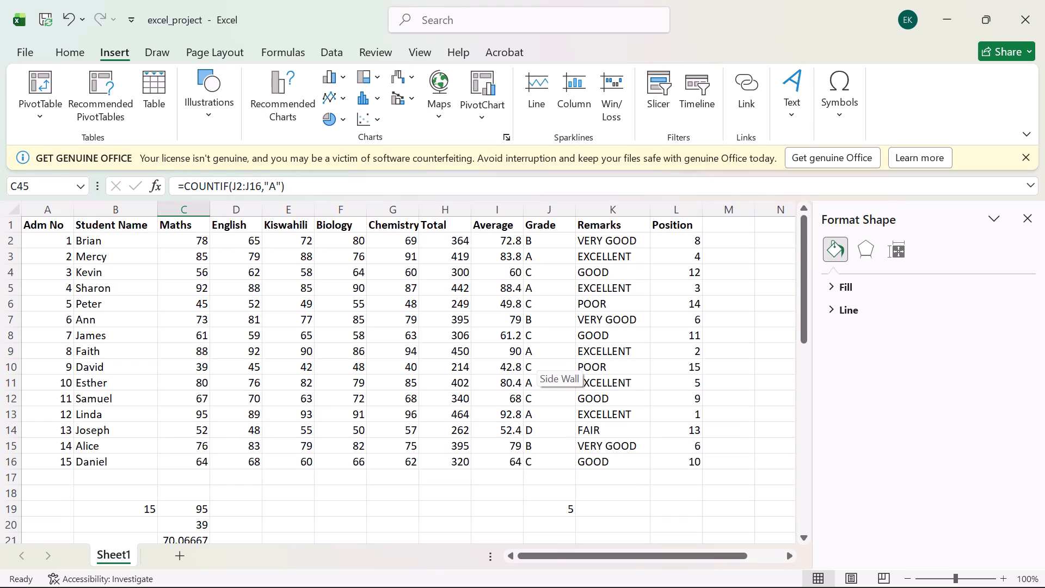
pyautogui.scroll(-4, 336, 401)
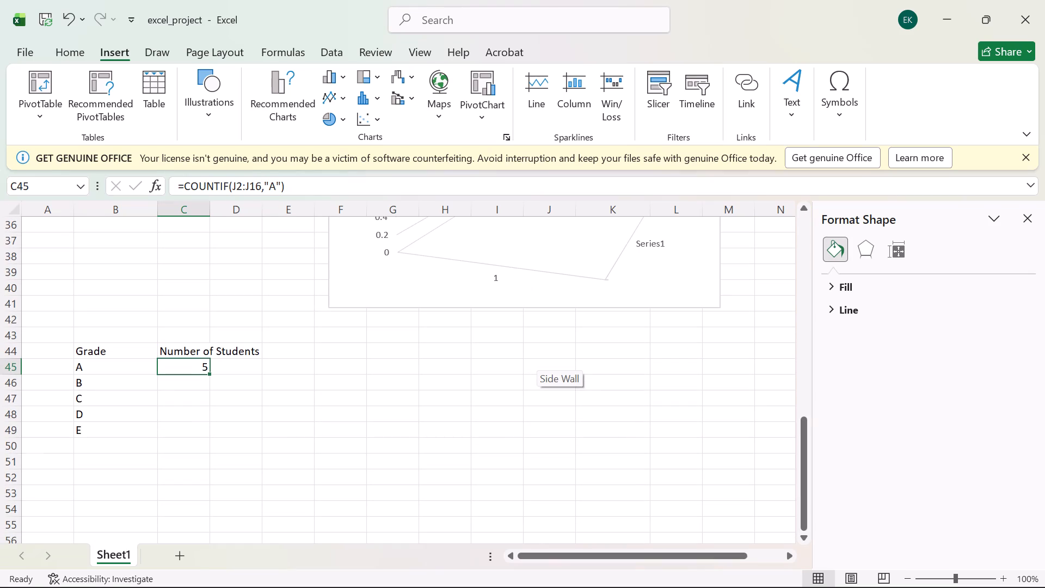
pyautogui.click(204, 367)
pyautogui.moveTo(208, 373); pyautogui.dragTo(211, 434)
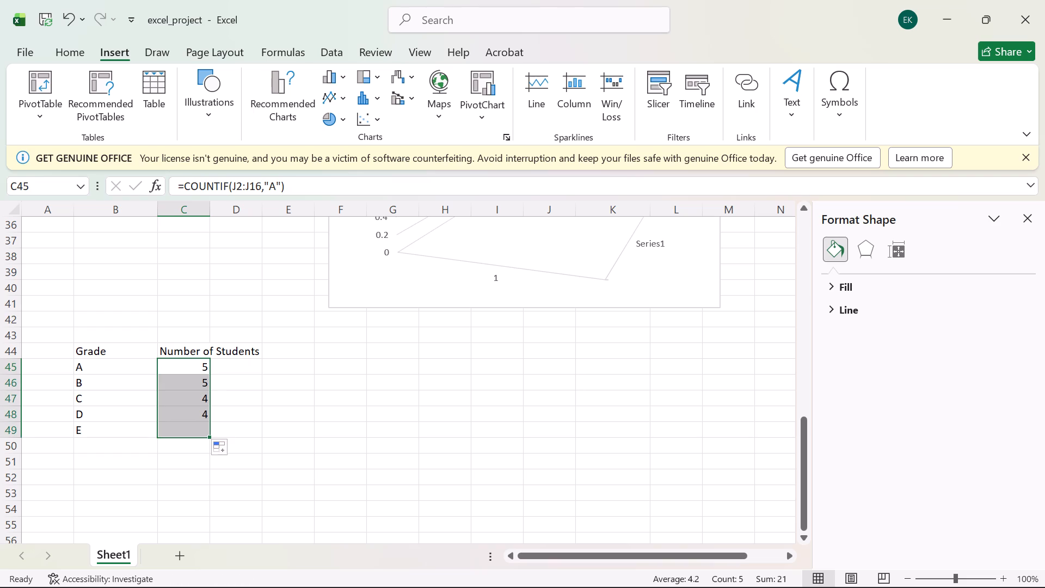
pyautogui.click(106, 379)
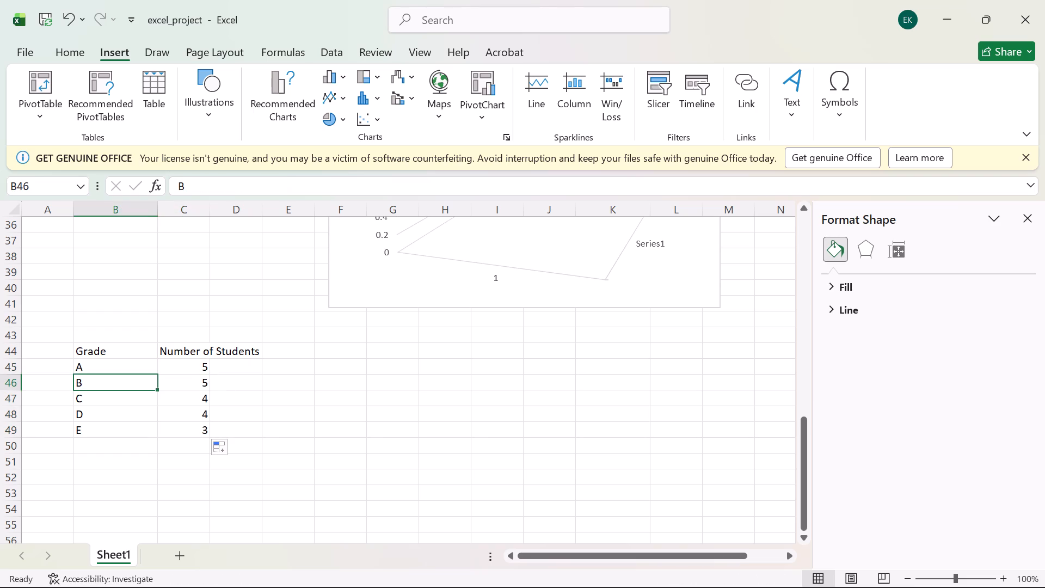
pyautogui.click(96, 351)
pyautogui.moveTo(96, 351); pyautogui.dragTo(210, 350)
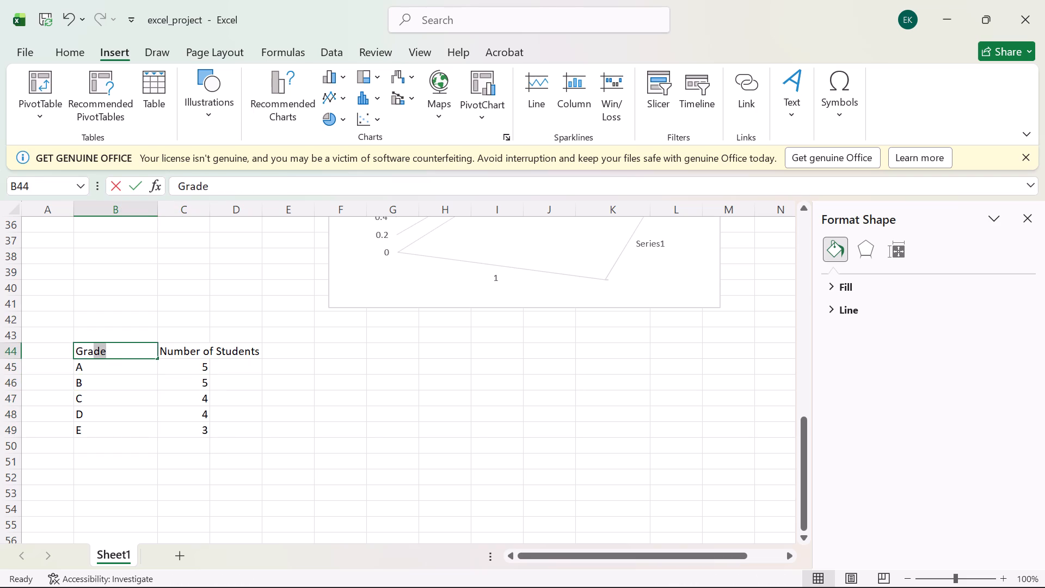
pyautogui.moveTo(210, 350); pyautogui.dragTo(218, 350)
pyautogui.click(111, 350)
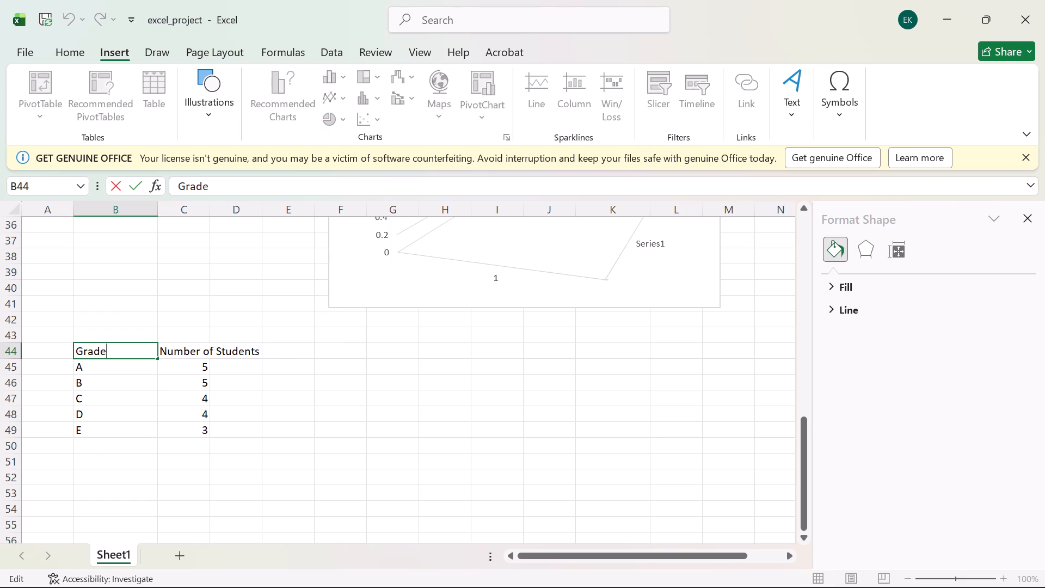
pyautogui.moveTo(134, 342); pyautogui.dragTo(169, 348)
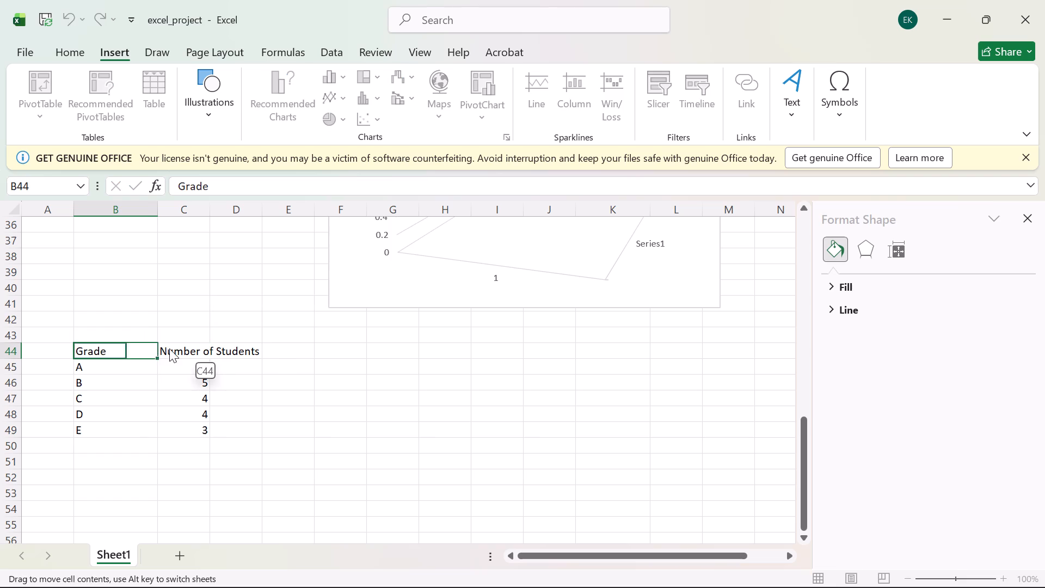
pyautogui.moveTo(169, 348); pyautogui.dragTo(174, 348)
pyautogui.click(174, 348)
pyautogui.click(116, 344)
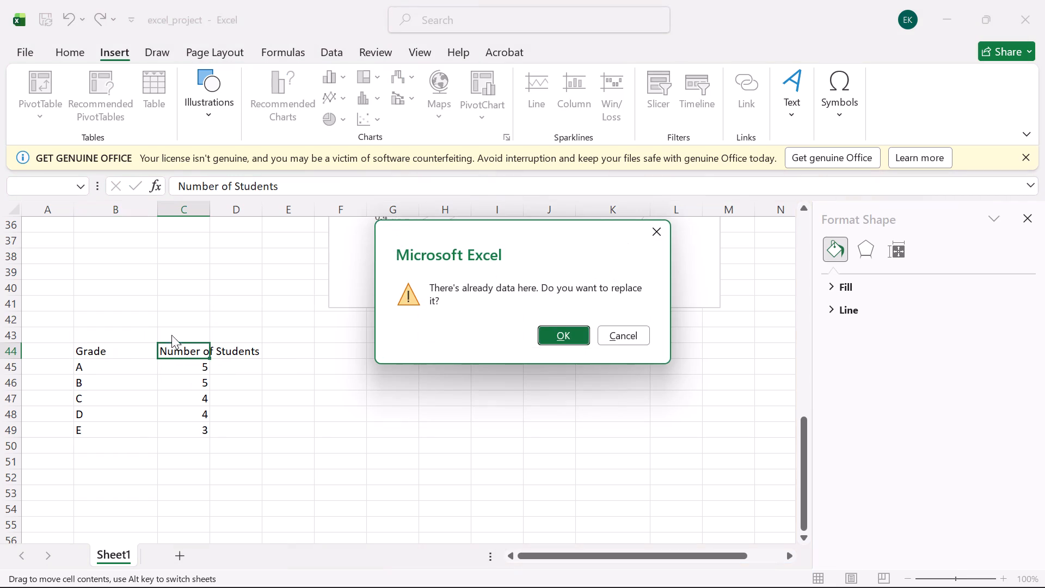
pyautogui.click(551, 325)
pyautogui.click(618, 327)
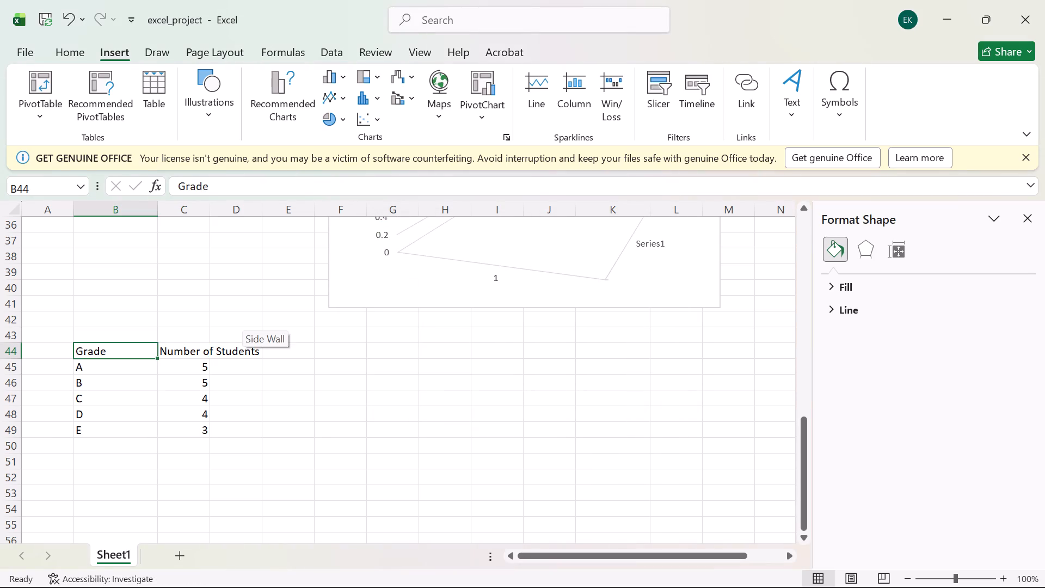
# Make the Grade and Number of Students headings in B44 and C44 bold.
pyautogui.hotkey('ctrl', 'b')
pyautogui.click(185, 354)
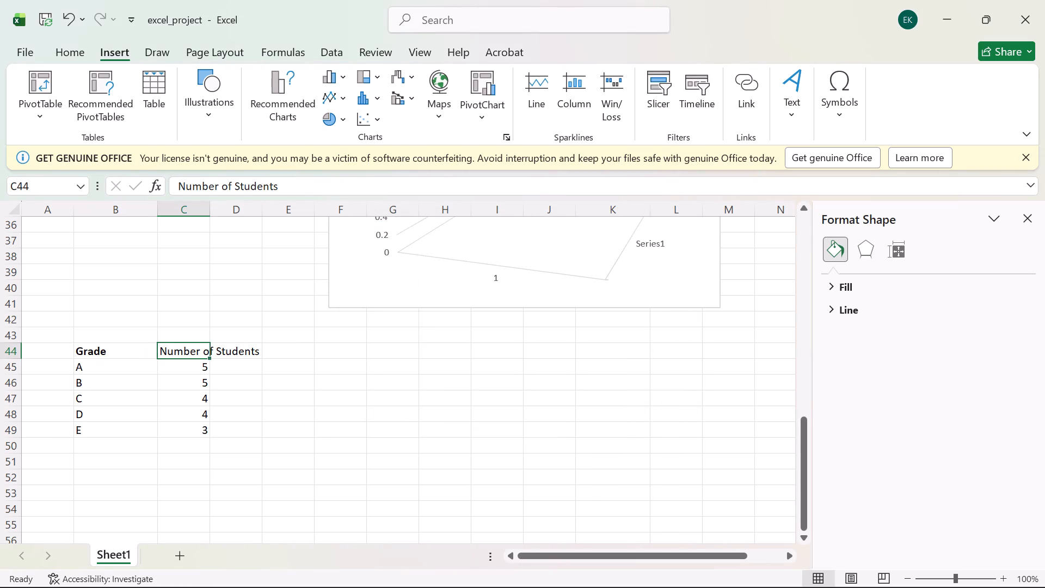
pyautogui.hotkey('ctrl', 'b')
pyautogui.click(117, 363)
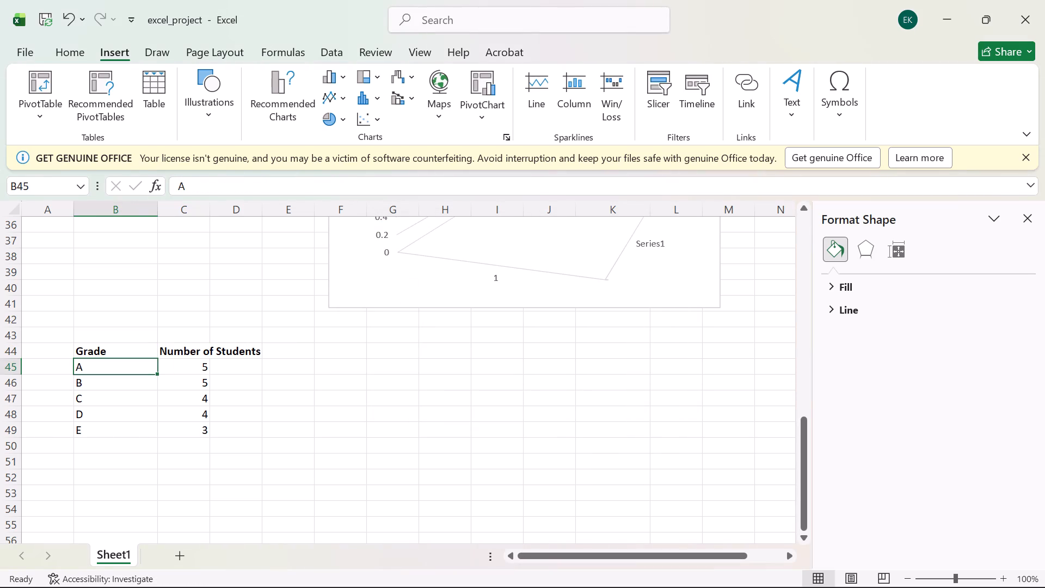
pyautogui.click(198, 490)
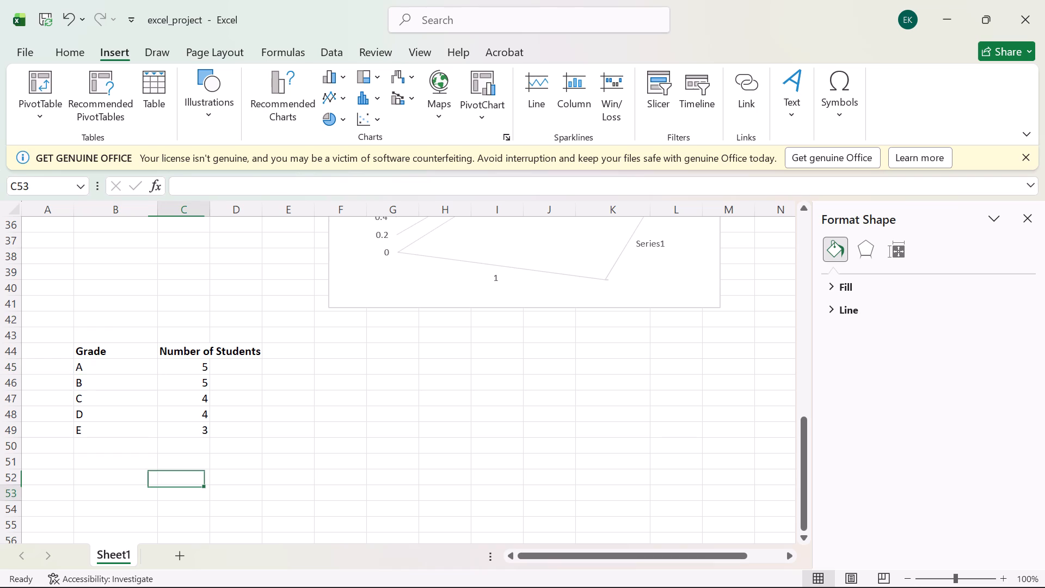
# Insert a 3-D pie chart from the grade summary table in range B44:D49.
pyautogui.moveTo(81, 354); pyautogui.dragTo(218, 379)
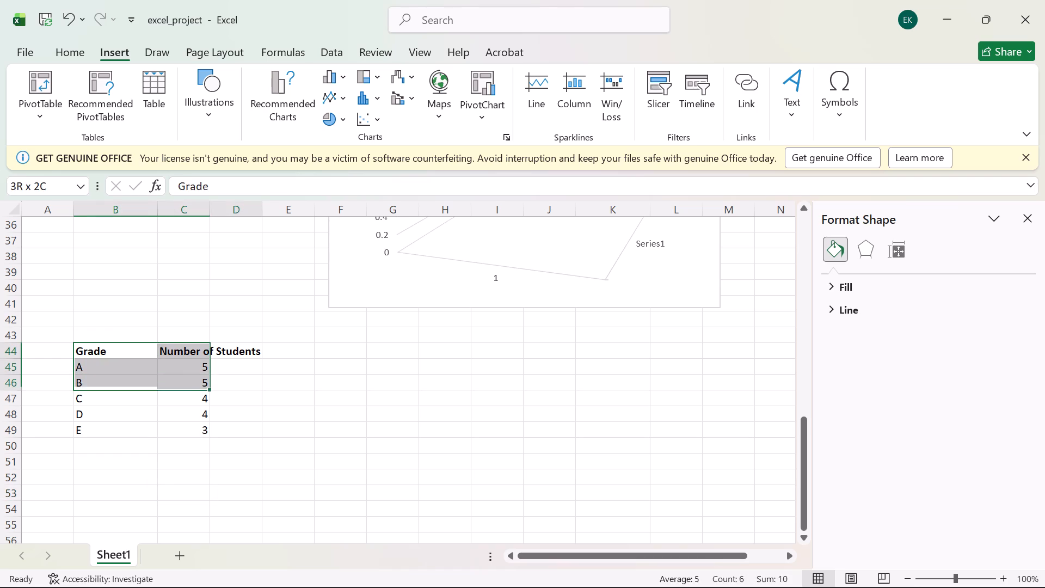
pyautogui.moveTo(218, 379); pyautogui.dragTo(229, 429)
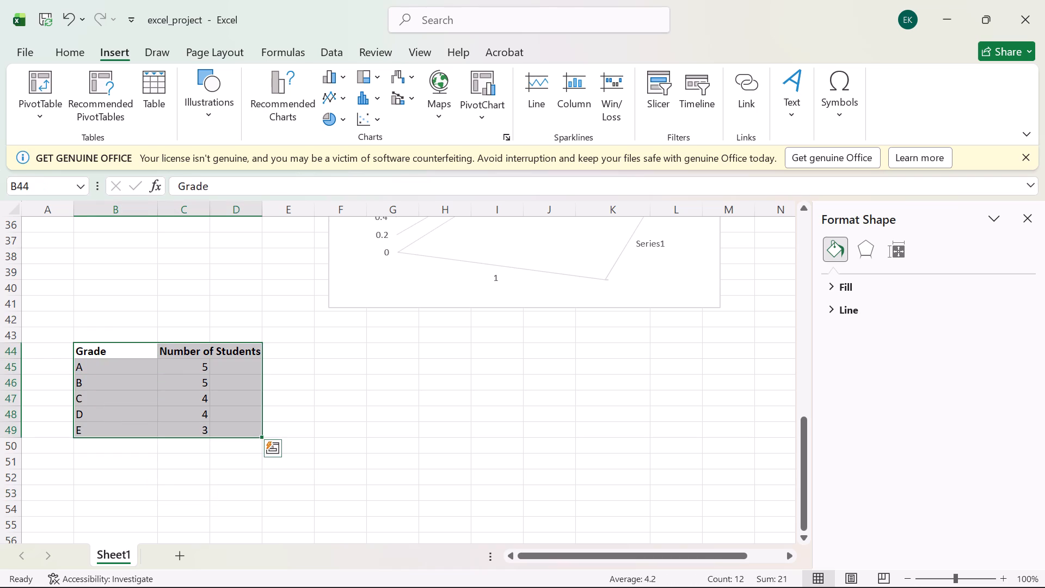
pyautogui.click(237, 483)
pyautogui.click(83, 351)
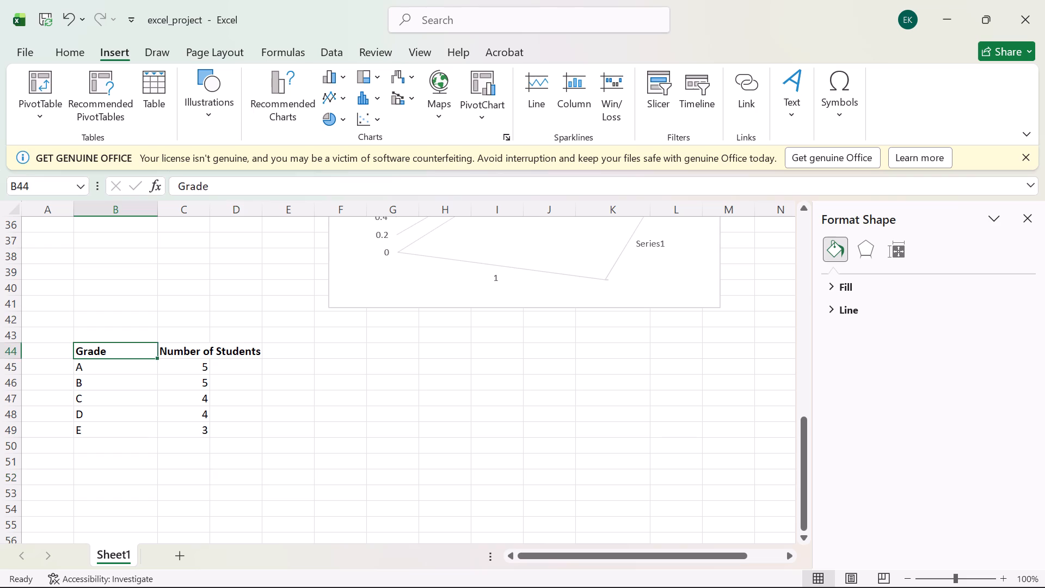
pyautogui.moveTo(83, 351); pyautogui.dragTo(238, 430)
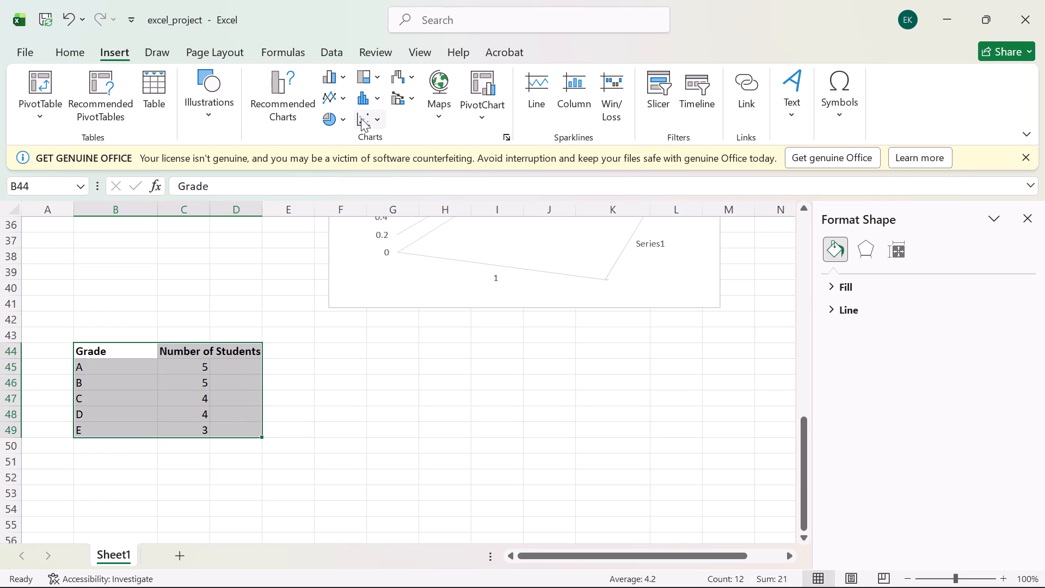
pyautogui.click(345, 115)
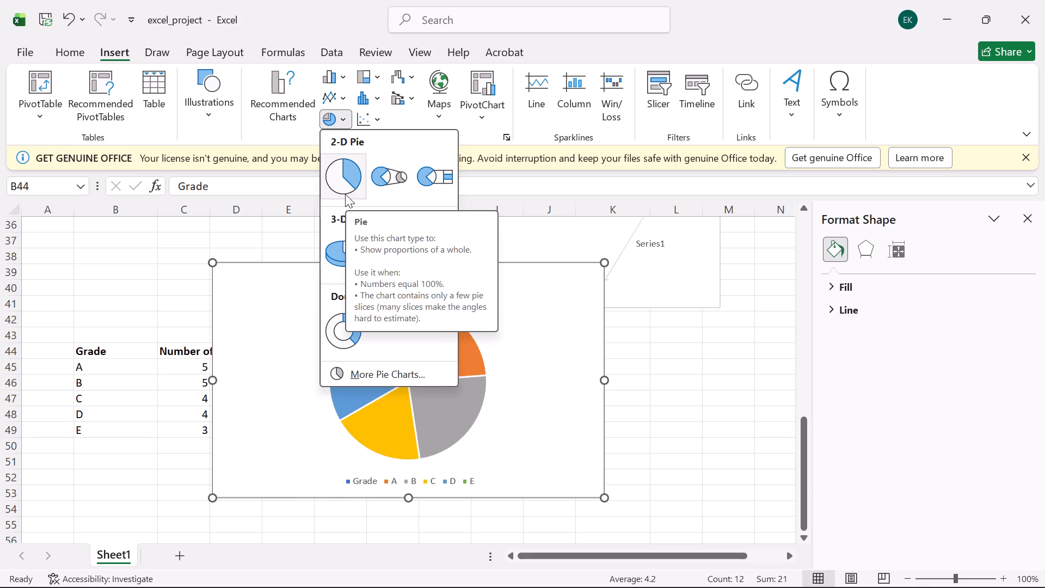
pyautogui.click(341, 265)
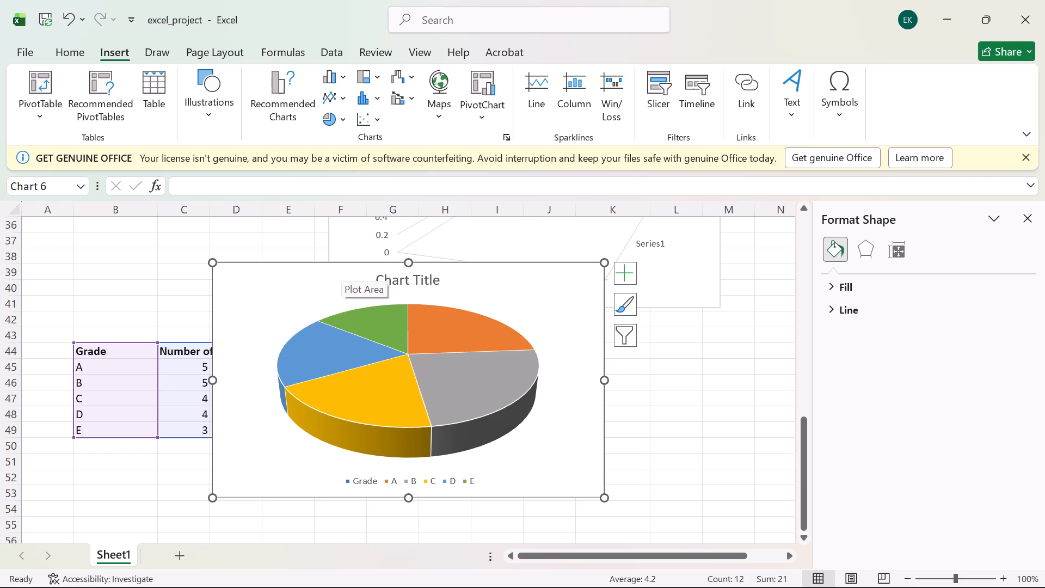
# Change the pie chart's title to "No of Students".
pyautogui.click(257, 309)
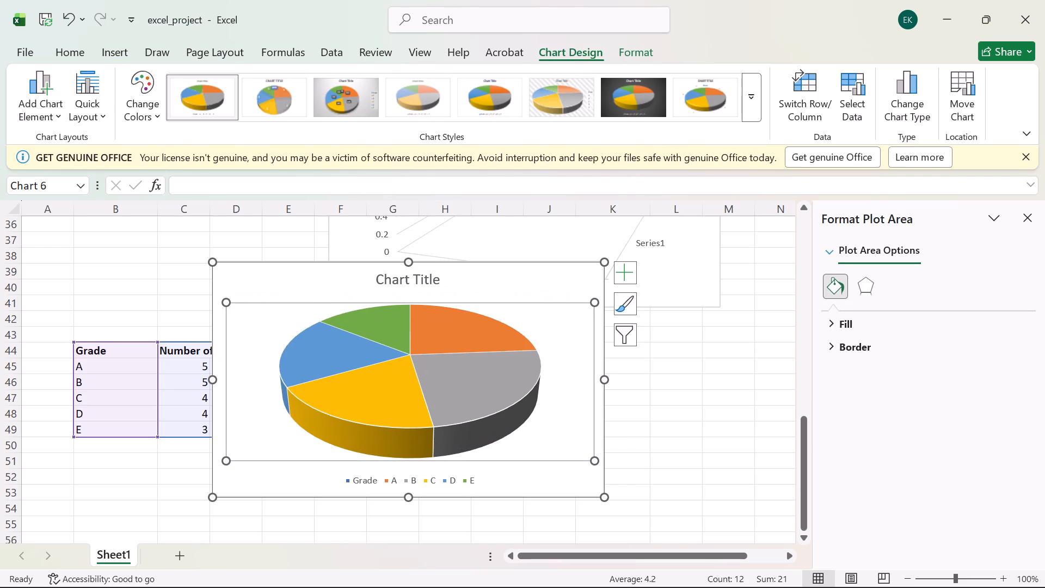
pyautogui.click(379, 282)
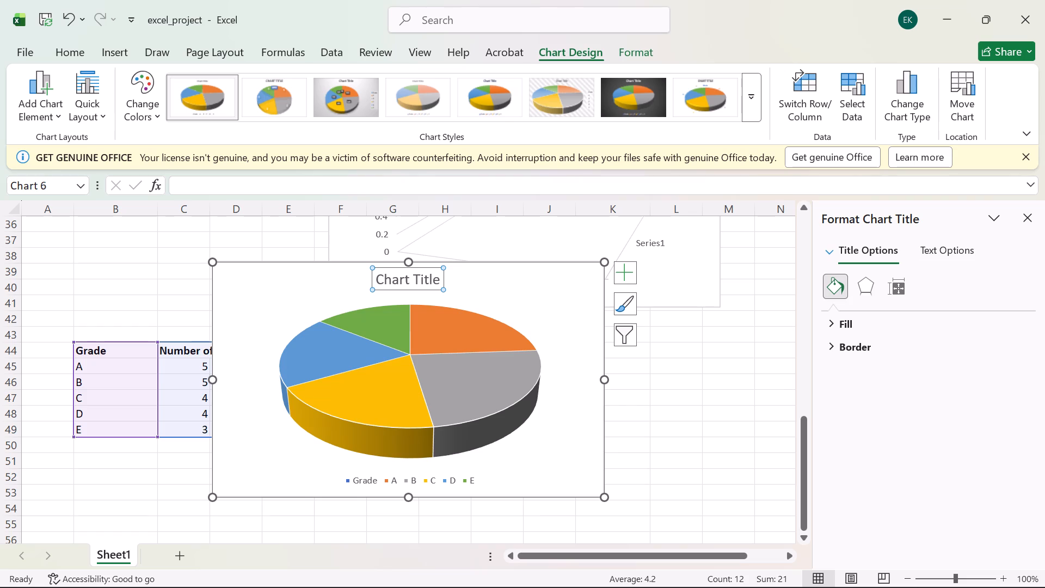
pyautogui.press('n')
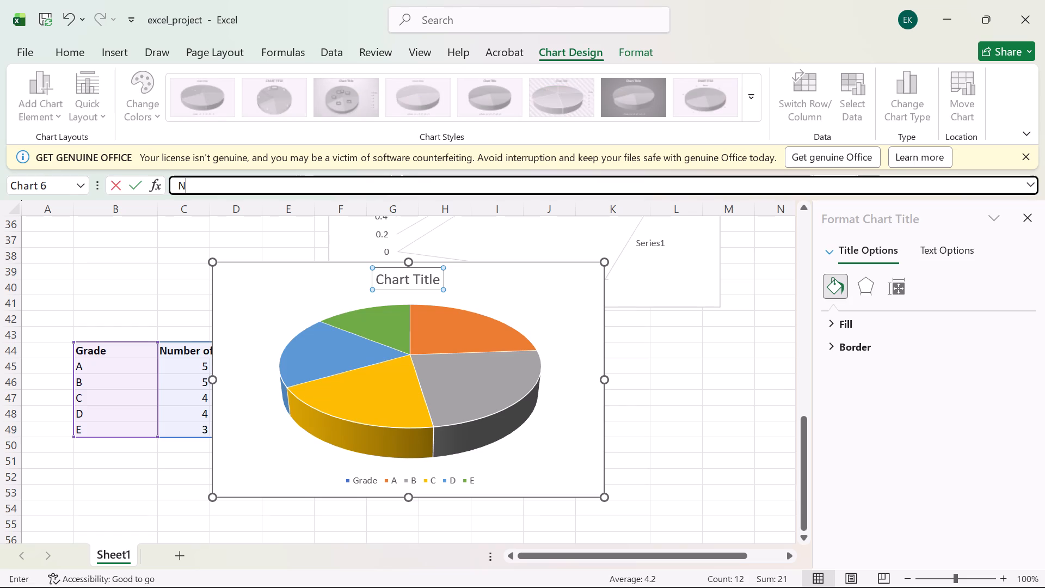
pyautogui.press('u')
pyautogui.press('BackSpace')
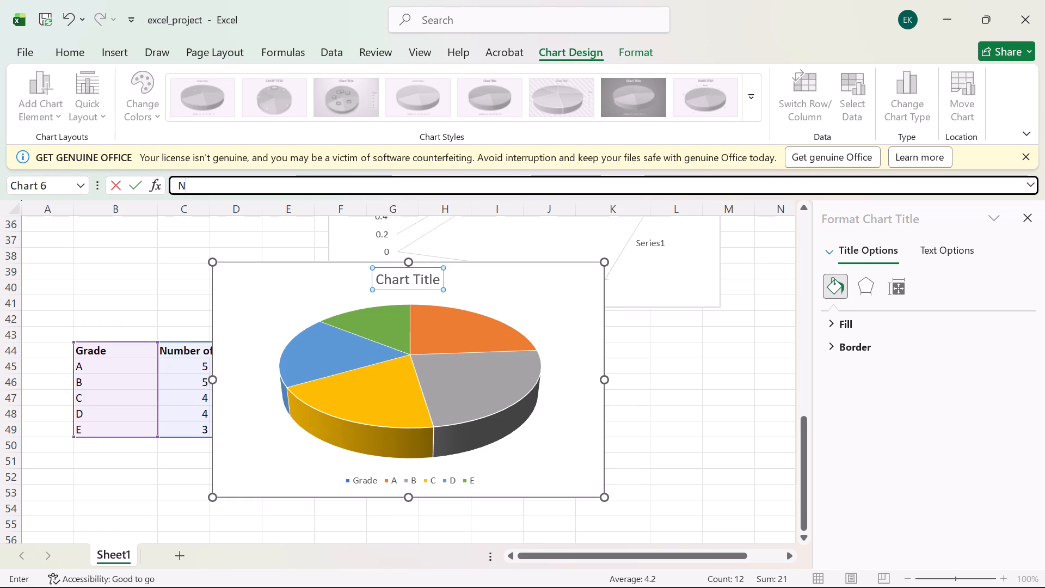
pyautogui.press('BackSpace')
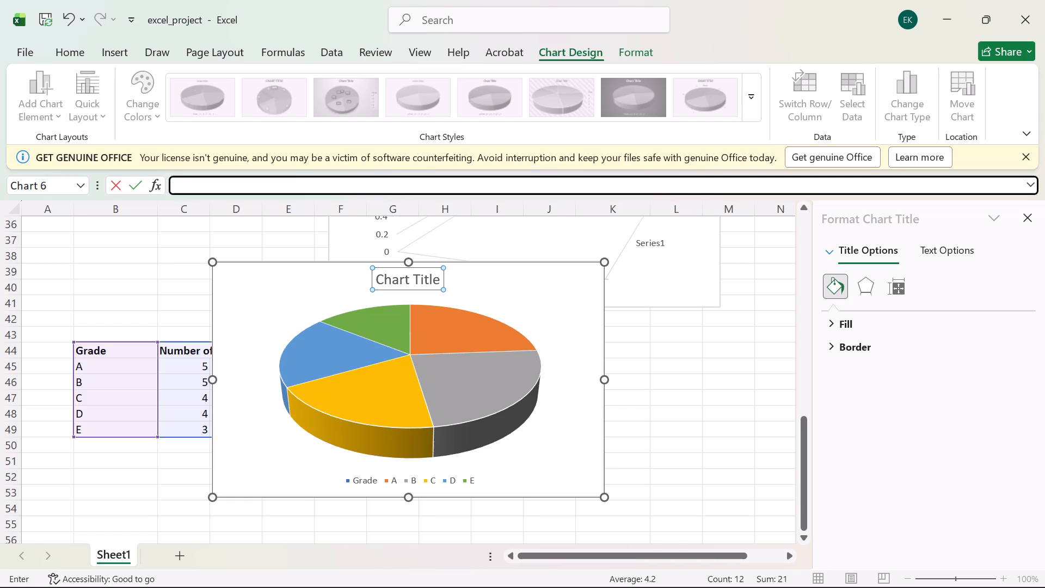
pyautogui.write('NO')
pyautogui.press('BackSpace')
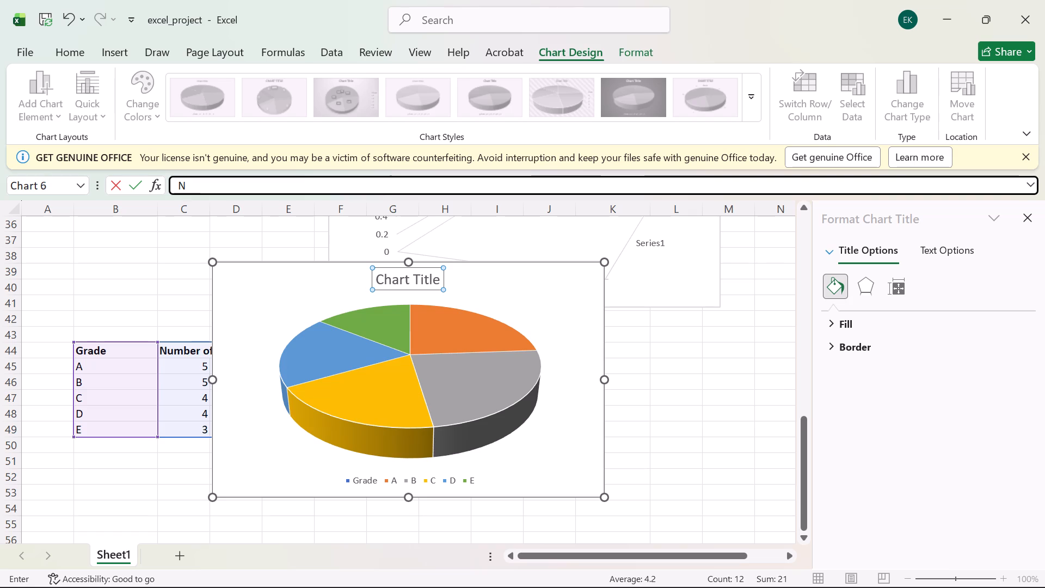
pyautogui.hotkey('shift', 'u')
pyautogui.hotkey('shift', 'BackSpace')
pyautogui.hotkey('shift', 'o')
pyautogui.press('space')
pyautogui.write('of S')
pyautogui.press('t')
pyautogui.press('BackSpace')
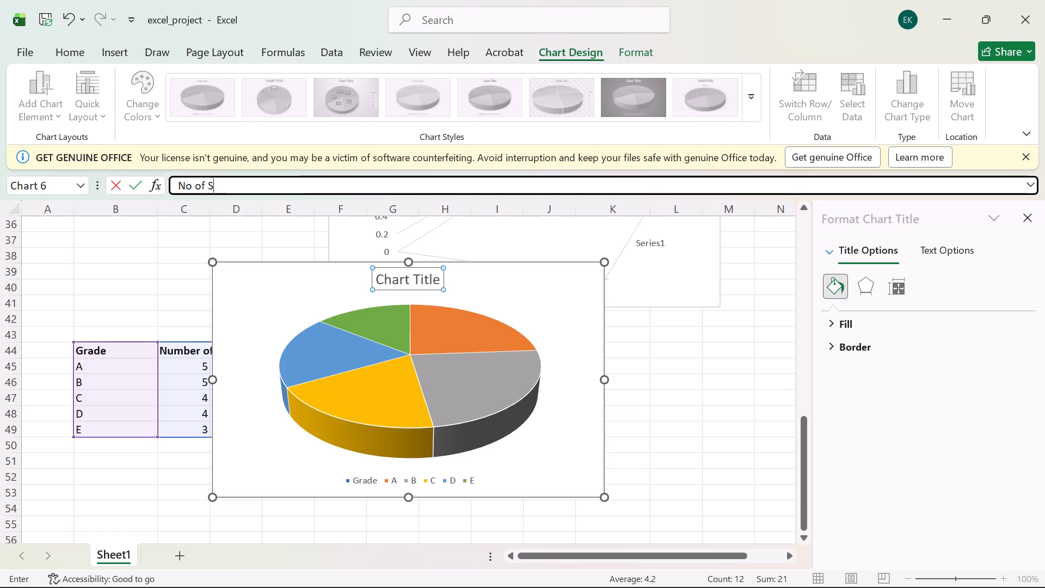
pyautogui.write('tudents')
pyautogui.press('Return')
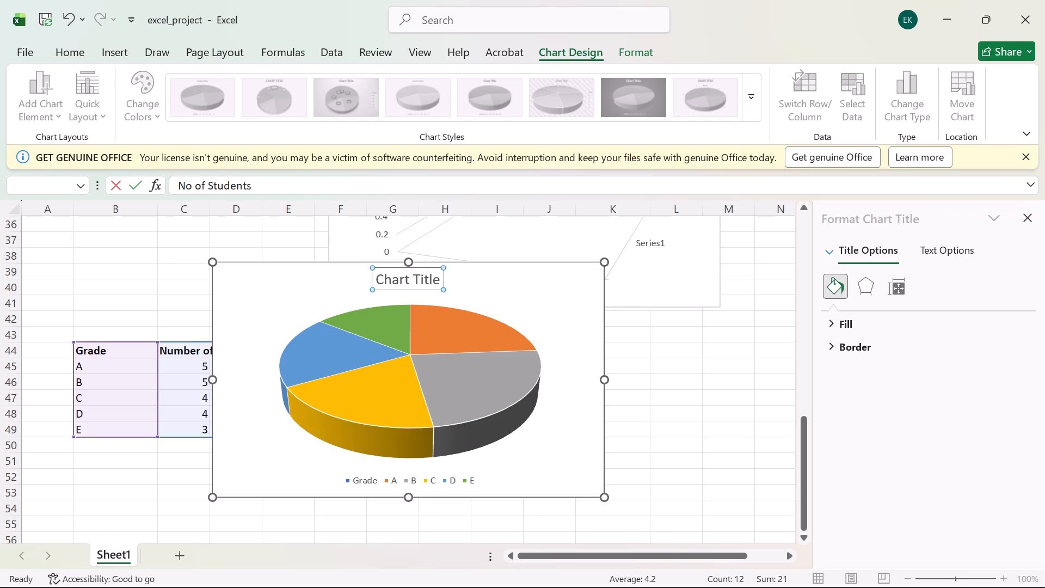
pyautogui.click(317, 297)
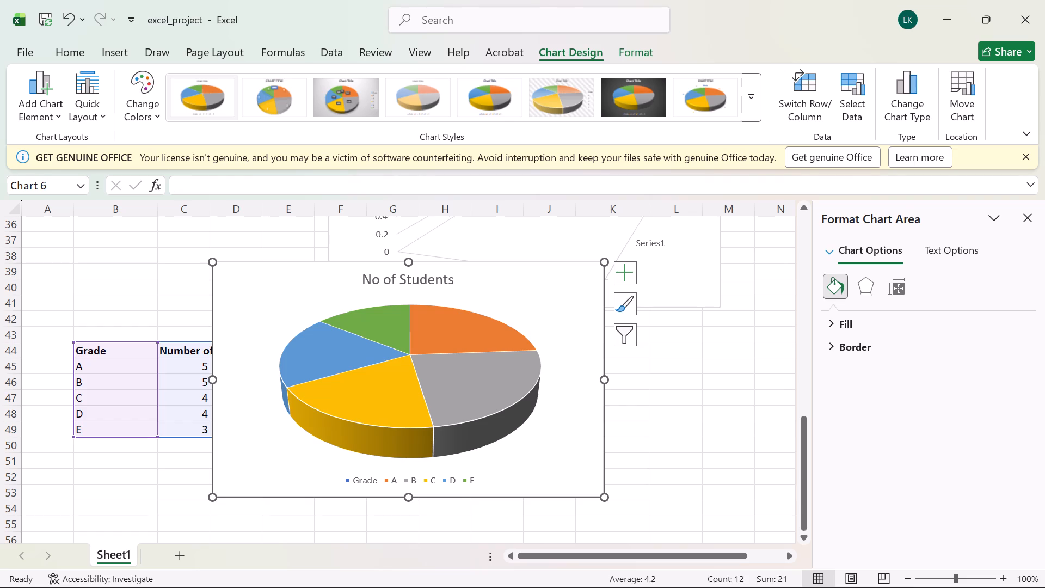
# Apply the chart style with the dark grey background to the No of Students pie chart.
pyautogui.click(352, 485)
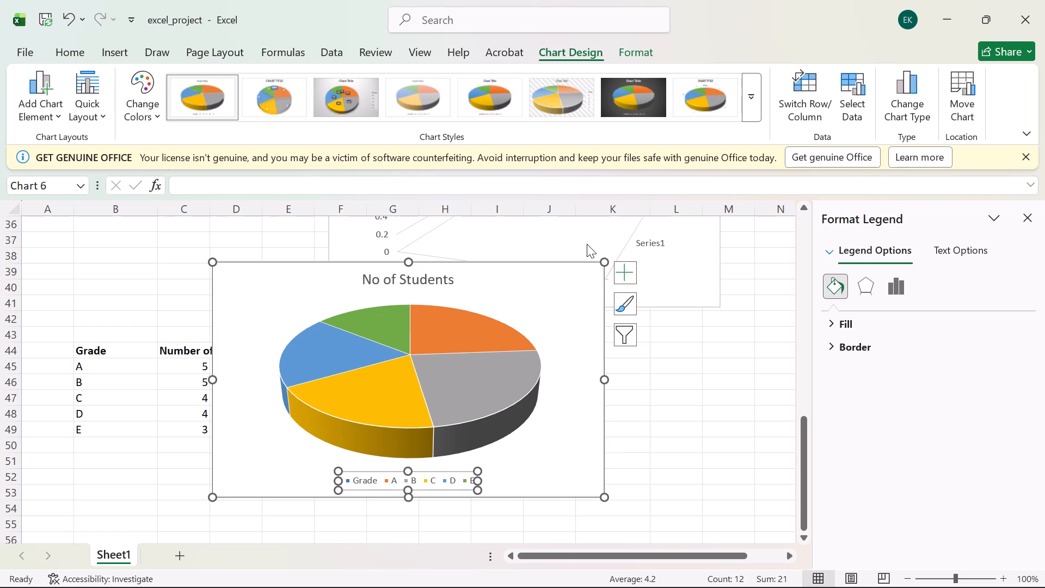
pyautogui.click(761, 95)
pyautogui.click(752, 98)
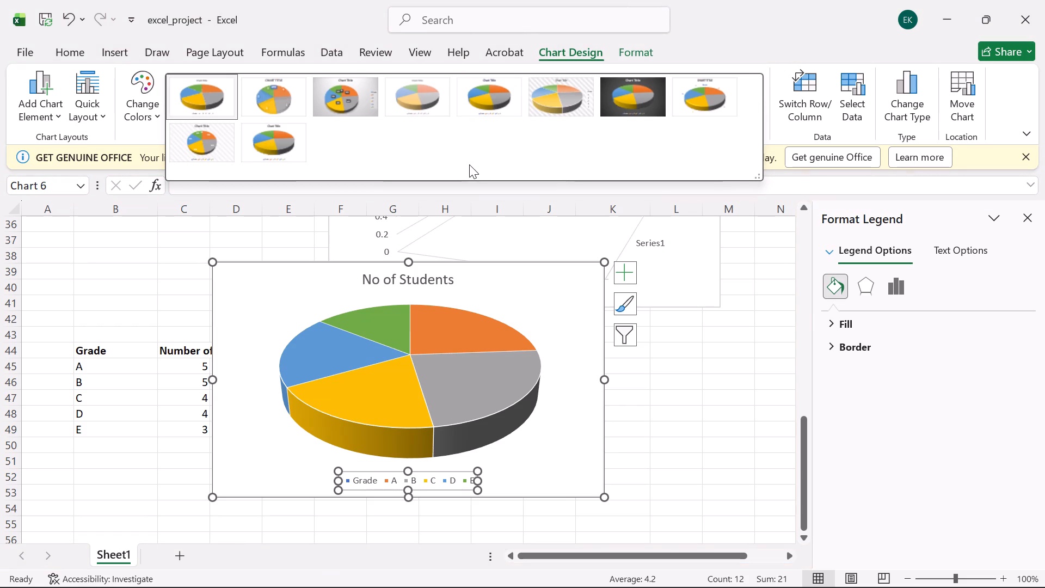
pyautogui.click(643, 102)
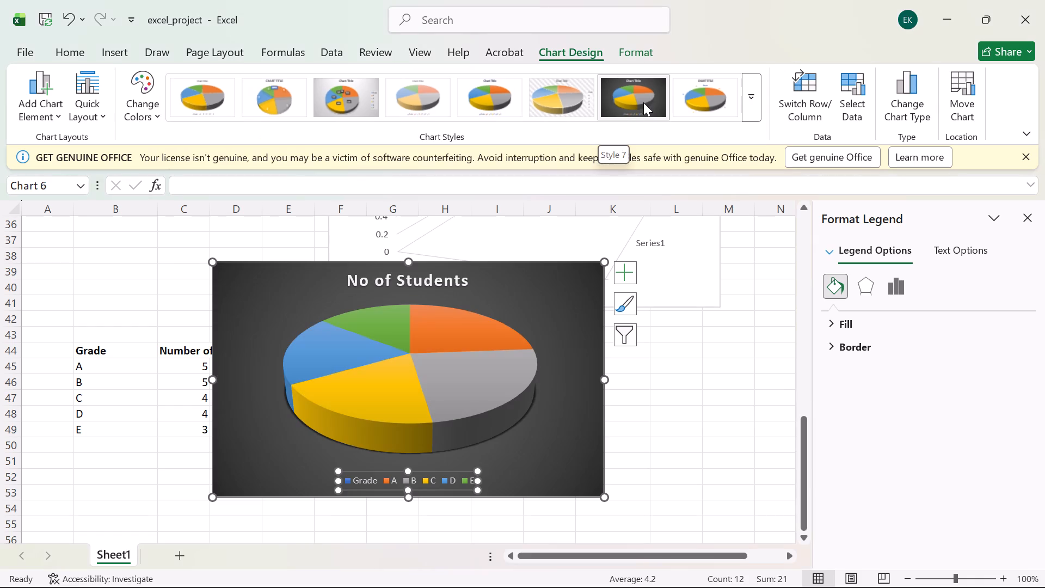
# Set the legend position of the No of Students pie chart to Right.
pyautogui.rightClick(453, 482)
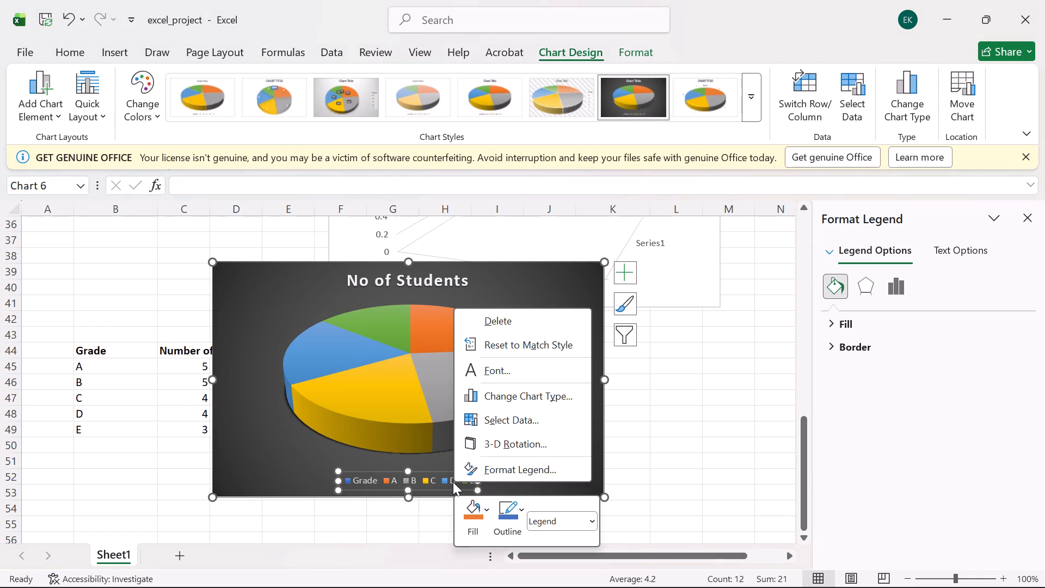
pyautogui.click(512, 467)
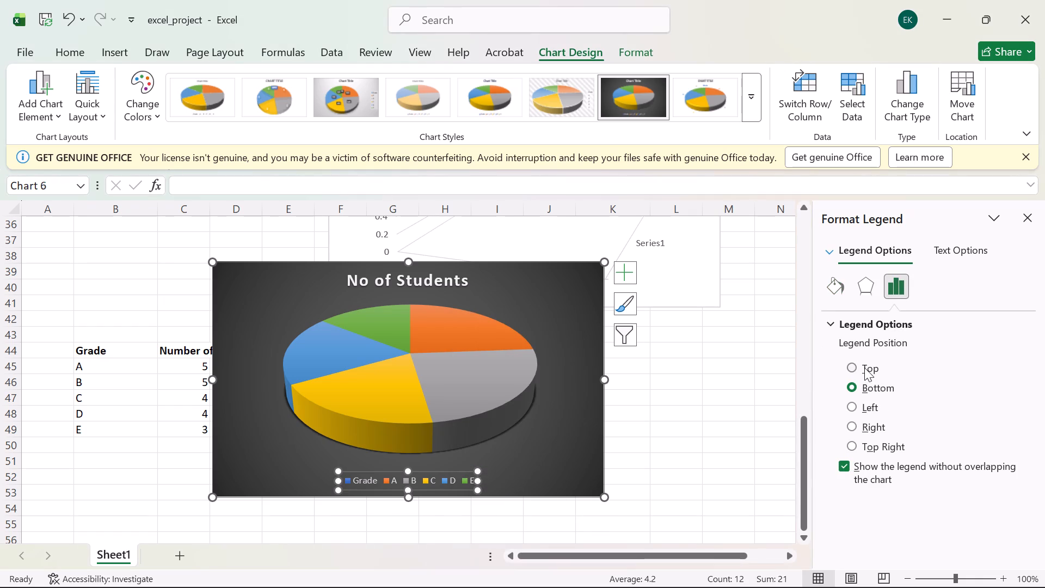
pyautogui.click(866, 409)
pyautogui.click(866, 425)
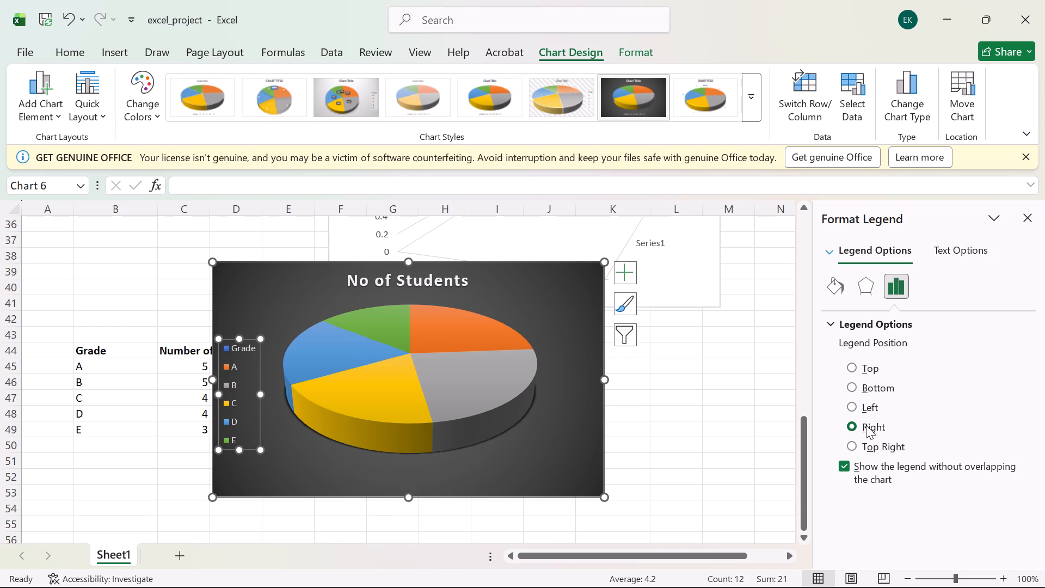
pyautogui.click(770, 381)
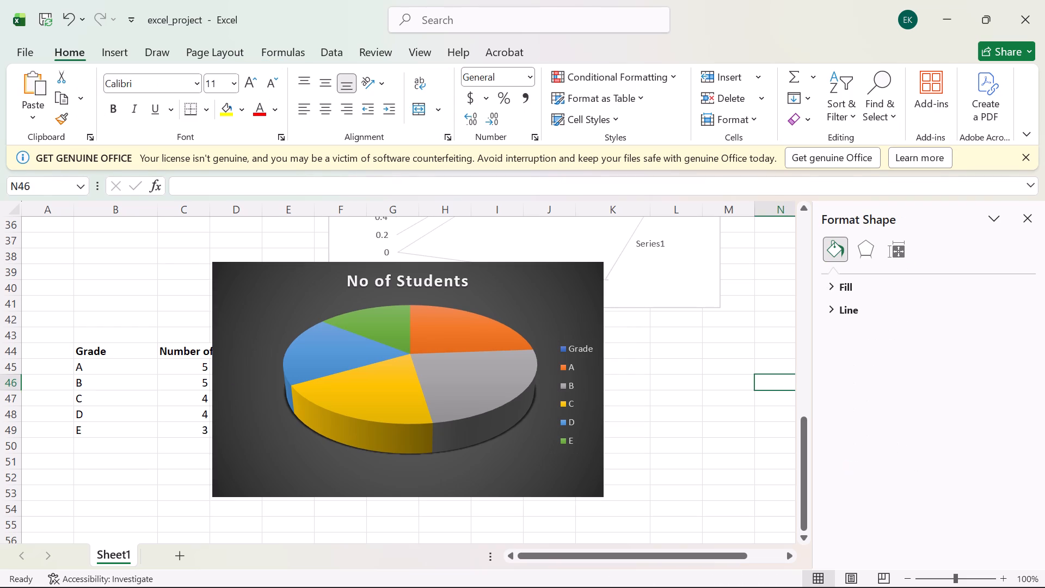
pyautogui.click(530, 440)
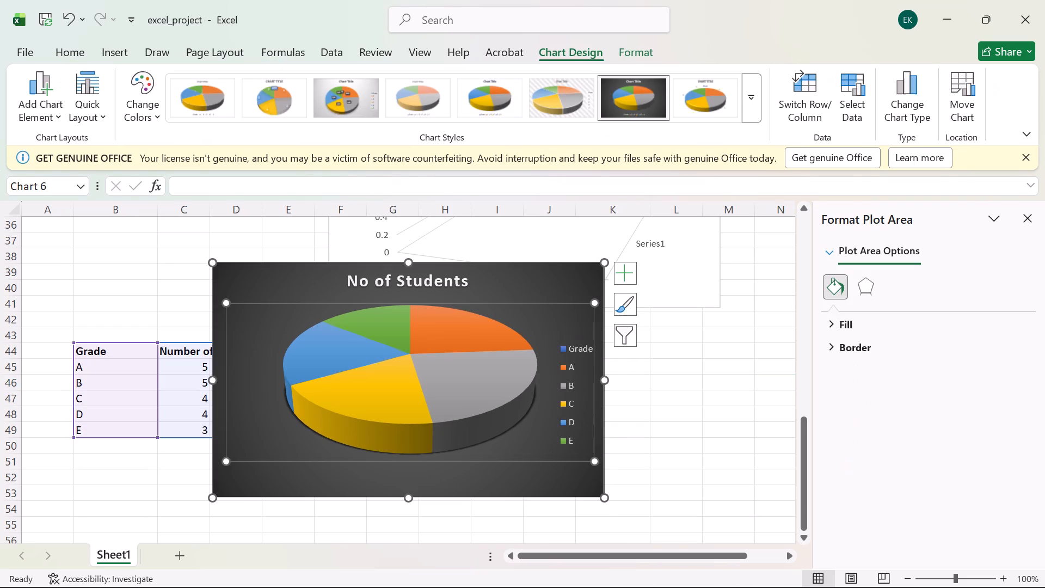
pyautogui.click(657, 421)
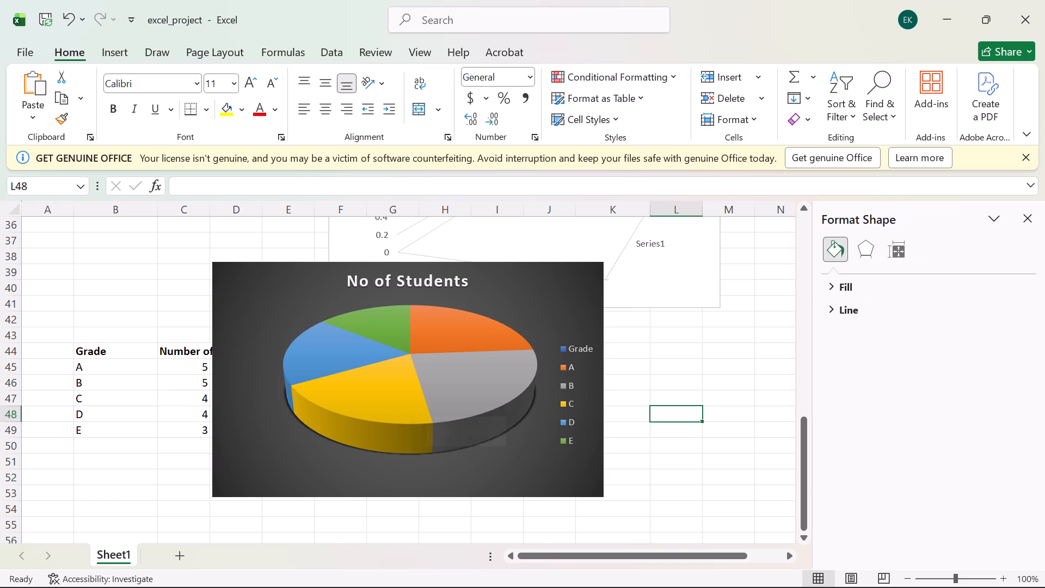
# Move the No of Students pie chart beside the grade summary table, with its upper-left corner at about cell F42.
pyautogui.moveTo(298, 277); pyautogui.dragTo(294, 328)
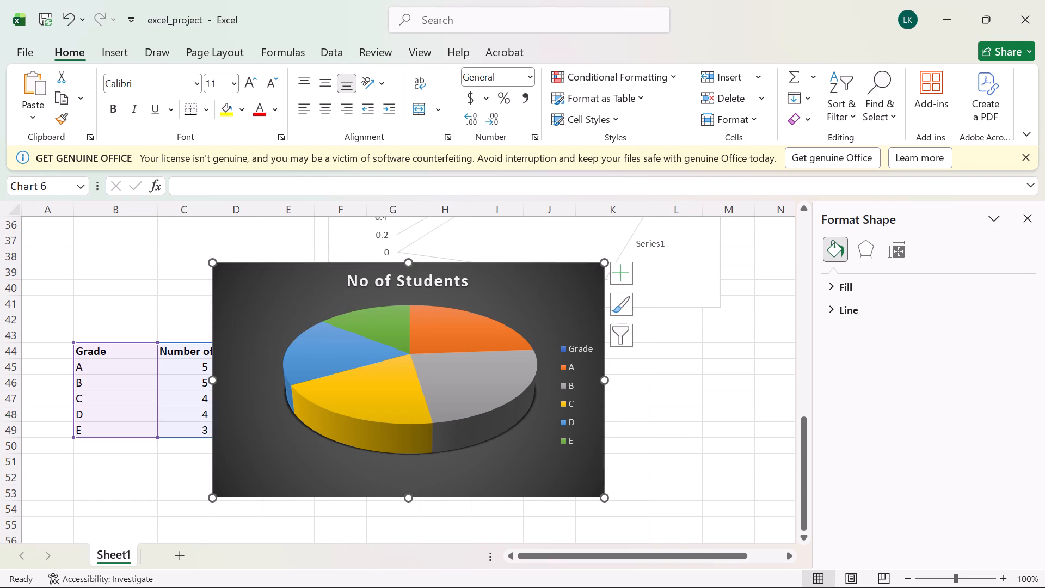
pyautogui.moveTo(294, 328); pyautogui.dragTo(381, 376)
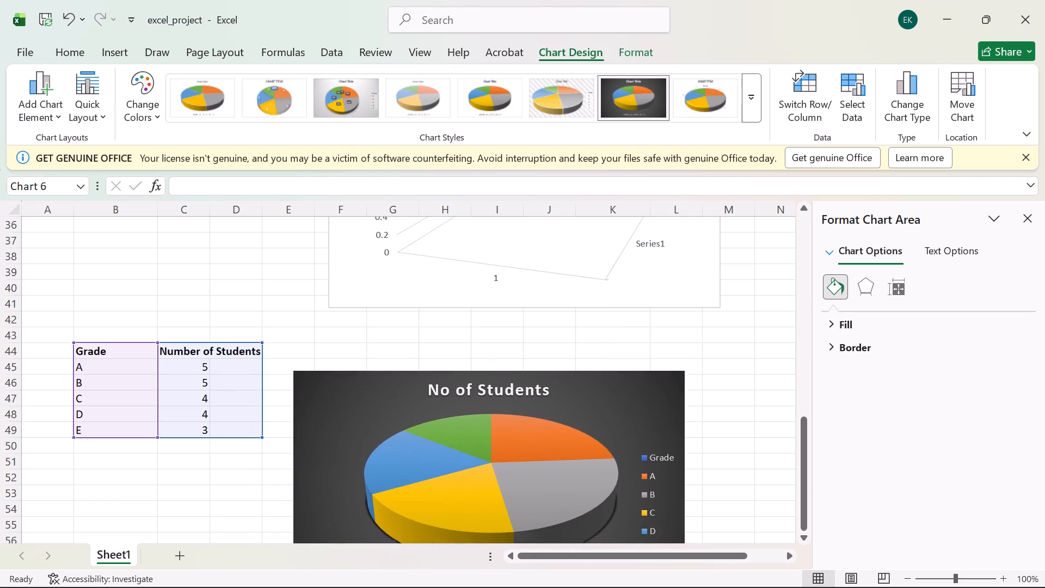
pyautogui.moveTo(381, 376); pyautogui.dragTo(402, 336)
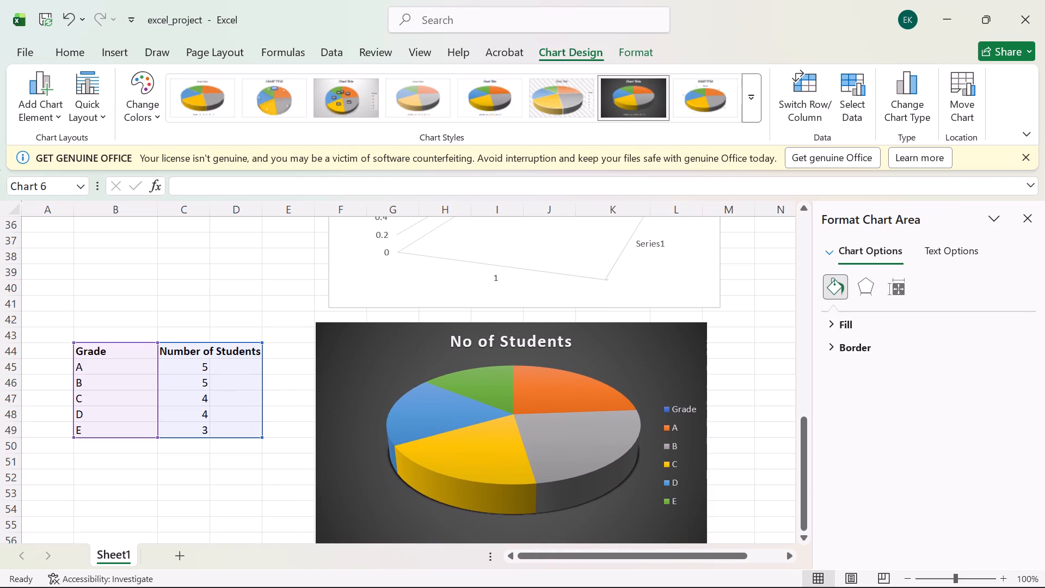
pyautogui.moveTo(402, 336); pyautogui.dragTo(403, 335)
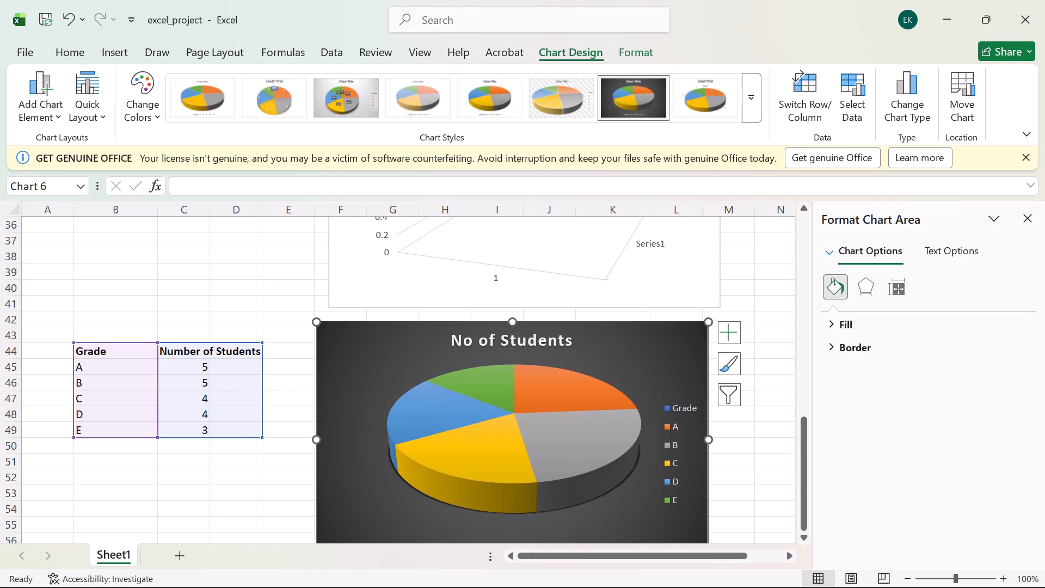
# Save the workbook.
pyautogui.hotkey('ctrl', 's')
# Insert a 2-D stacked column chart from the student averages in I2:I16 together with the subject headings in C1:G1.
pyautogui.scroll(-1, 287, 327)
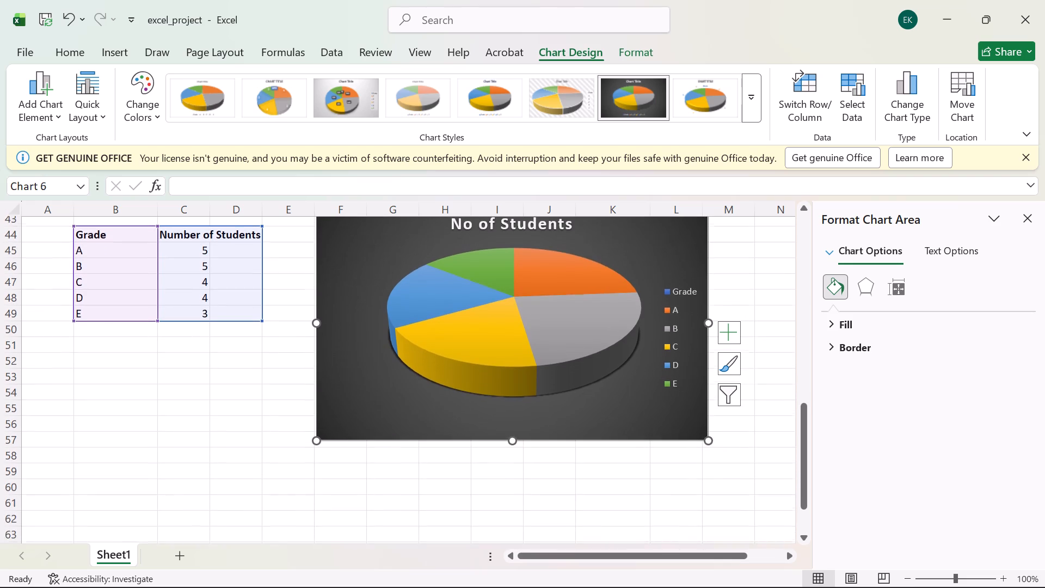
pyautogui.scroll(1, 287, 327)
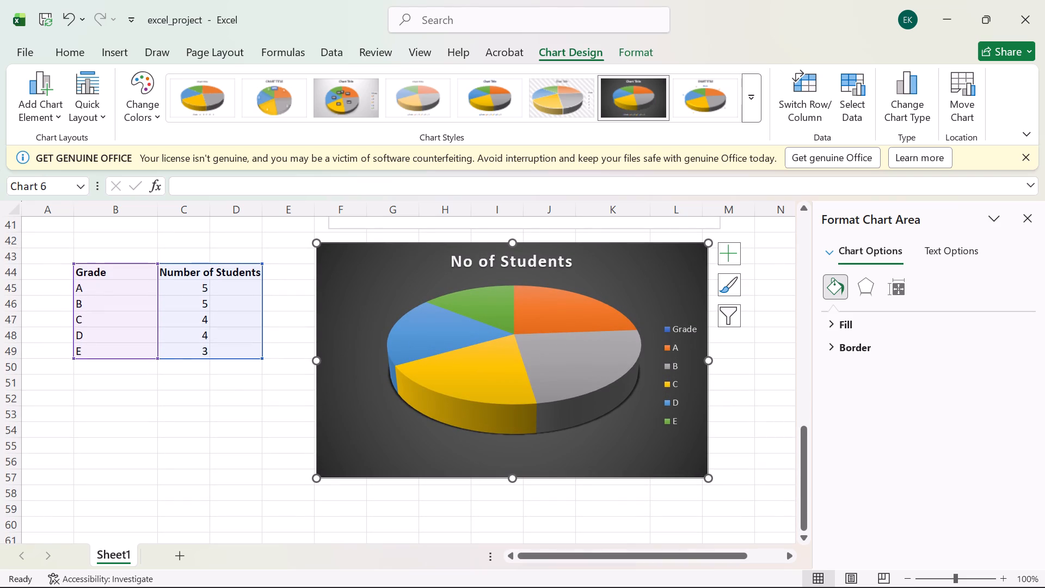
pyautogui.scroll(1, 278, 298)
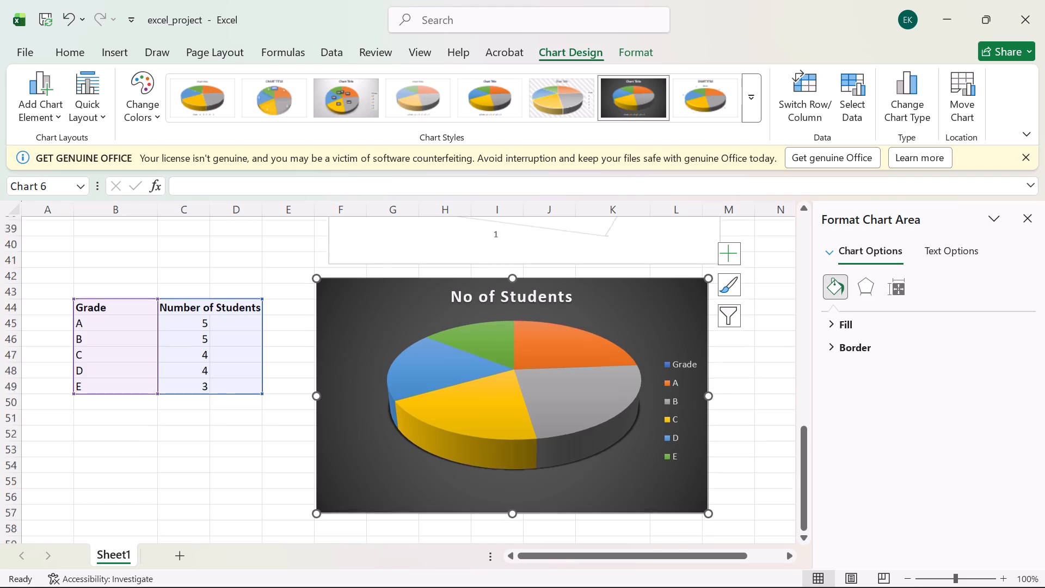
pyautogui.scroll(7, 278, 298)
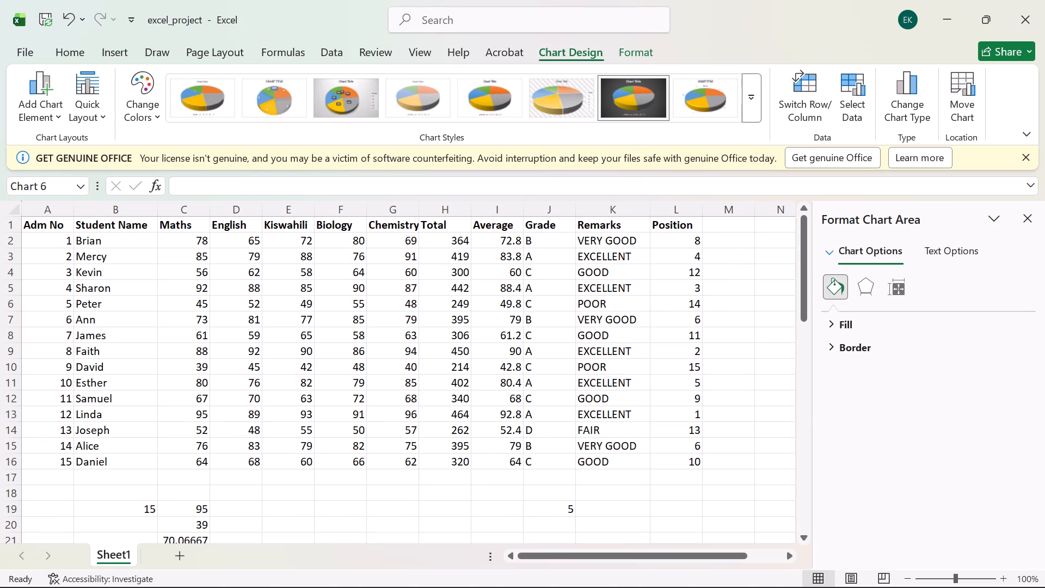
pyautogui.moveTo(493, 239); pyautogui.dragTo(511, 455)
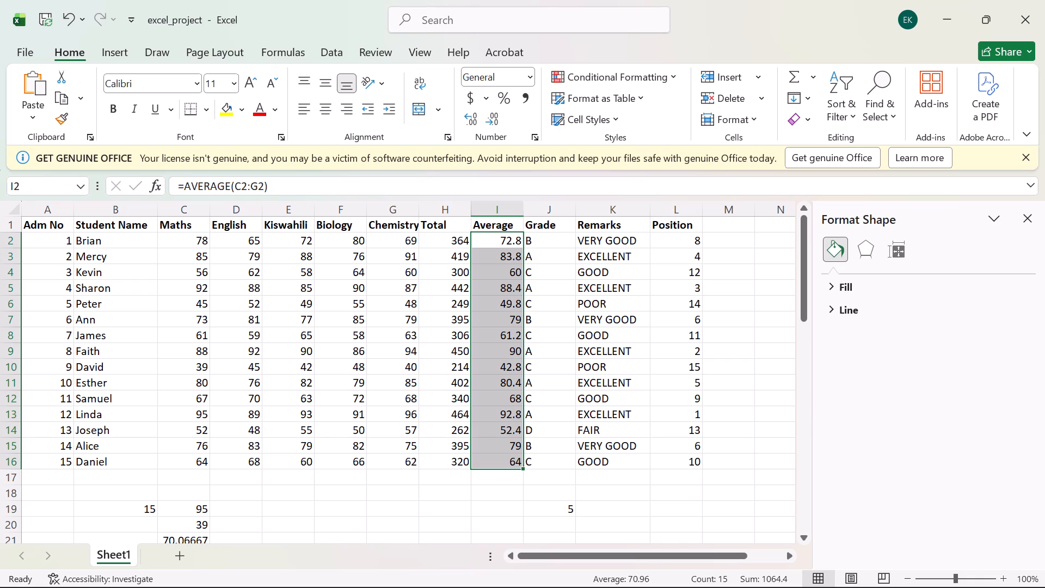
pyautogui.keyDown('ctrl'); pyautogui.moveTo(176, 222); pyautogui.dragTo(474, 214); pyautogui.keyUp('ctrl')
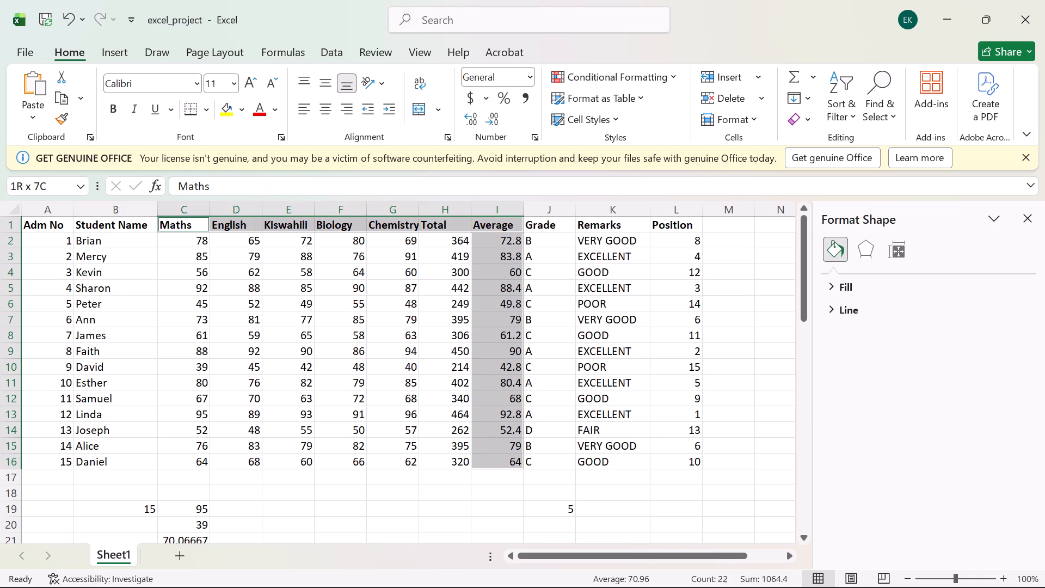
pyautogui.keyDown('ctrl'); pyautogui.moveTo(474, 214); pyautogui.dragTo(448, 224); pyautogui.keyUp('ctrl')
pyautogui.keyDown('ctrl'); pyautogui.moveTo(448, 224); pyautogui.dragTo(415, 227); pyautogui.keyUp('ctrl')
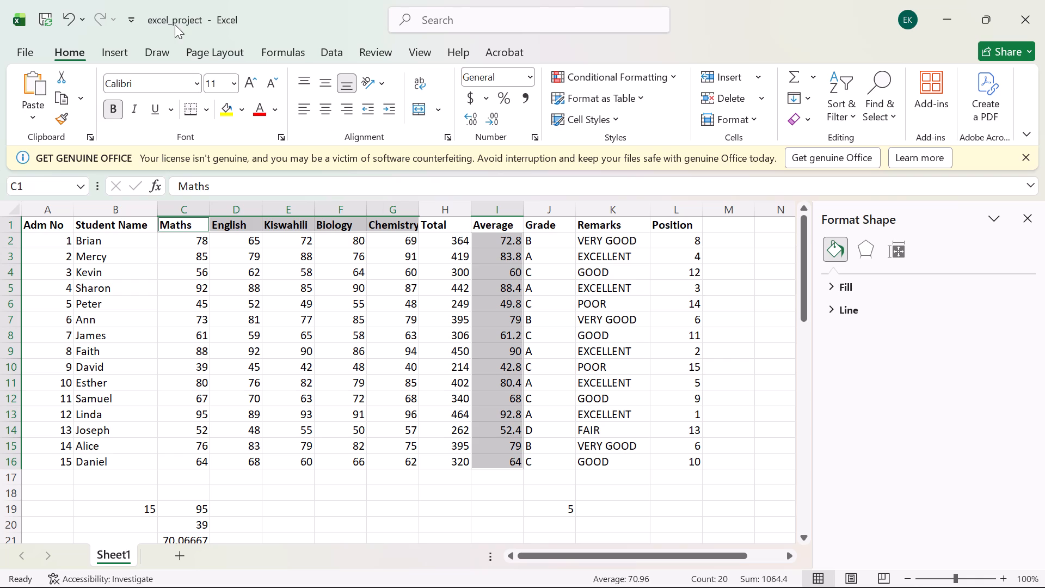
pyautogui.click(110, 48)
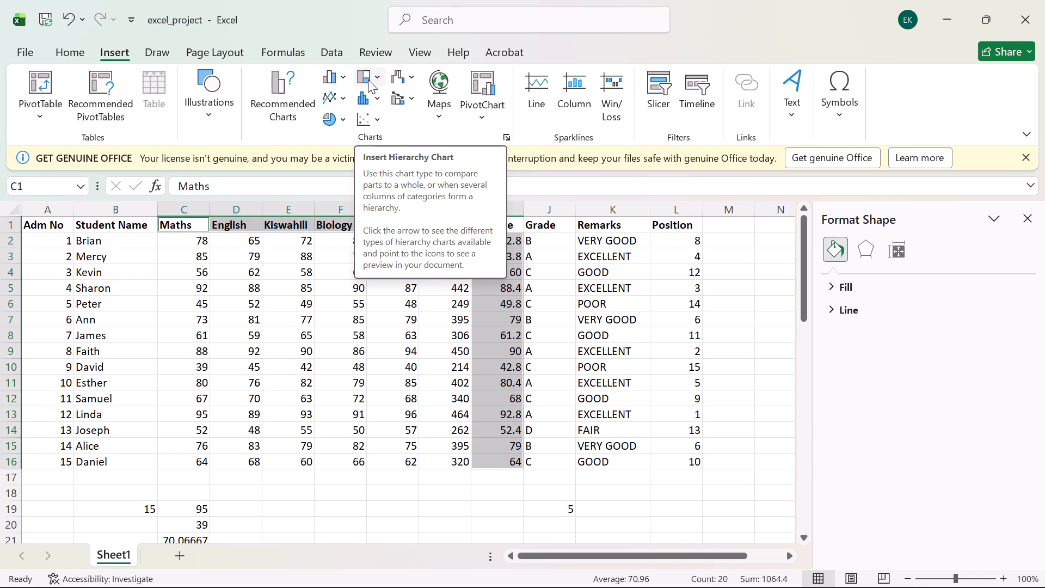
pyautogui.click(334, 71)
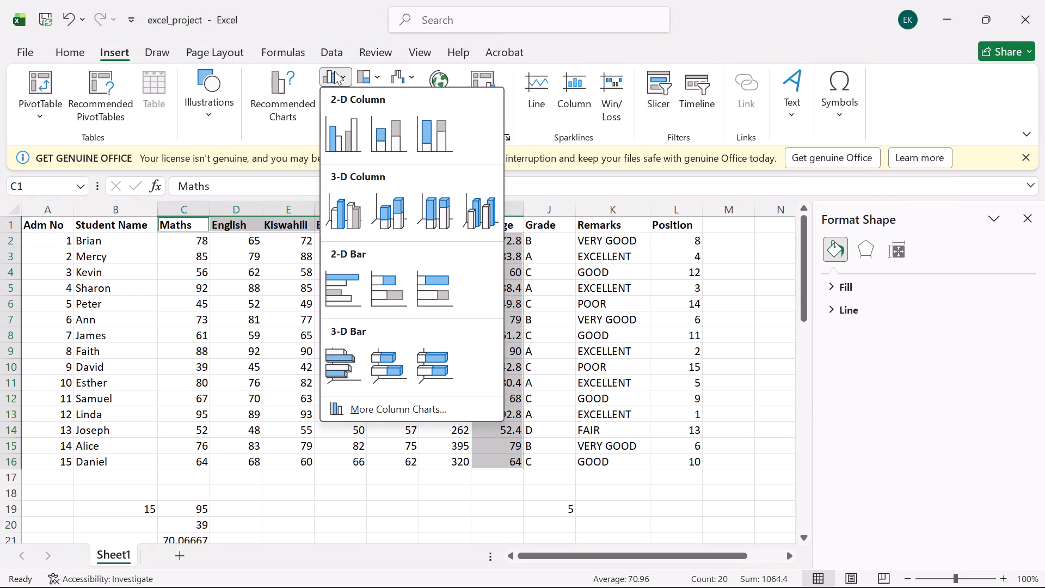
pyautogui.click(397, 136)
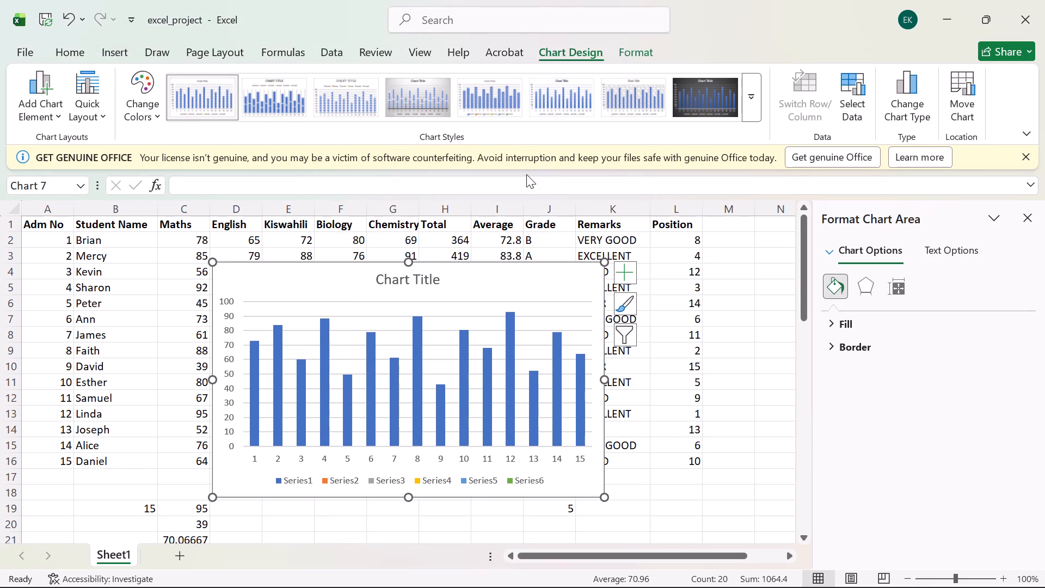
# Apply the chart style with the dark grey background to the new column chart.
pyautogui.click(696, 105)
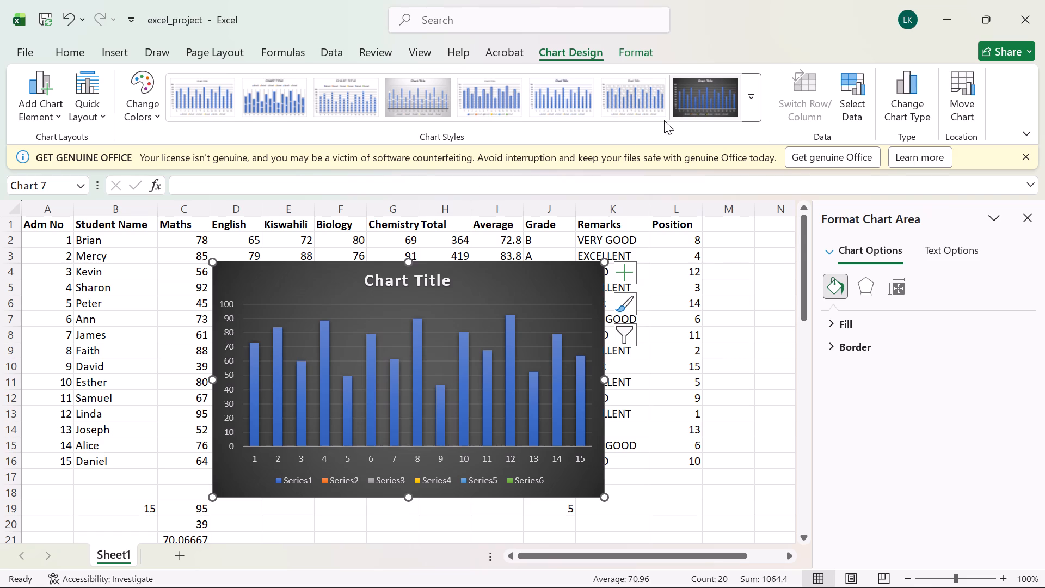
# Change the column chart's title to "Average Performance".
pyautogui.click(403, 281)
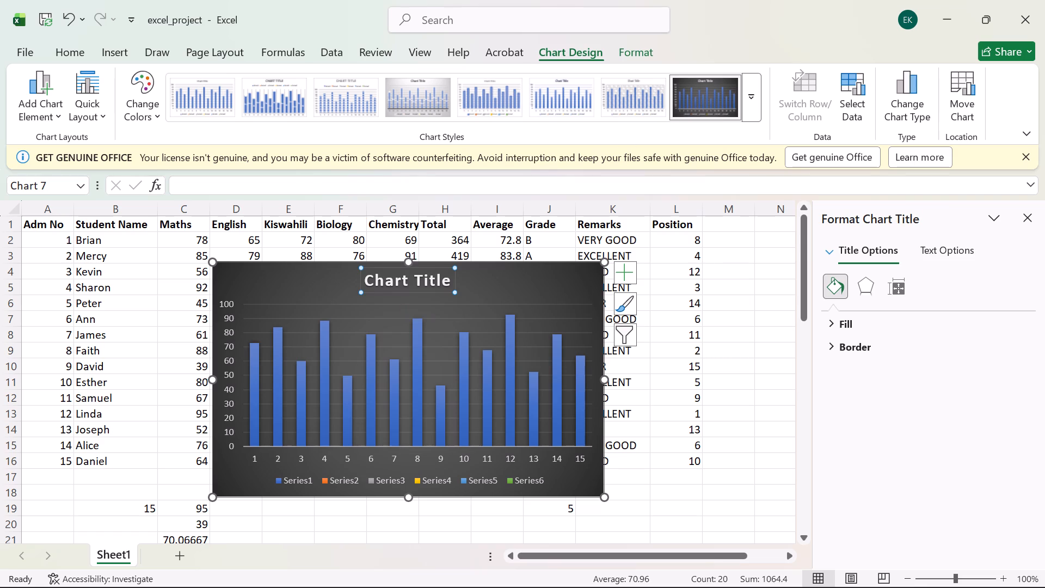
pyautogui.write('Average')
pyautogui.press('space')
pyautogui.write('Perfo')
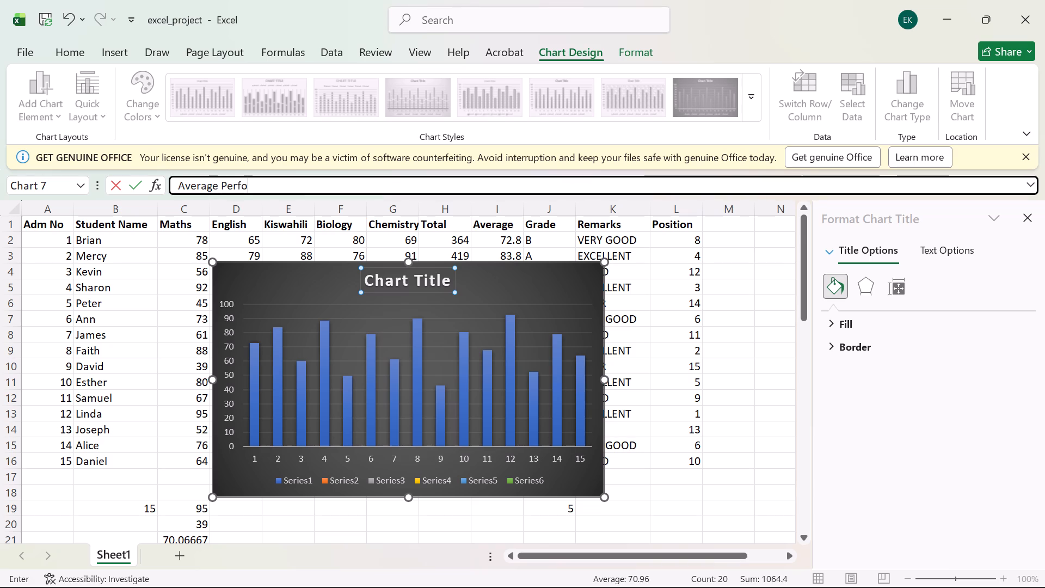
pyautogui.hotkey('shift', 'r')
pyautogui.hotkey('shift', 'm')
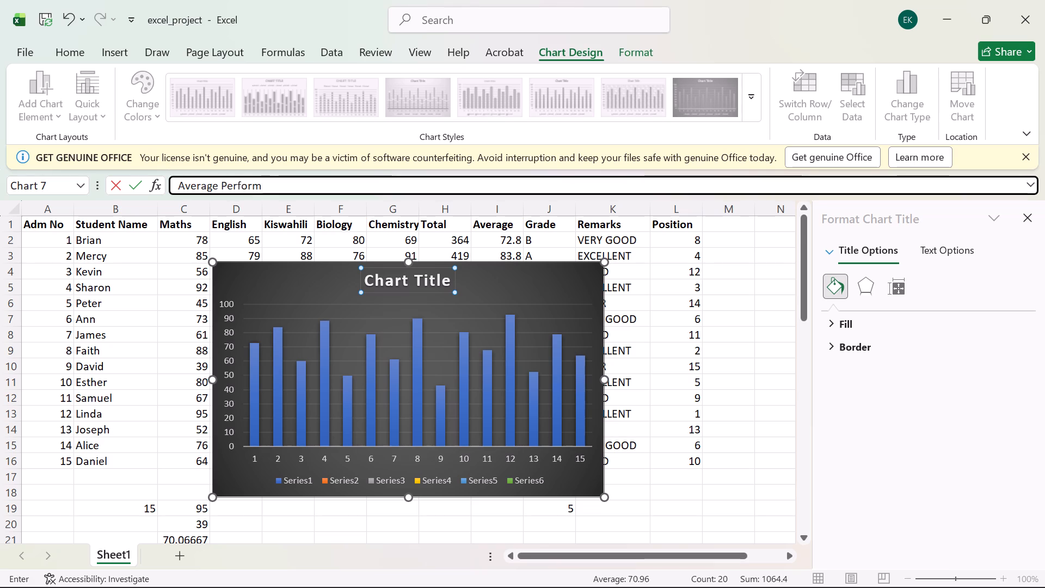
pyautogui.write('ance')
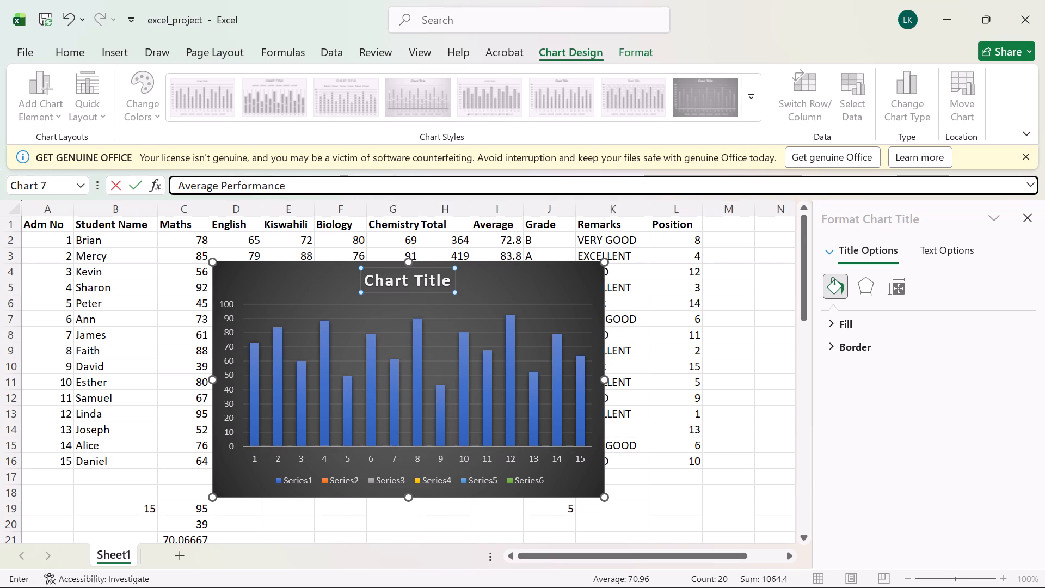
pyautogui.press('Return')
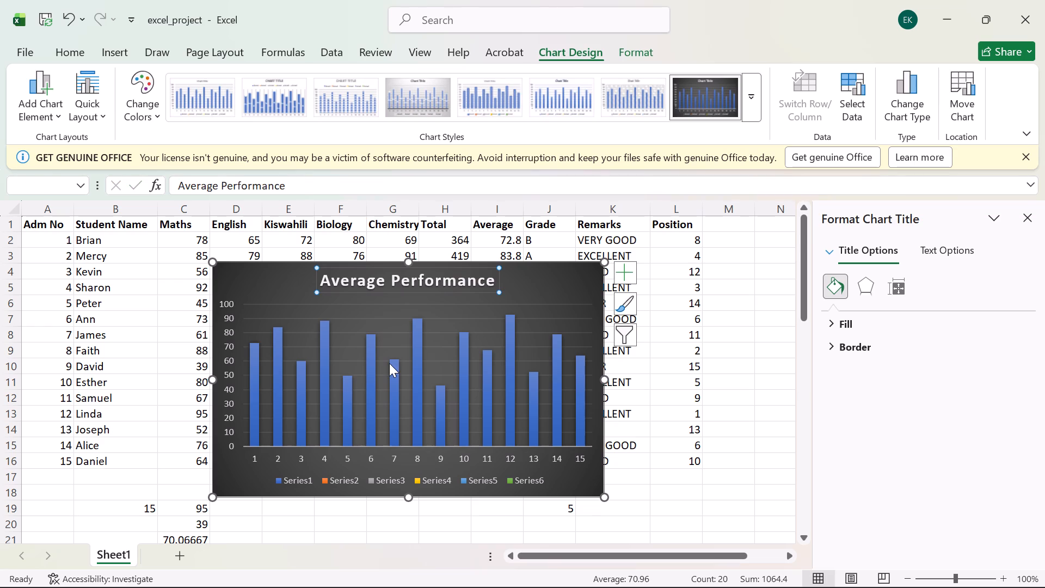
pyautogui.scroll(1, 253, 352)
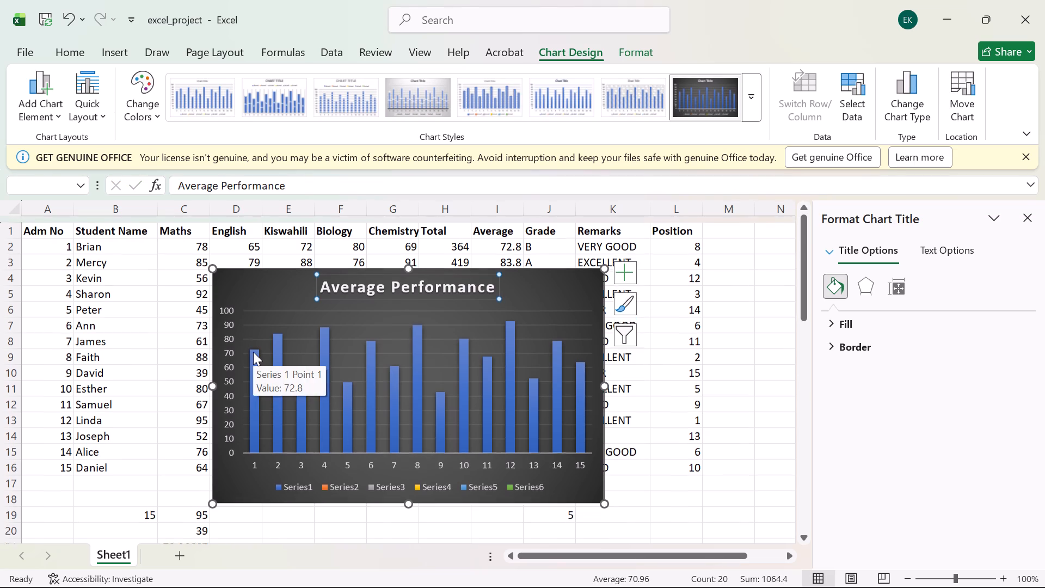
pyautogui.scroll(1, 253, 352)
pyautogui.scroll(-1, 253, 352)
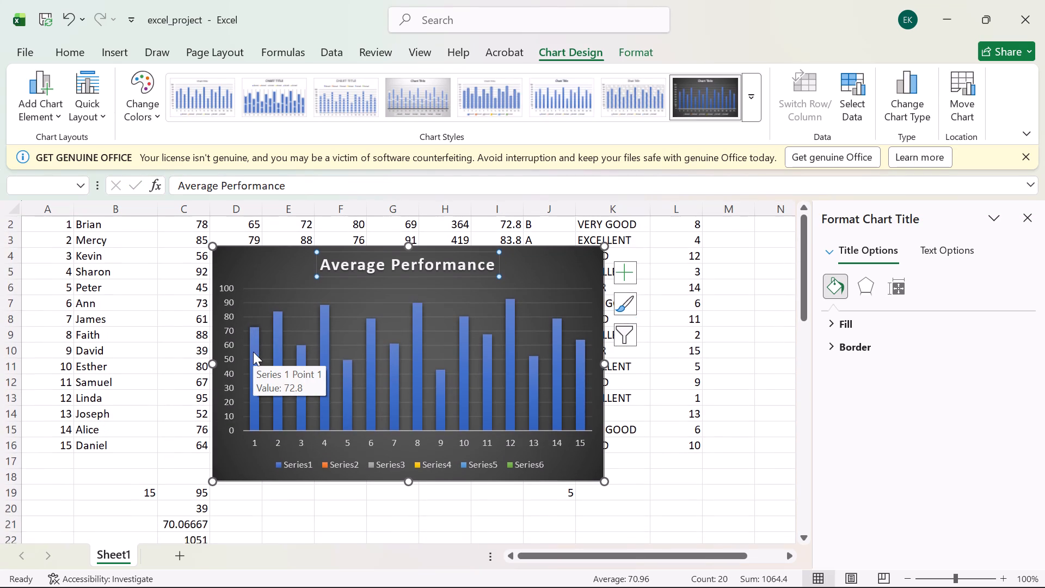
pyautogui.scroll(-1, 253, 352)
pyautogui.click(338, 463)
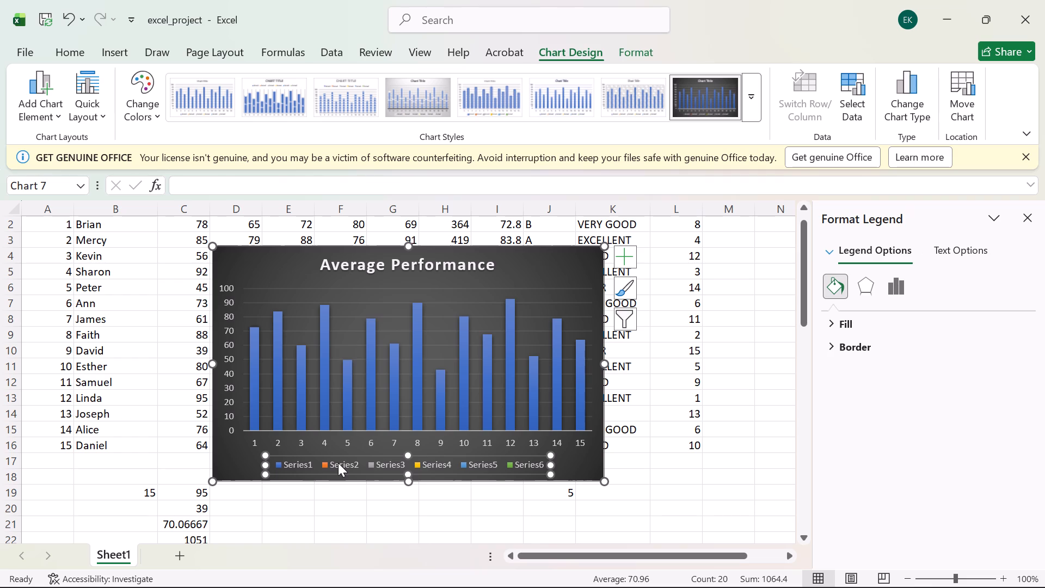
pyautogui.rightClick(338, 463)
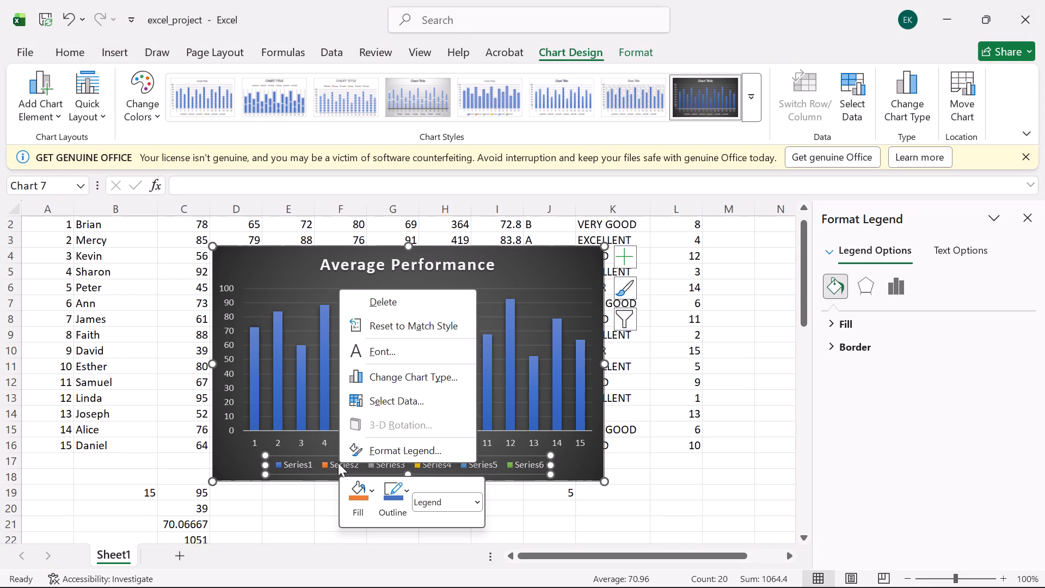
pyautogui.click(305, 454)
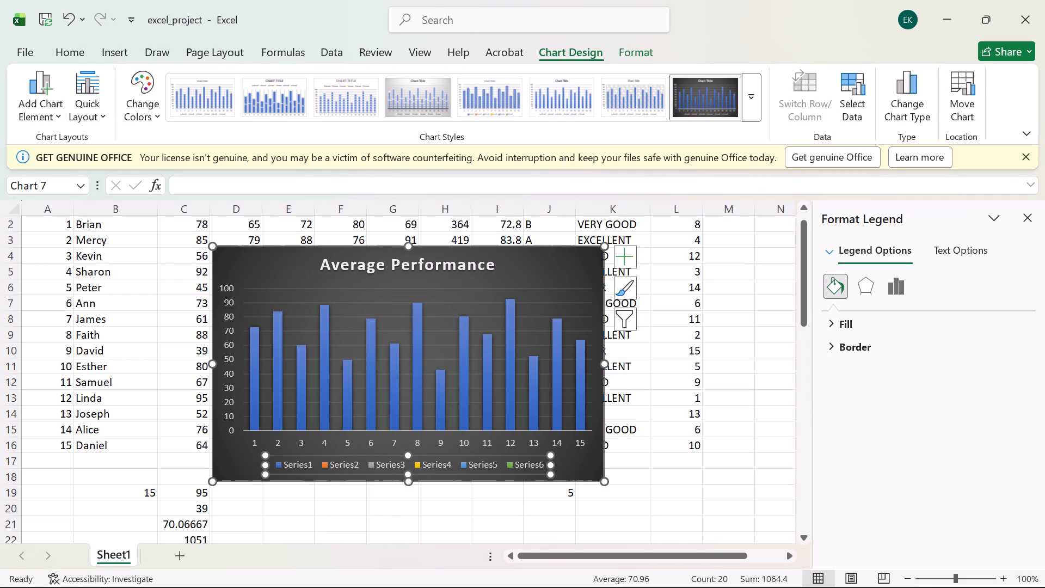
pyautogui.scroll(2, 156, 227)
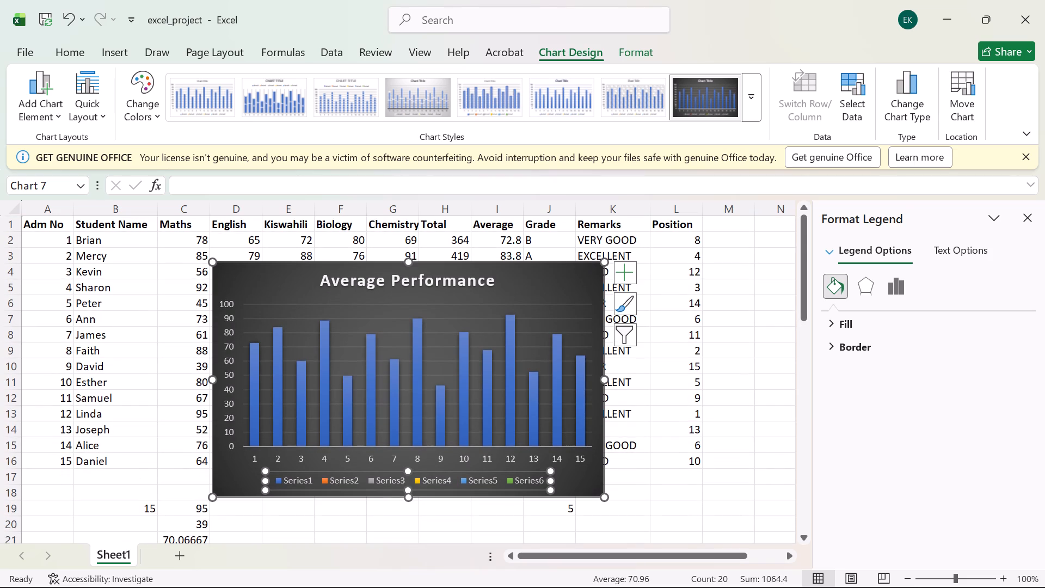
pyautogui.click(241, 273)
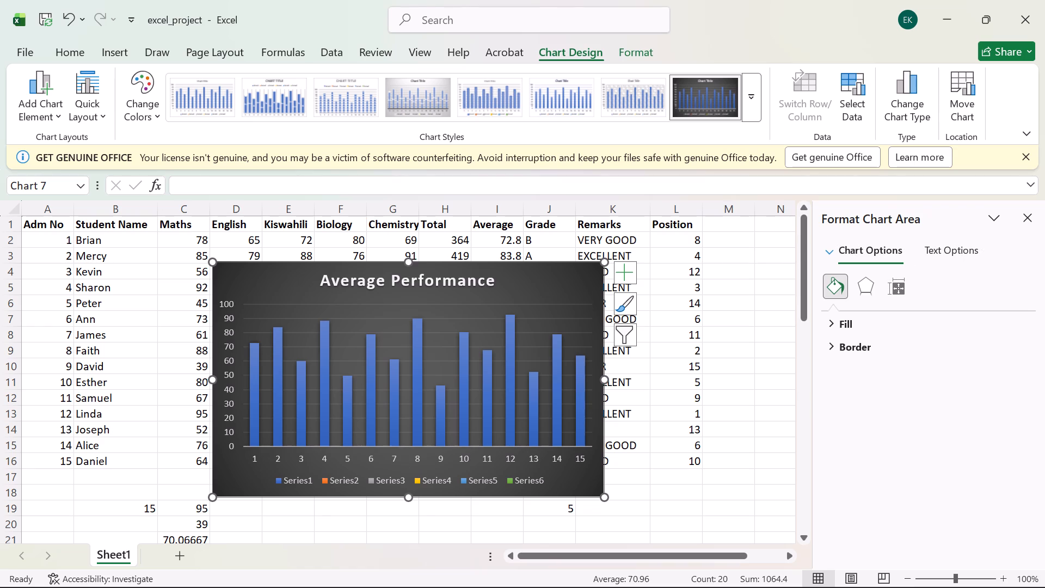
# Select the subject headings in C1:G1 together with the student averages in I2:I16 as chart data.
pyautogui.moveTo(165, 227); pyautogui.dragTo(353, 223)
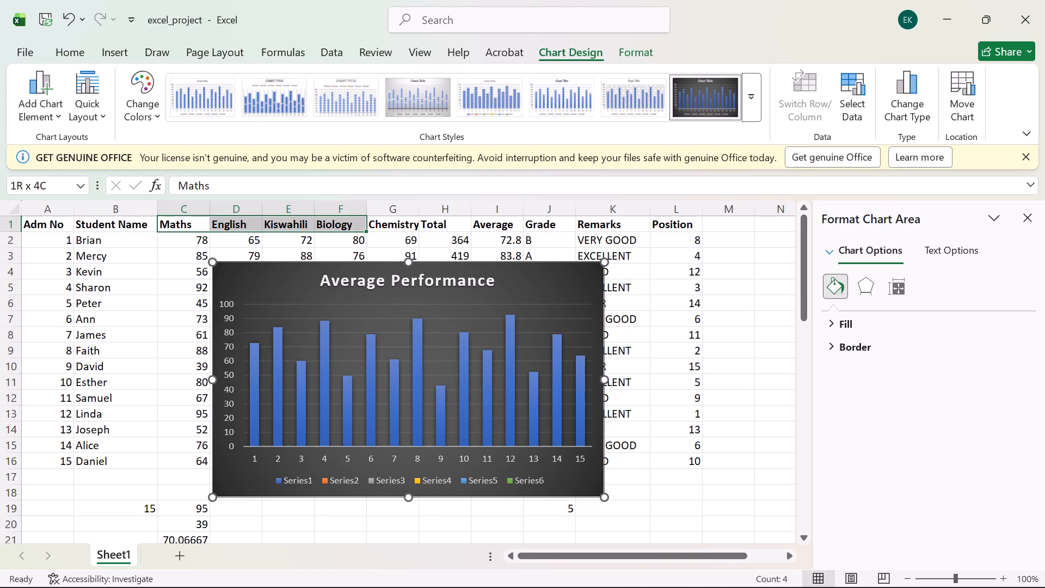
pyautogui.moveTo(353, 223); pyautogui.dragTo(383, 223)
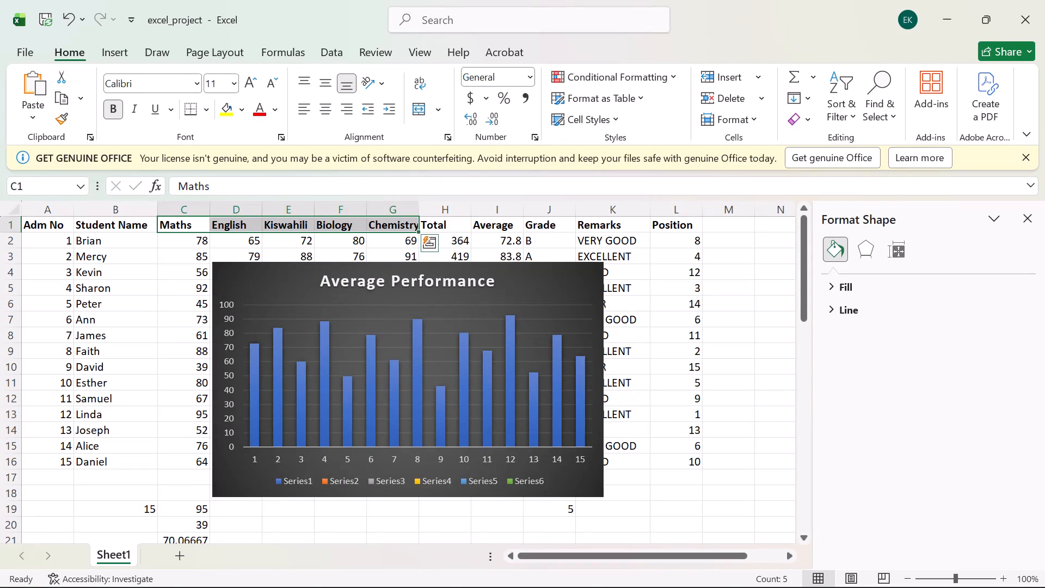
pyautogui.keyDown('ctrl'); pyautogui.moveTo(485, 238); pyautogui.dragTo(500, 412); pyautogui.keyUp('ctrl')
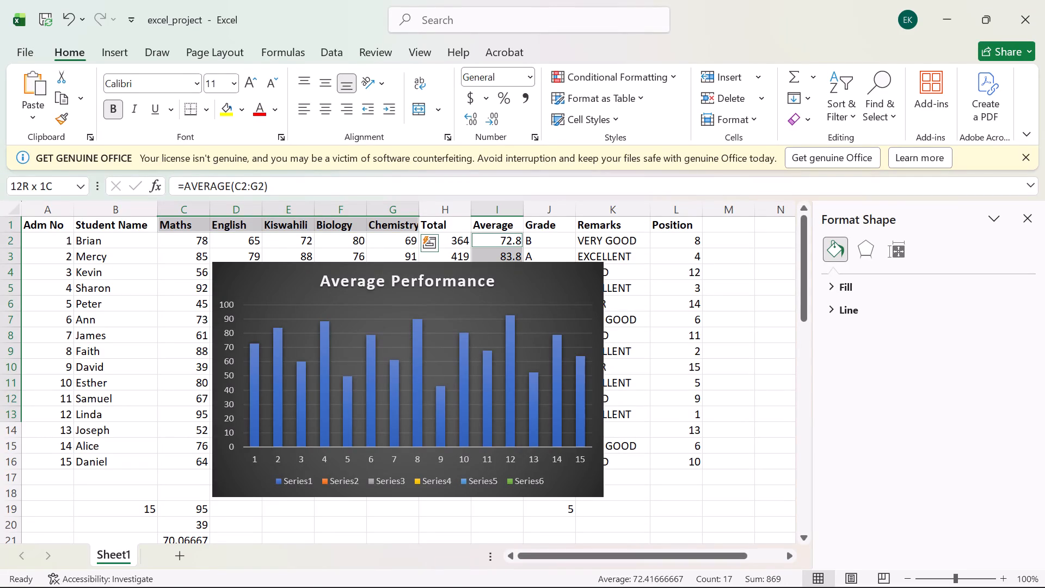
pyautogui.keyDown('ctrl'); pyautogui.moveTo(500, 412); pyautogui.dragTo(499, 456); pyautogui.keyUp('ctrl')
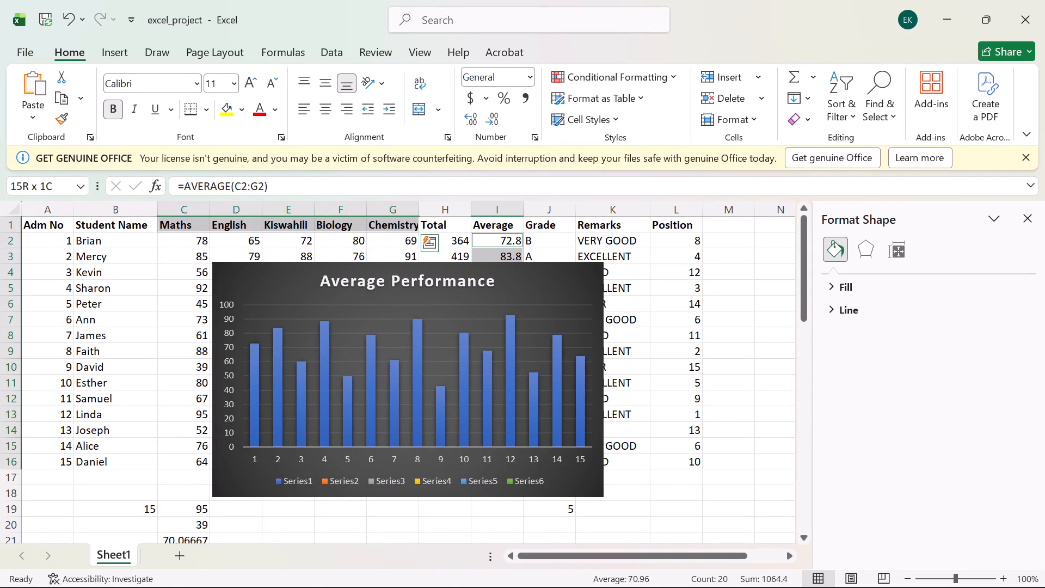
pyautogui.keyDown('ctrl'); pyautogui.moveTo(499, 456); pyautogui.dragTo(499, 456); pyautogui.keyUp('ctrl')
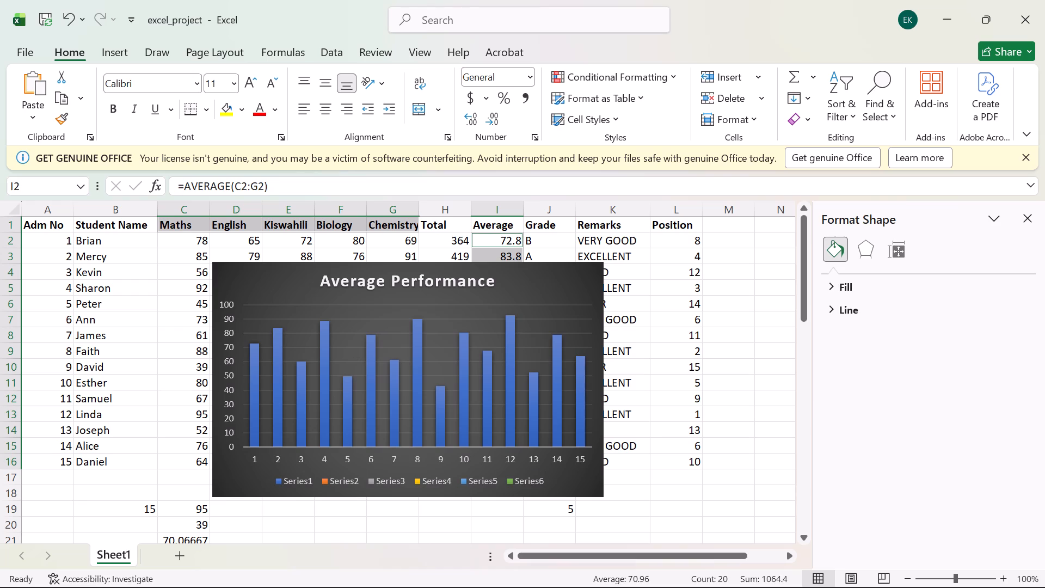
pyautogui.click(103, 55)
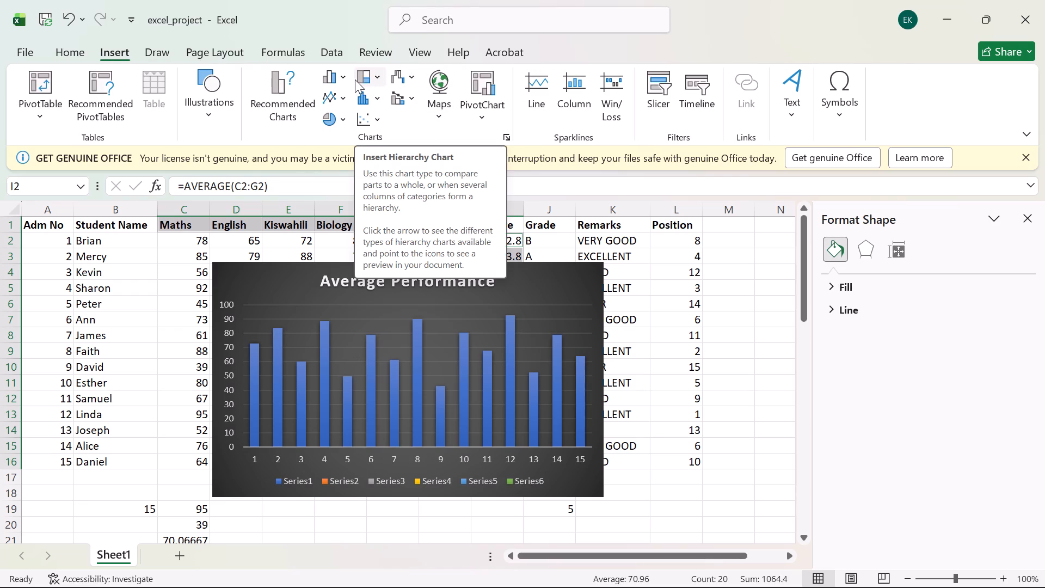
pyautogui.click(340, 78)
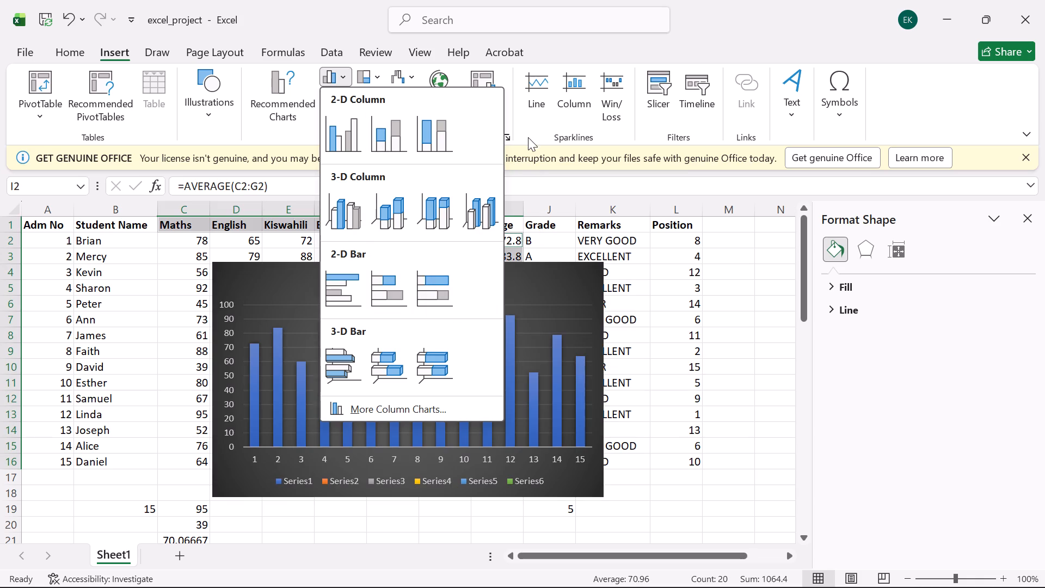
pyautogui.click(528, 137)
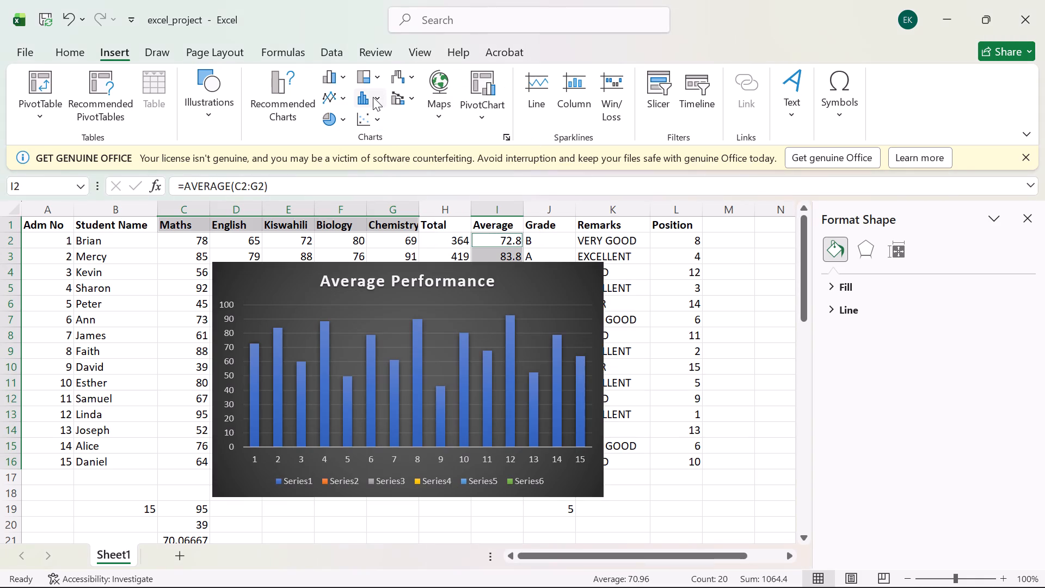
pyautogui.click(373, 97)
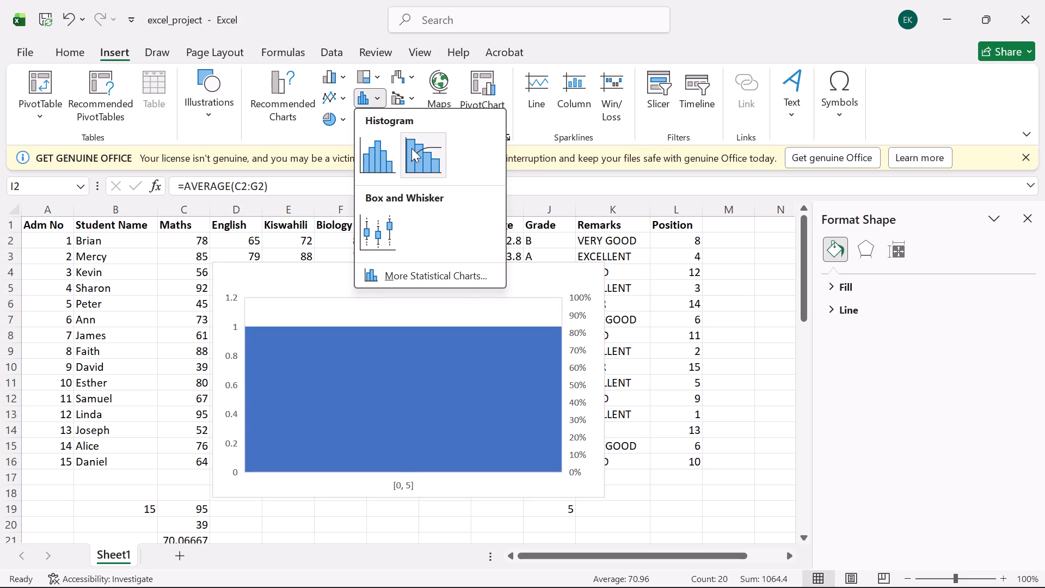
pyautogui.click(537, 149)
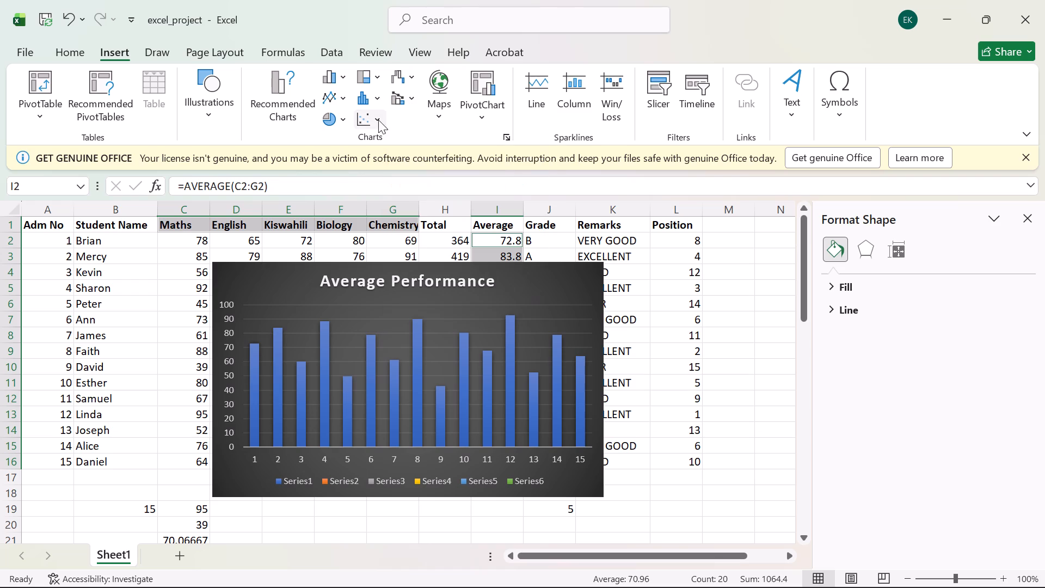
# Search the commands for "BAR" and insert a 3-D stacked bar chart from the selected headings and averages.
pyautogui.click(419, 17)
pyautogui.click(419, 17)
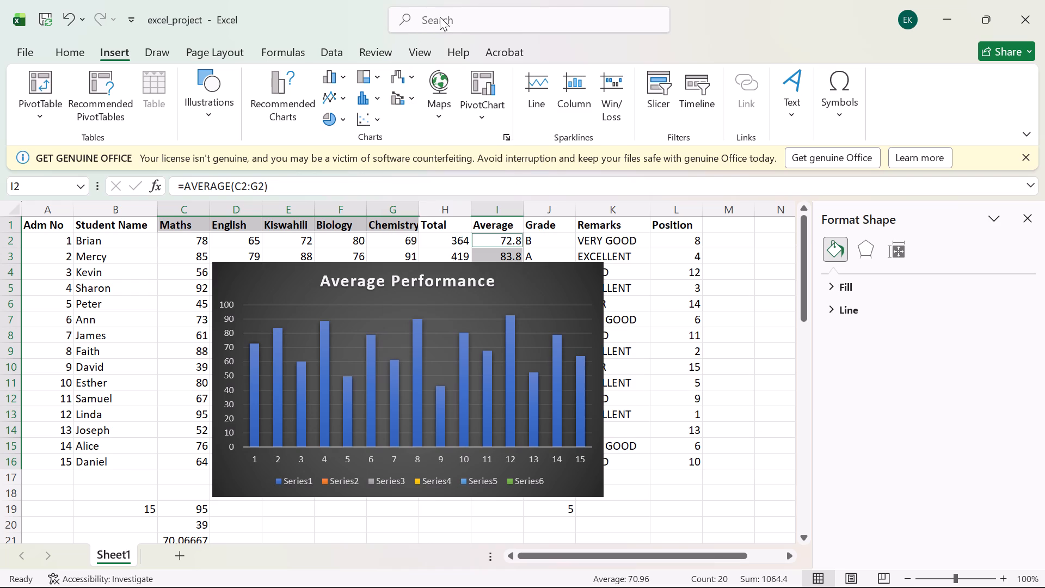
pyautogui.click(452, 16)
pyautogui.write('BAR')
pyautogui.press('space')
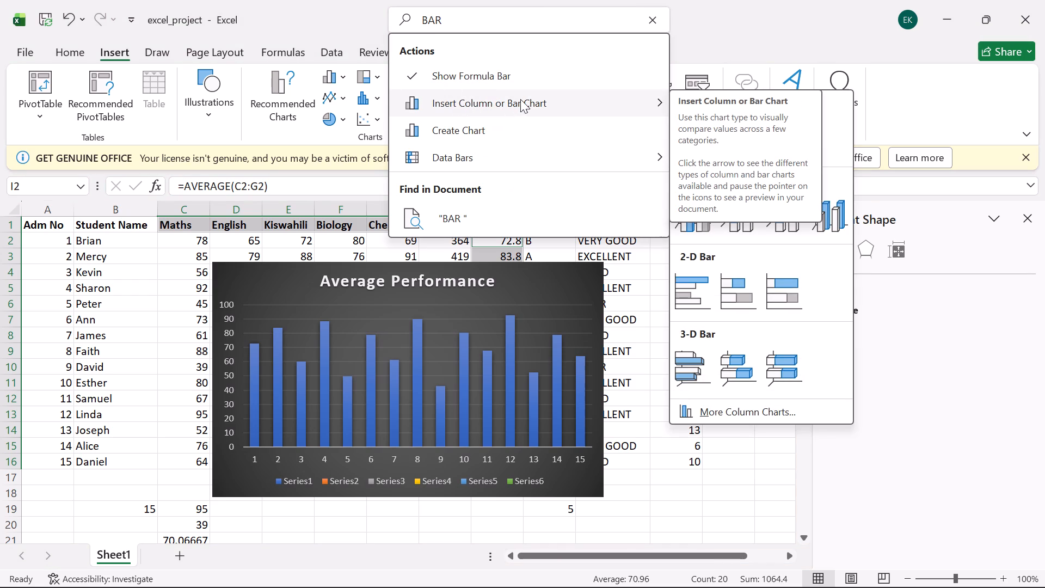
pyautogui.click(659, 97)
pyautogui.click(745, 261)
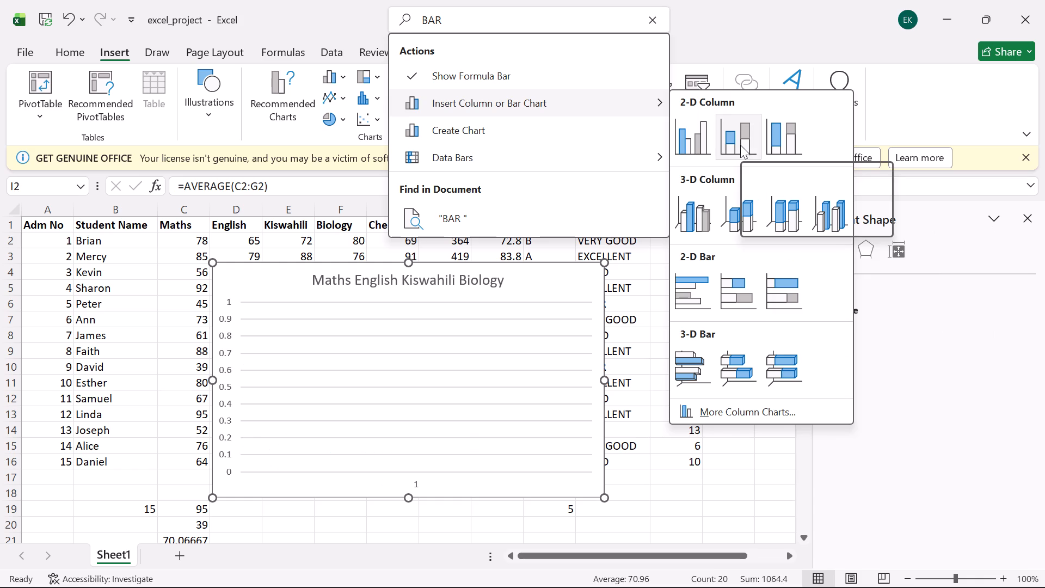
pyautogui.click(721, 356)
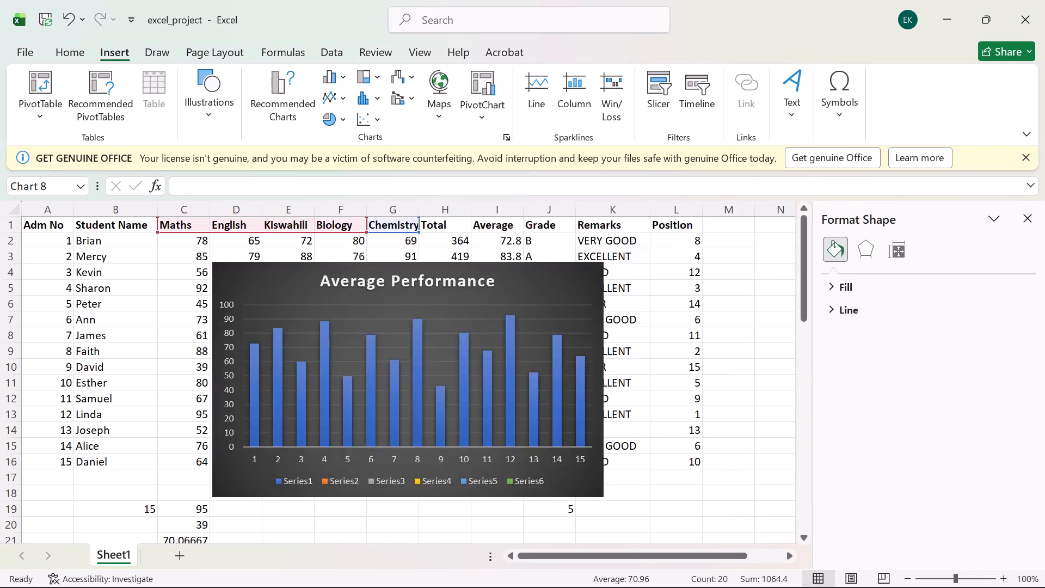
# Apply the chart style with the dark grey background to the new 3-D bar chart.
pyautogui.click(555, 96)
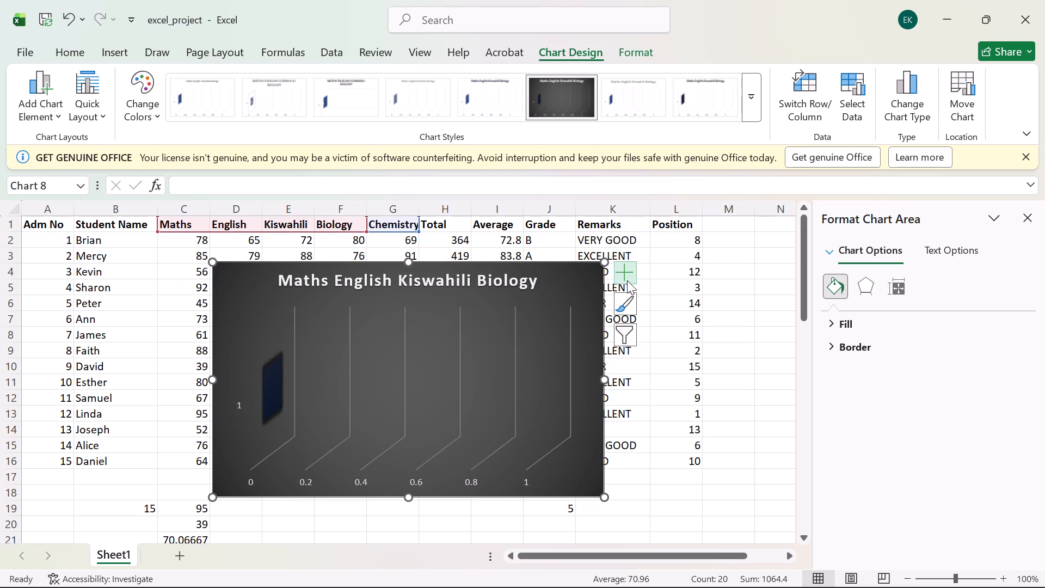
# Move the 3-D bar chart down off the Average Performance chart, with its top-left corner at about cell D17.
pyautogui.click(570, 275)
pyautogui.moveTo(570, 275); pyautogui.dragTo(565, 307)
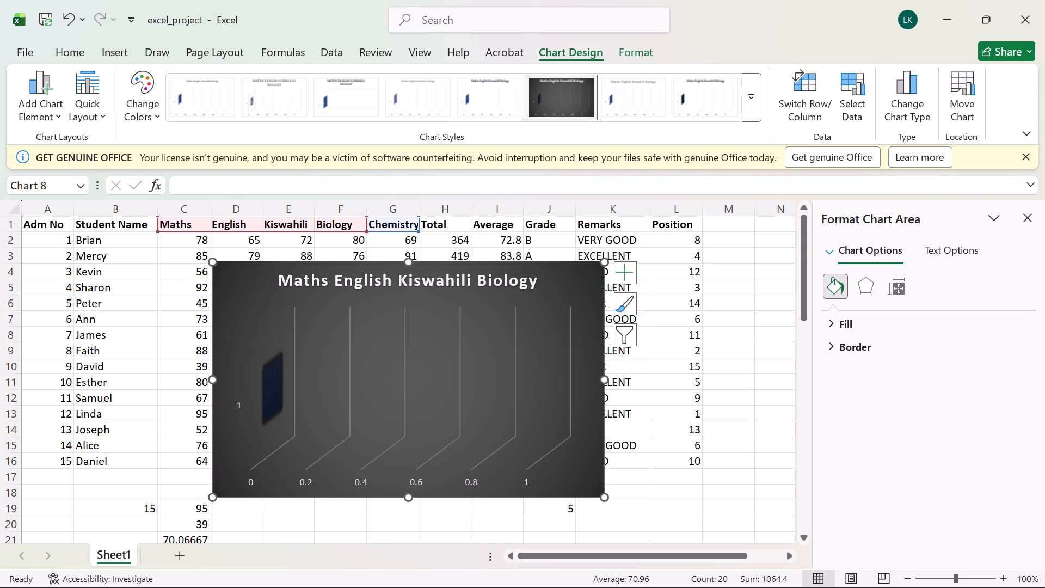
pyautogui.moveTo(565, 307); pyautogui.dragTo(532, 587)
pyautogui.scroll(-1, 667, 359)
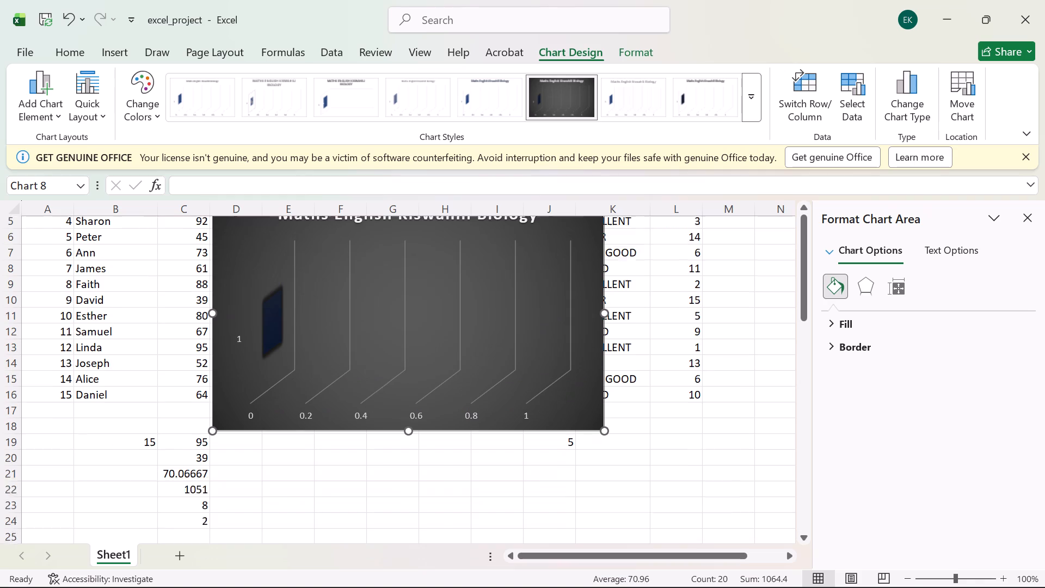
pyautogui.scroll(-1, 667, 359)
pyautogui.moveTo(460, 272); pyautogui.dragTo(465, 290)
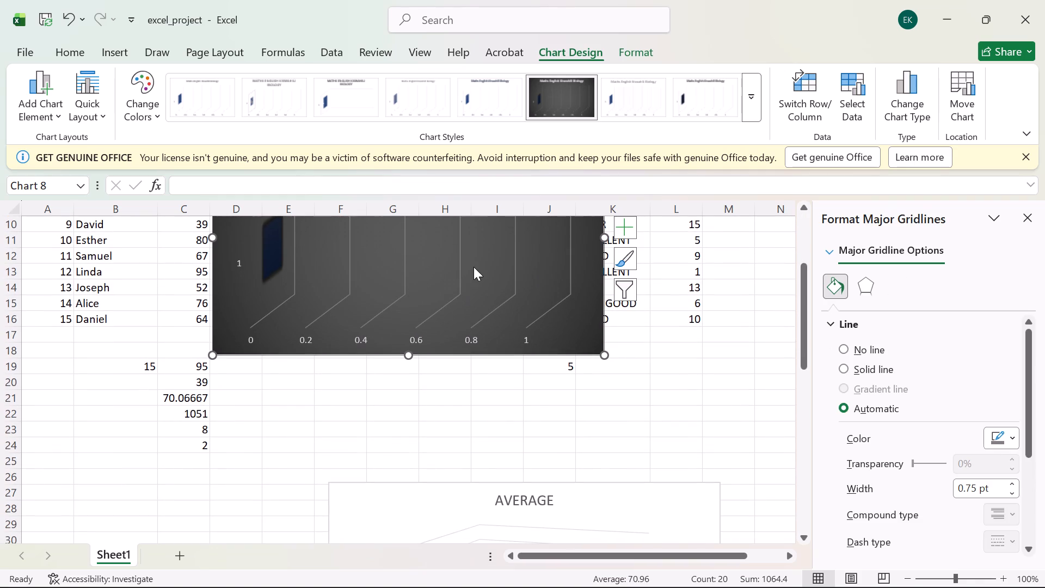
pyautogui.click(474, 267)
pyautogui.click(472, 271)
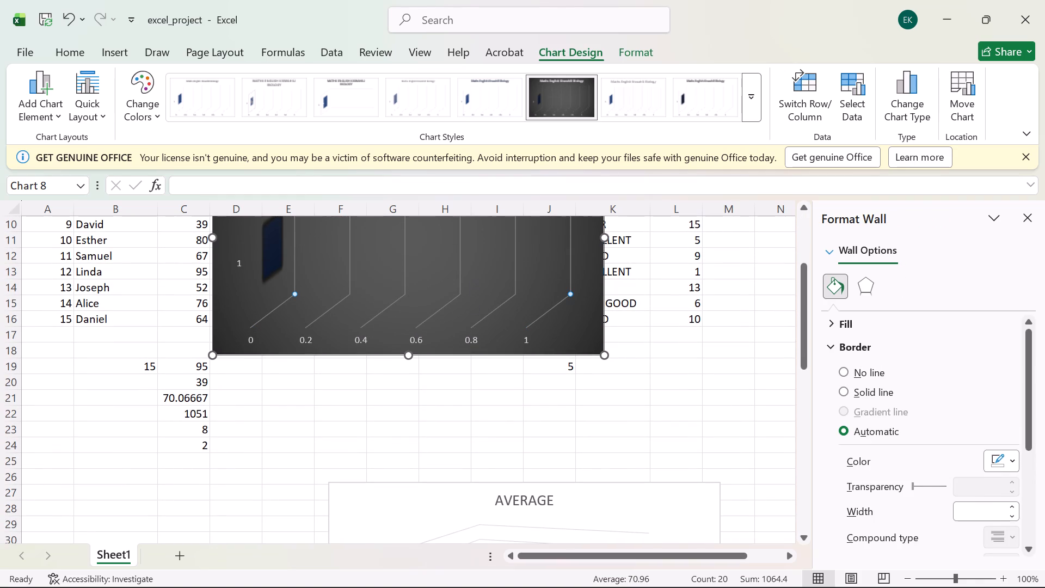
pyautogui.doubleClick(472, 272)
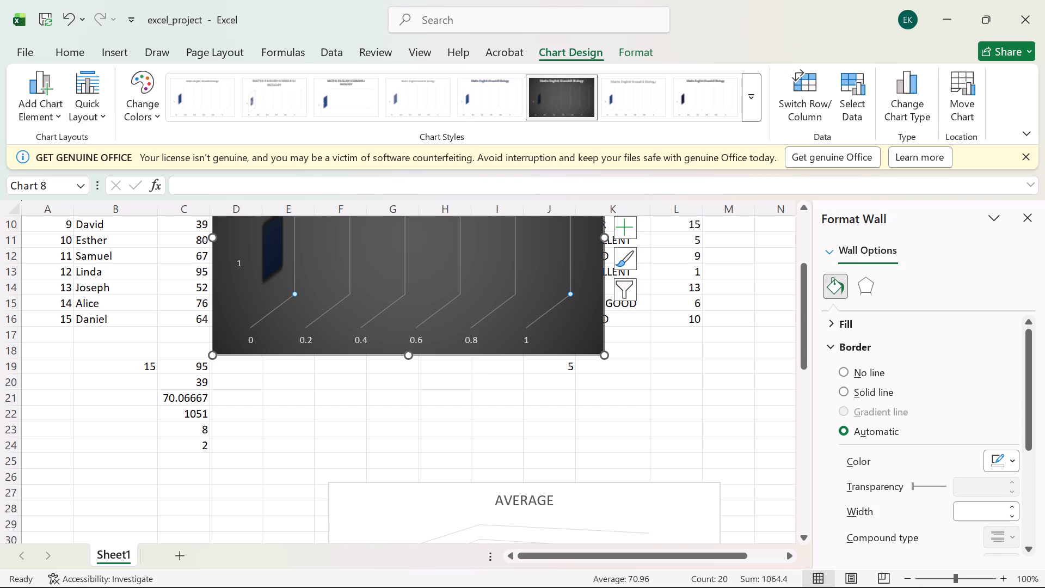
pyautogui.moveTo(446, 339); pyautogui.dragTo(445, 348)
pyautogui.moveTo(445, 348); pyautogui.dragTo(440, 342)
pyautogui.moveTo(440, 342); pyautogui.dragTo(401, 358)
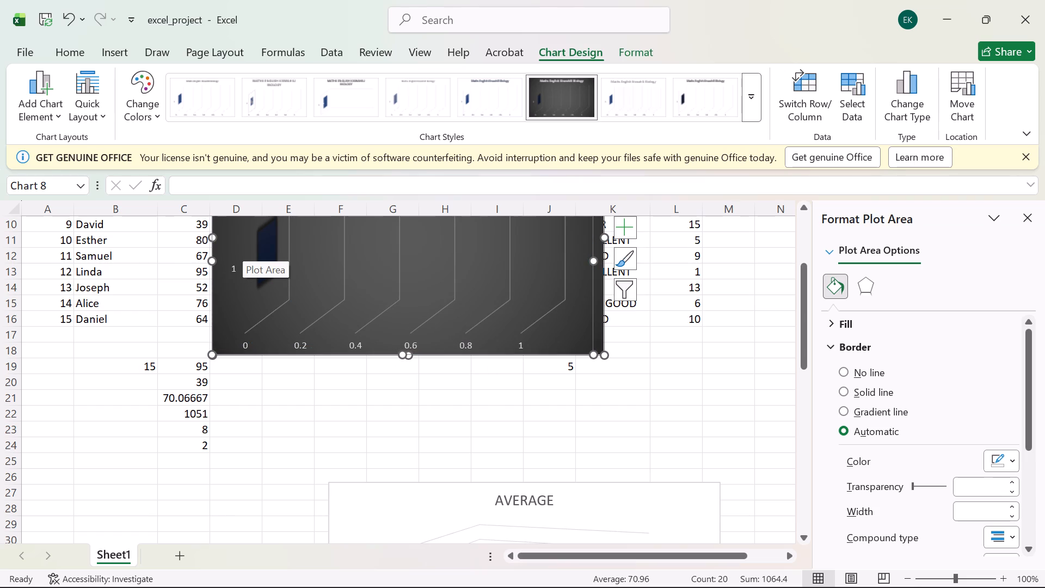
pyautogui.moveTo(310, 251); pyautogui.dragTo(308, 260)
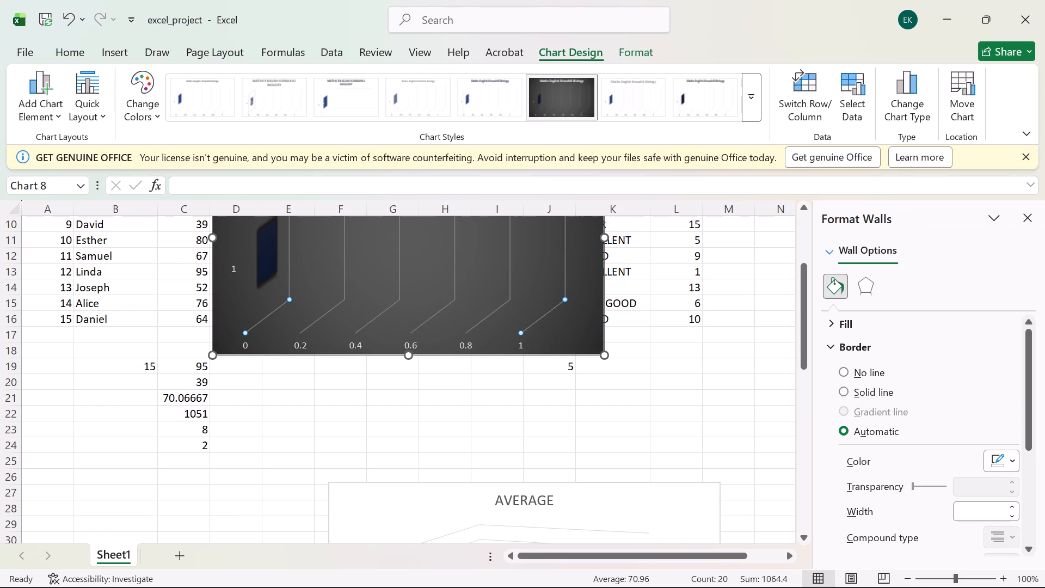
pyautogui.moveTo(308, 260); pyautogui.dragTo(249, 261)
pyautogui.scroll(2, 249, 261)
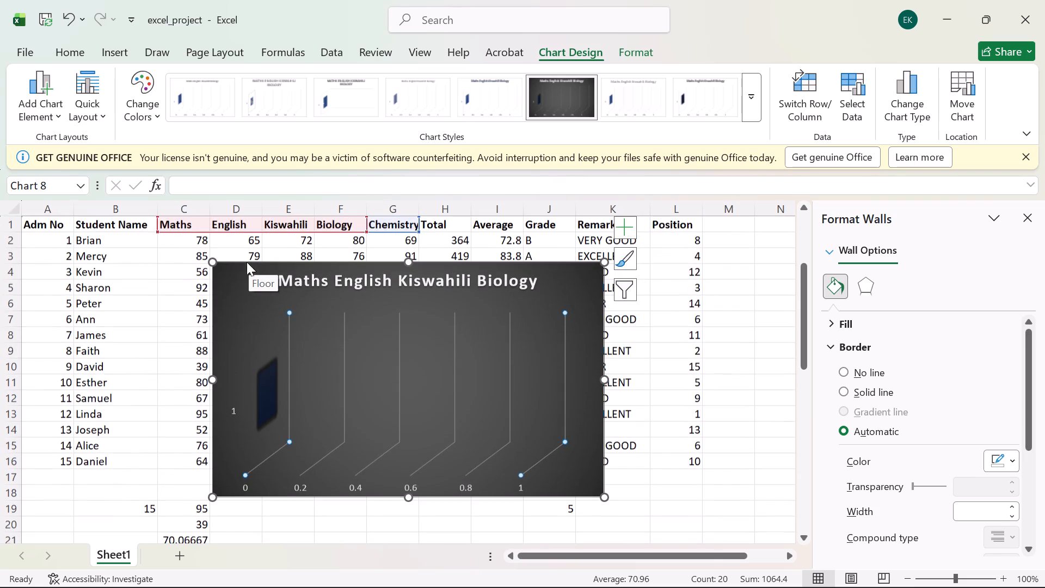
pyautogui.moveTo(219, 268); pyautogui.dragTo(231, 338)
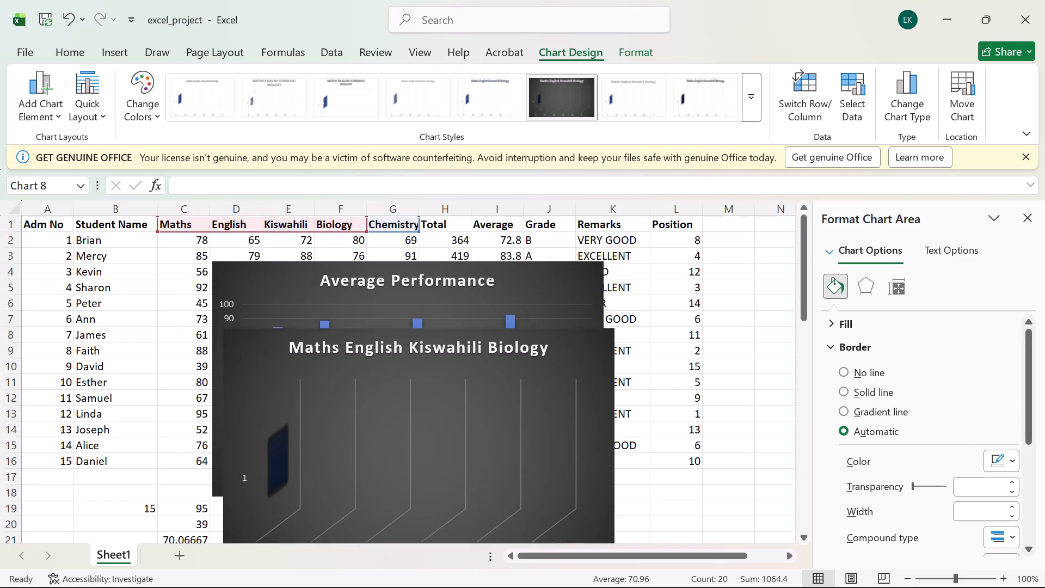
pyautogui.moveTo(231, 338); pyautogui.dragTo(263, 479)
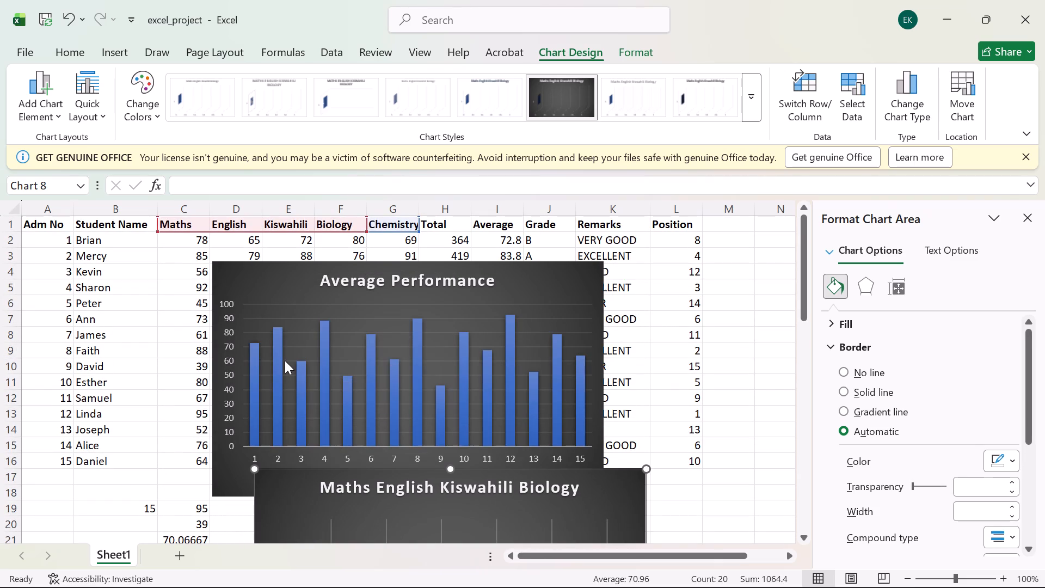
# Delete the Average Performance column chart, including its data series, from the sheet.
pyautogui.scroll(-1, 285, 360)
pyautogui.click(329, 281)
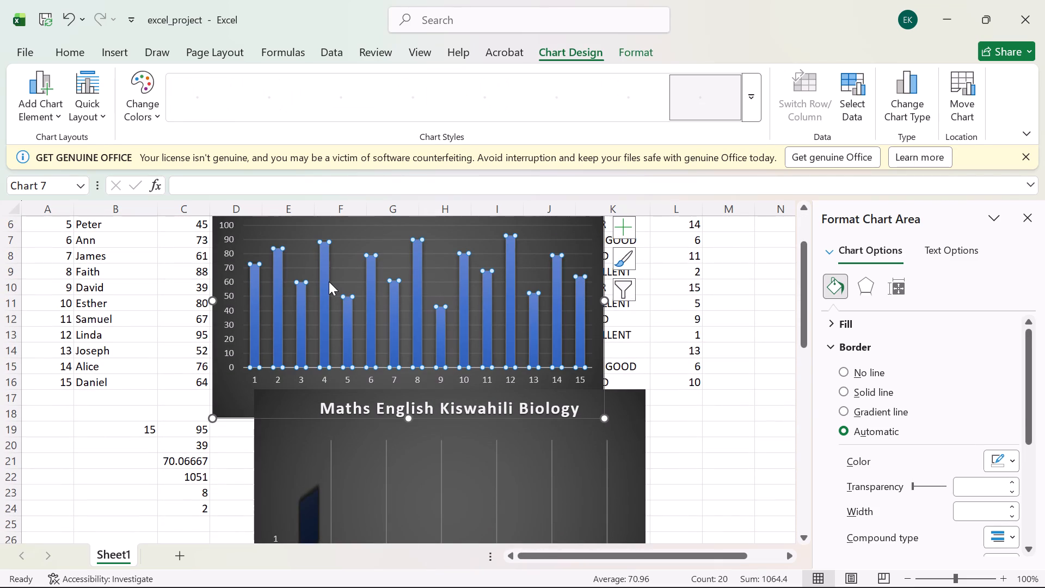
pyautogui.press('BackSpace')
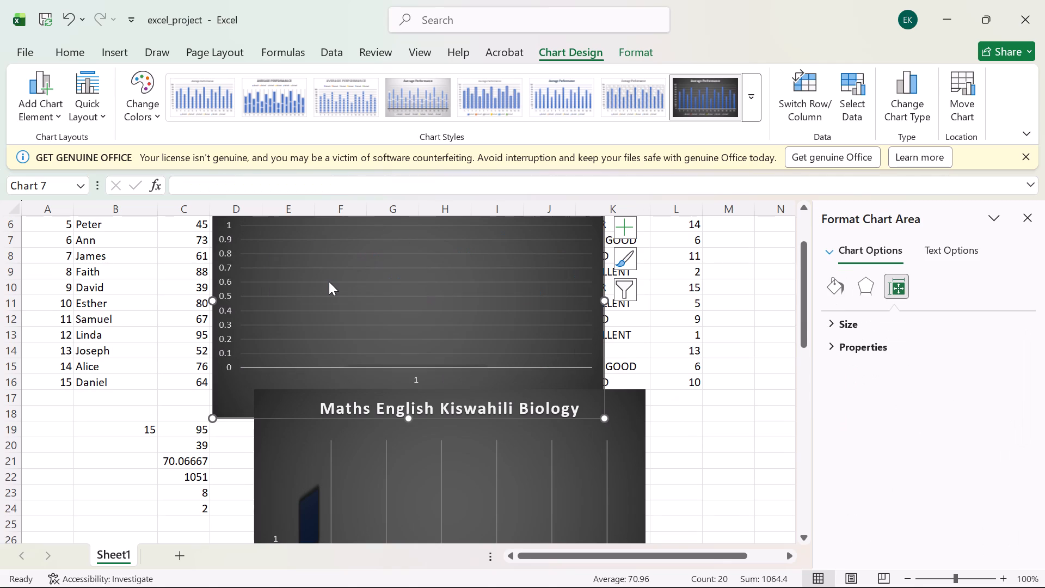
pyautogui.press('BackSpace')
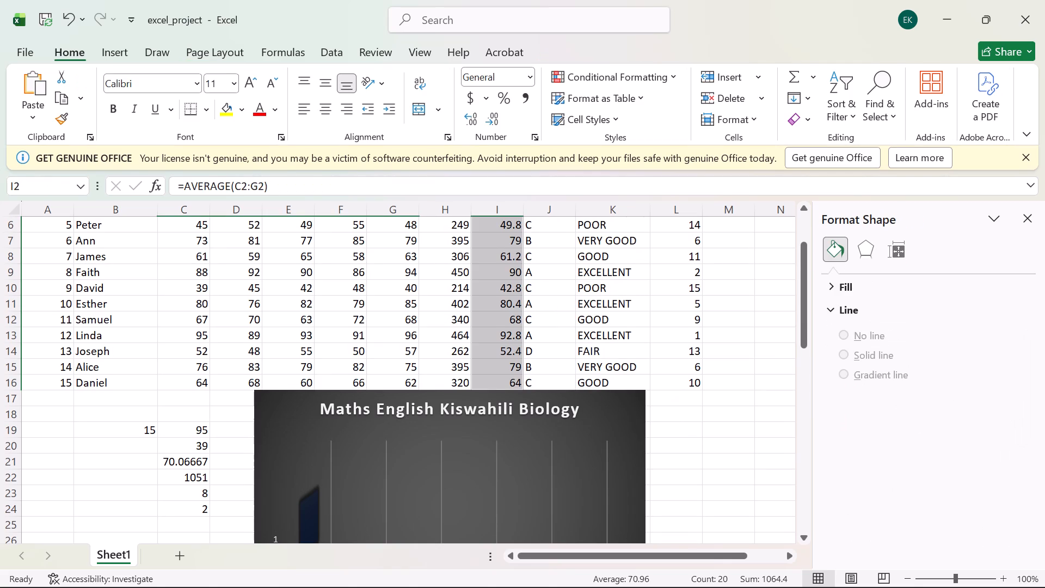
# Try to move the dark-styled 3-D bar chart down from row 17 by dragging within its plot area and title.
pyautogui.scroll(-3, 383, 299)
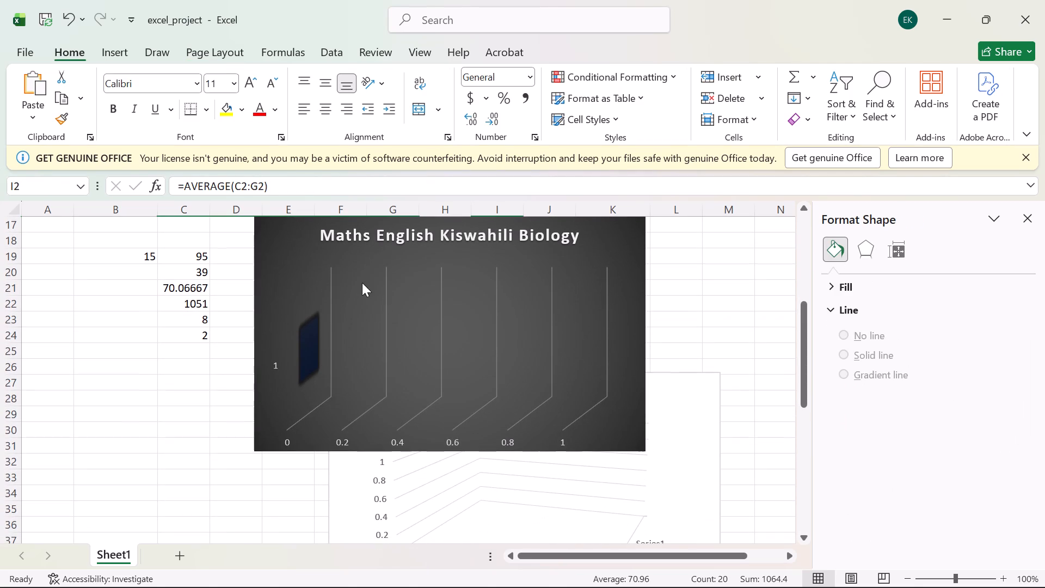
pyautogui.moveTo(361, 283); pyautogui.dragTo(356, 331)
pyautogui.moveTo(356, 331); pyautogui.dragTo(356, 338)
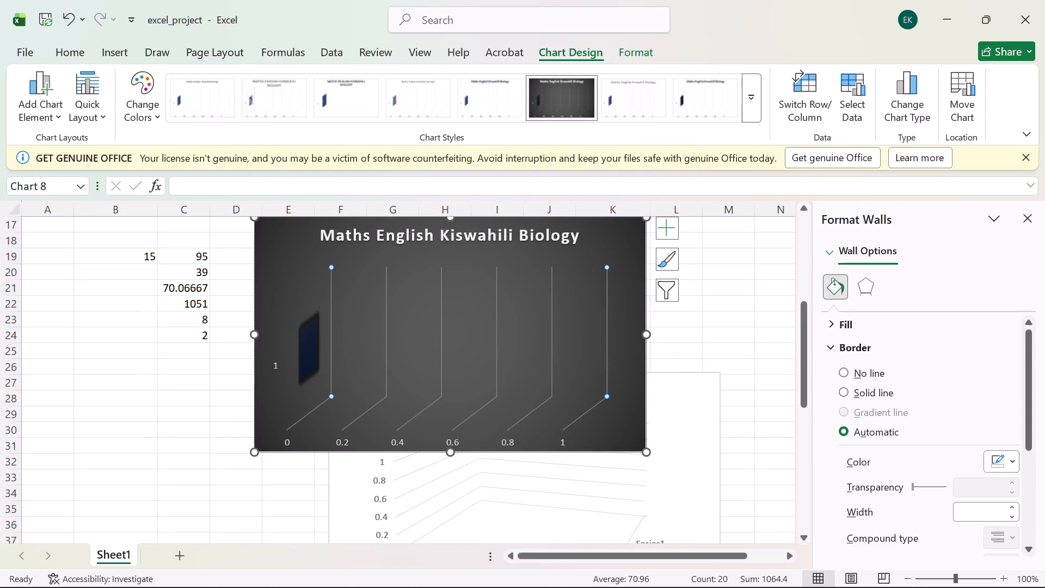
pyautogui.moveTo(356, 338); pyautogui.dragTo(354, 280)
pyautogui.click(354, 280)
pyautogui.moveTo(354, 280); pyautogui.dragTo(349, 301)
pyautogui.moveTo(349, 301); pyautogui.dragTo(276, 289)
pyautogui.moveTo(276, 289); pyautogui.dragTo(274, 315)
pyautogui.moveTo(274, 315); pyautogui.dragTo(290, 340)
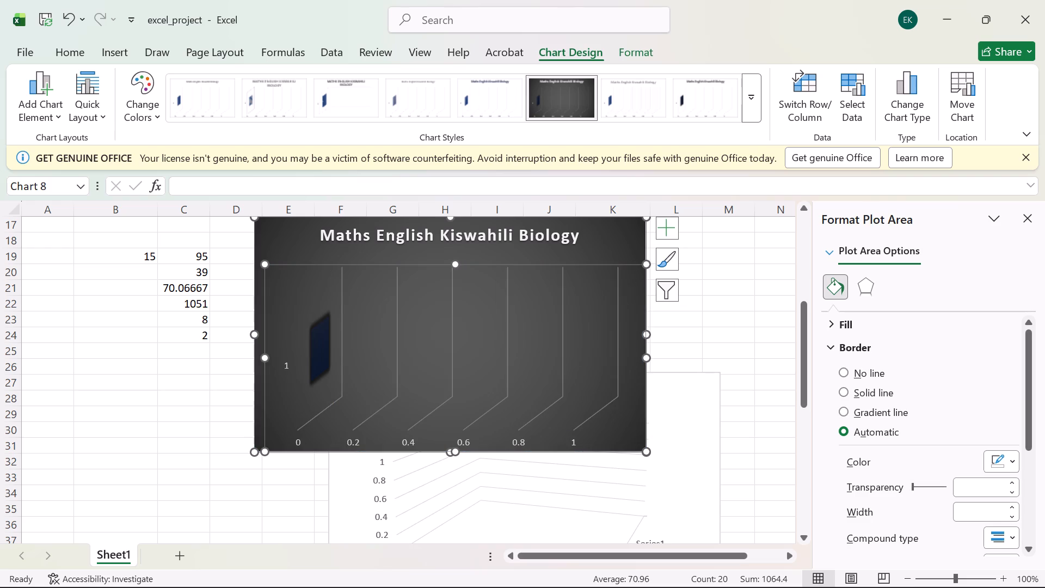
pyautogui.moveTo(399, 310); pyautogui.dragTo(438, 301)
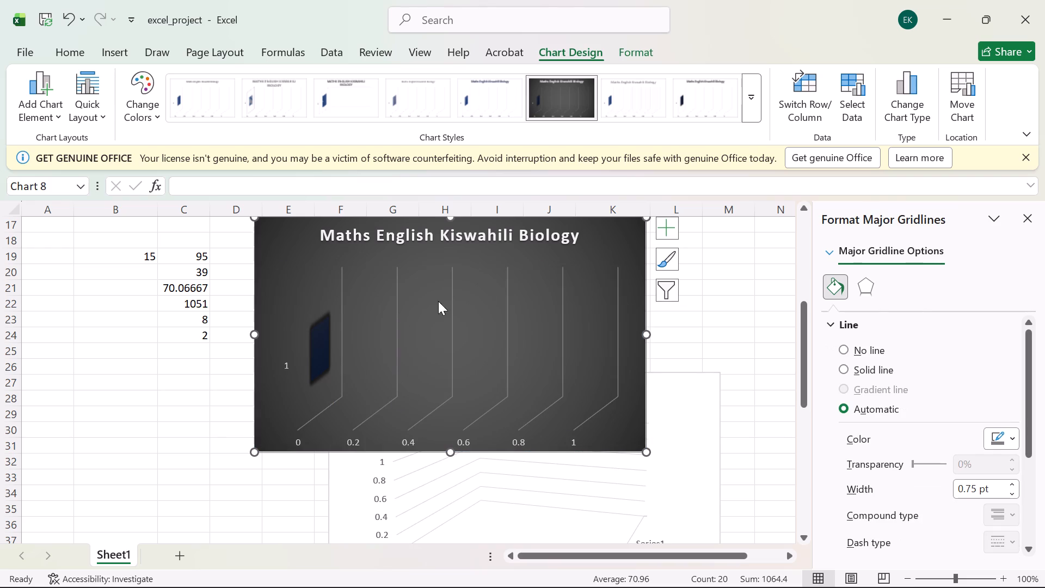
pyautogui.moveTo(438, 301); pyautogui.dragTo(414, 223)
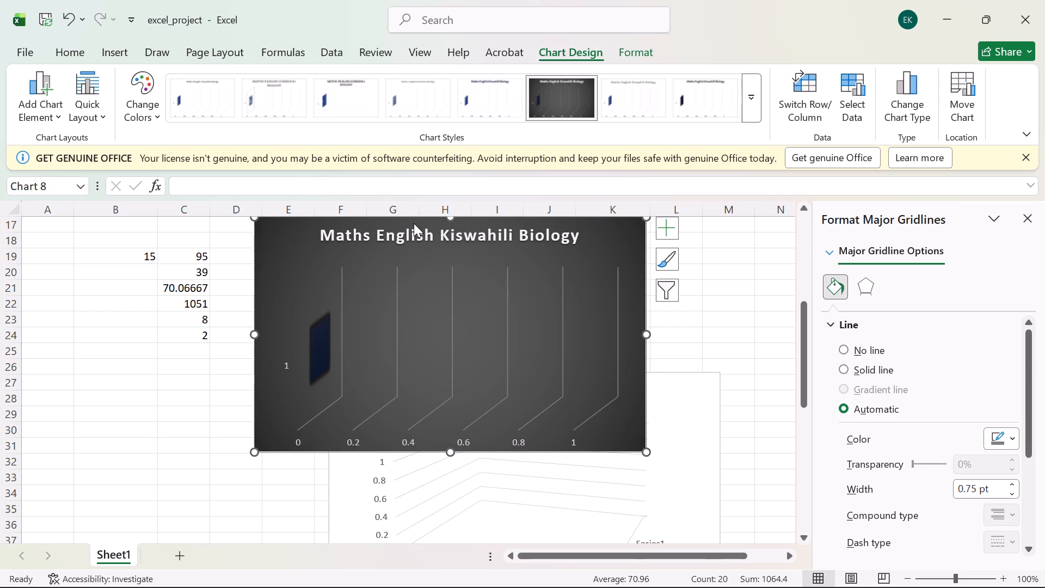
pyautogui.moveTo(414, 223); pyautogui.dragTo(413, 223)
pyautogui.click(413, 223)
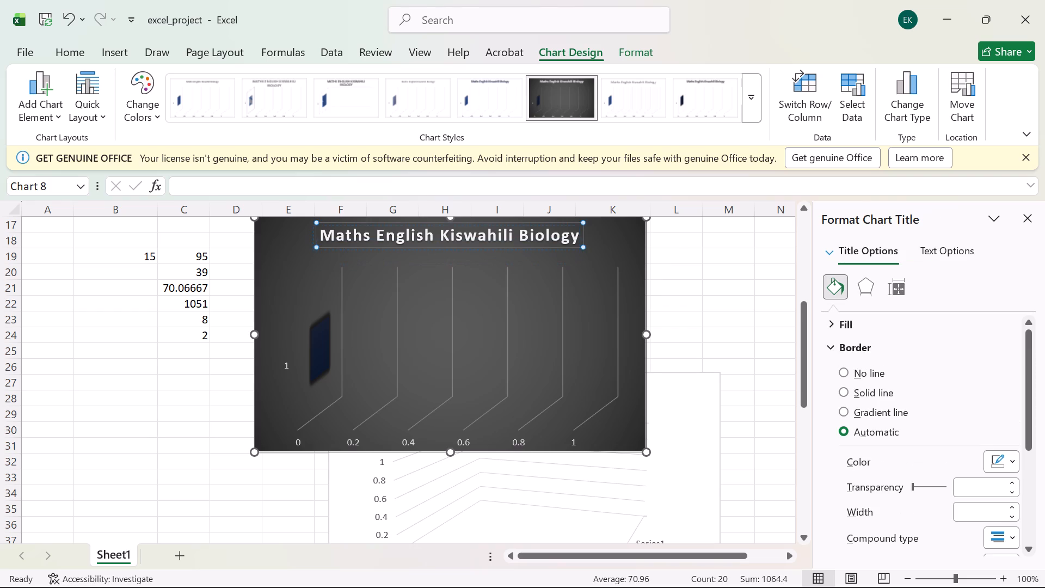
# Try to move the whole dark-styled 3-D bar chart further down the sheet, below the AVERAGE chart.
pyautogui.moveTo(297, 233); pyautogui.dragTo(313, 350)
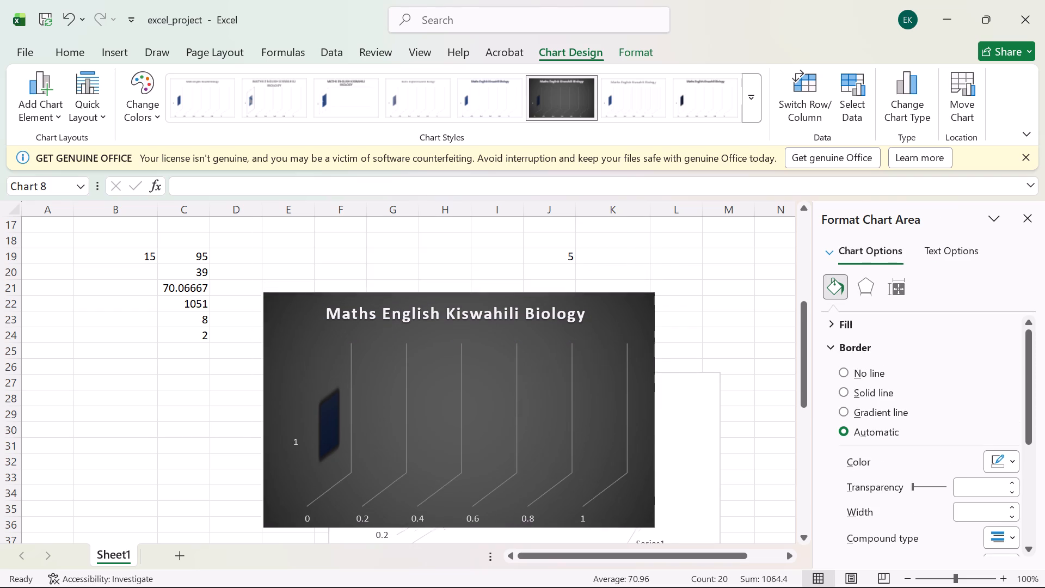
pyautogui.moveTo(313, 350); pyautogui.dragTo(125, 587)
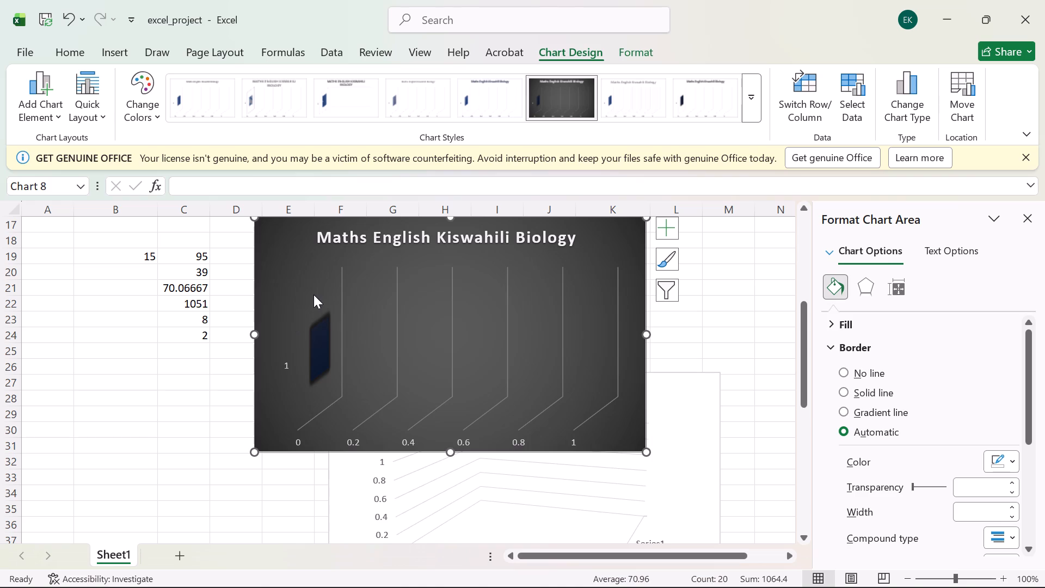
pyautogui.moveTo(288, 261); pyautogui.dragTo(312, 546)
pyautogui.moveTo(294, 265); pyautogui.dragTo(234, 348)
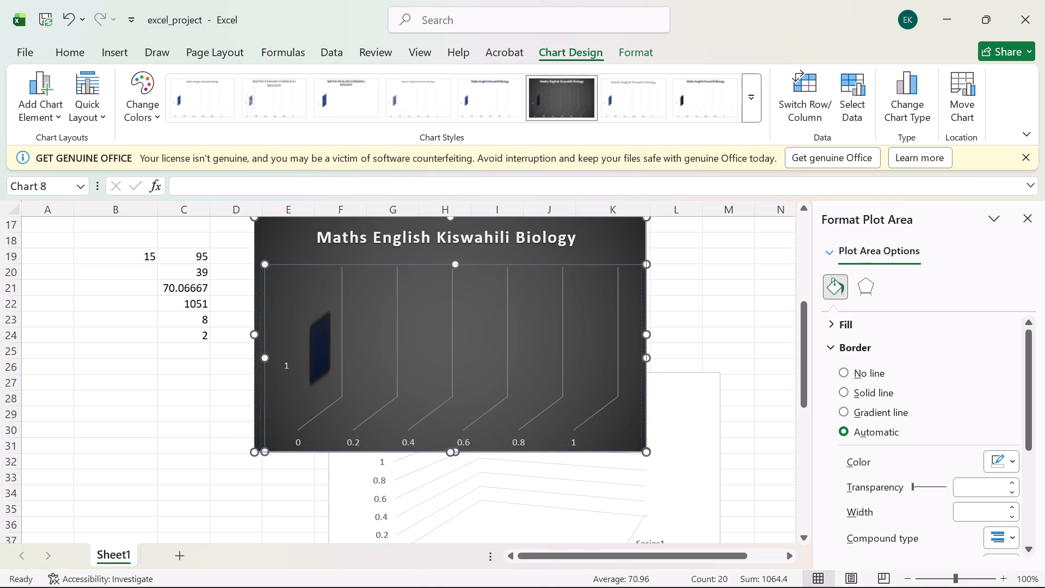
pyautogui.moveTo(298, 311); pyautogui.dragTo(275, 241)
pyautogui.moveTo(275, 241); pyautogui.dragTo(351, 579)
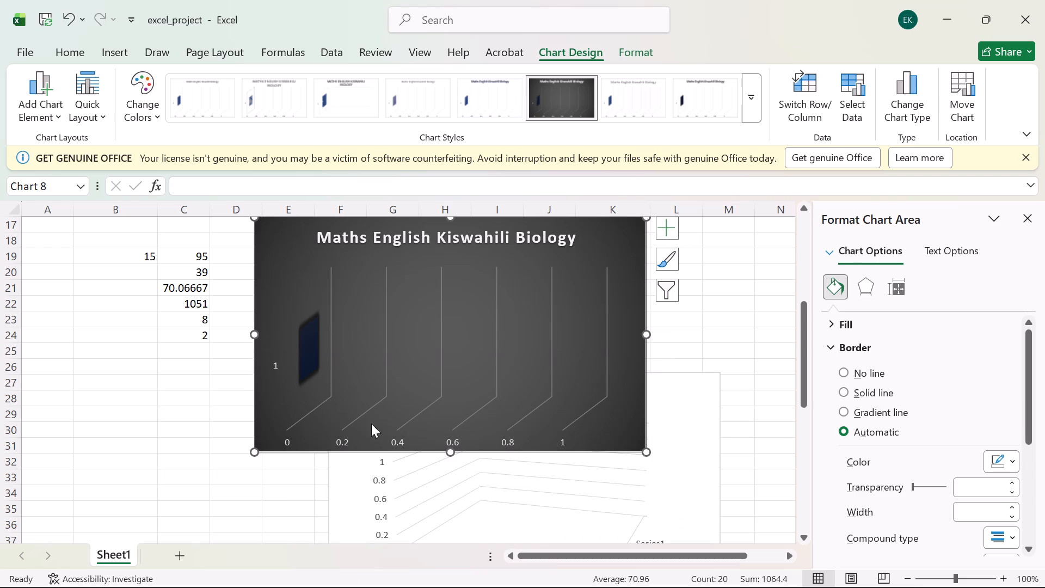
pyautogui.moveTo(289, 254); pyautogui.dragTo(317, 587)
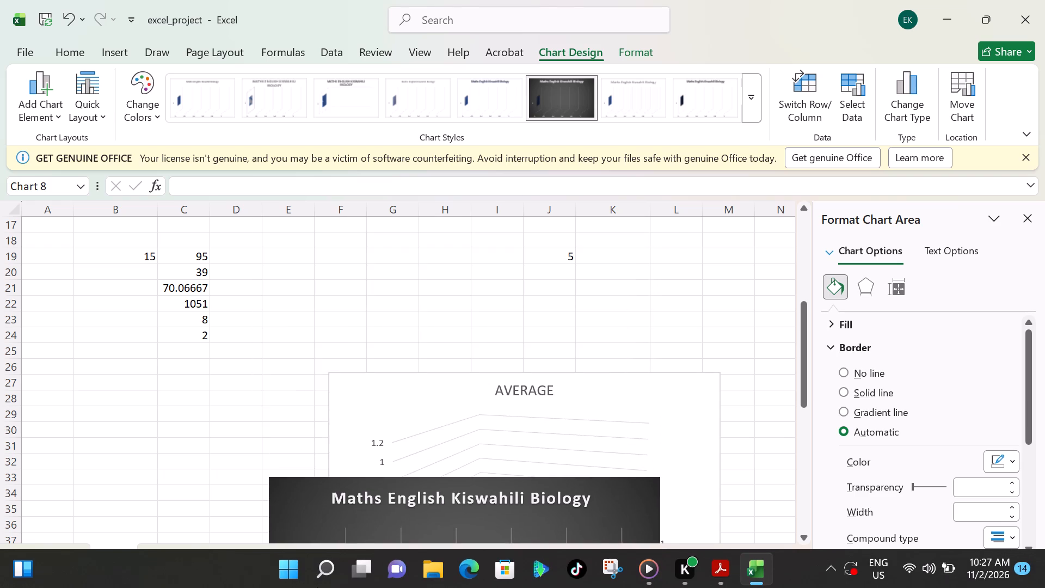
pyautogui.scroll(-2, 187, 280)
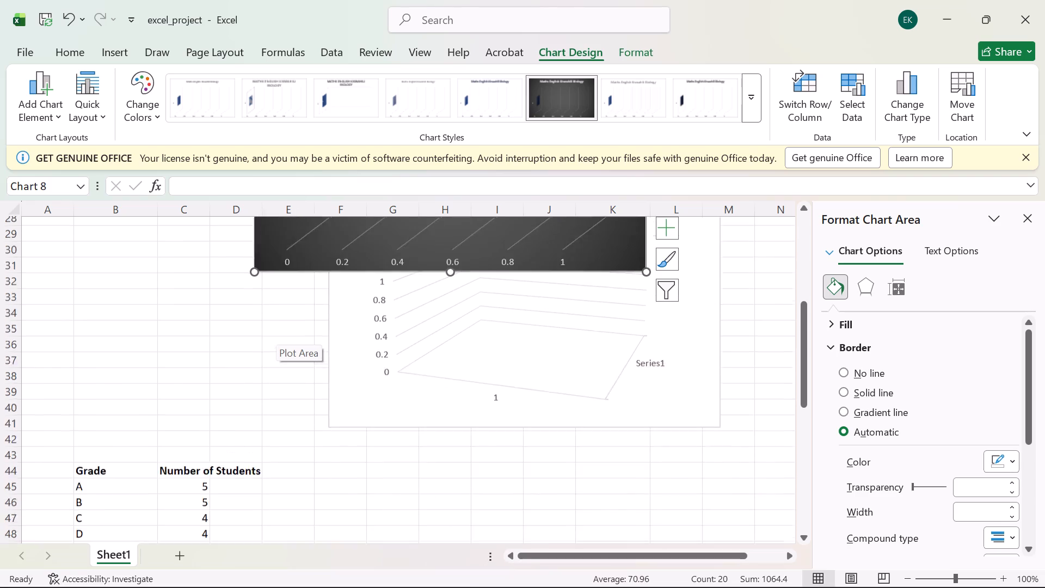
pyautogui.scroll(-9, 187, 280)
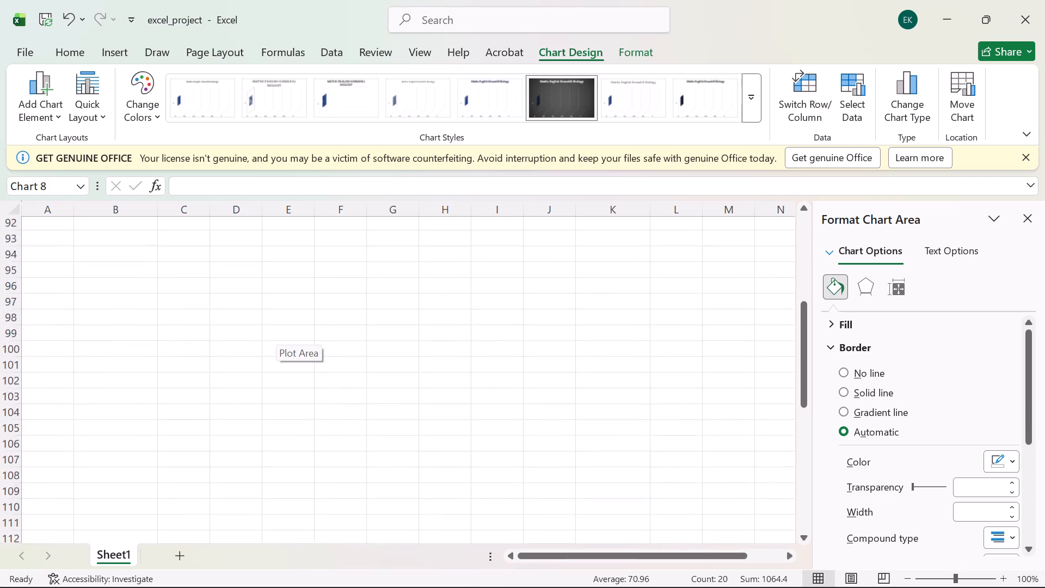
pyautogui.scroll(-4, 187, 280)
# Undo the recent chart edits back through the moves and the dark grey style applied to the 3-D bar chart.
pyautogui.click(70, 16)
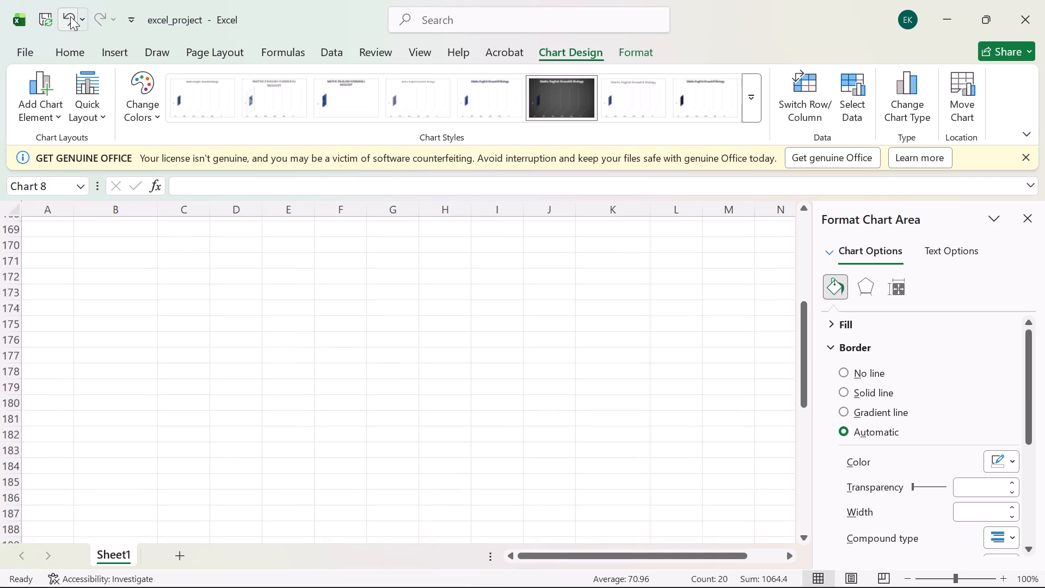
pyautogui.click(70, 16)
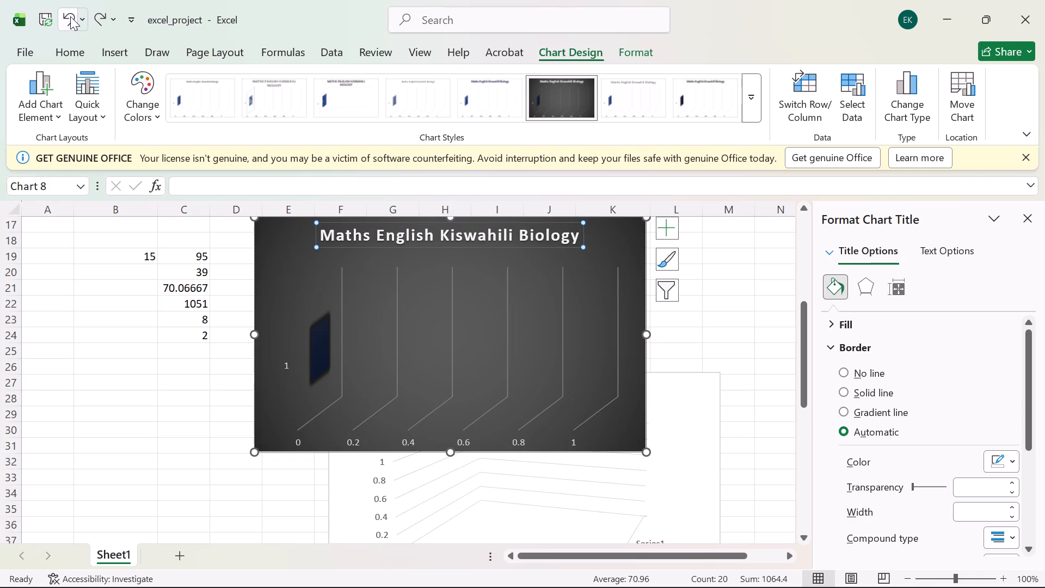
pyautogui.click(70, 16)
pyautogui.click(70, 16)
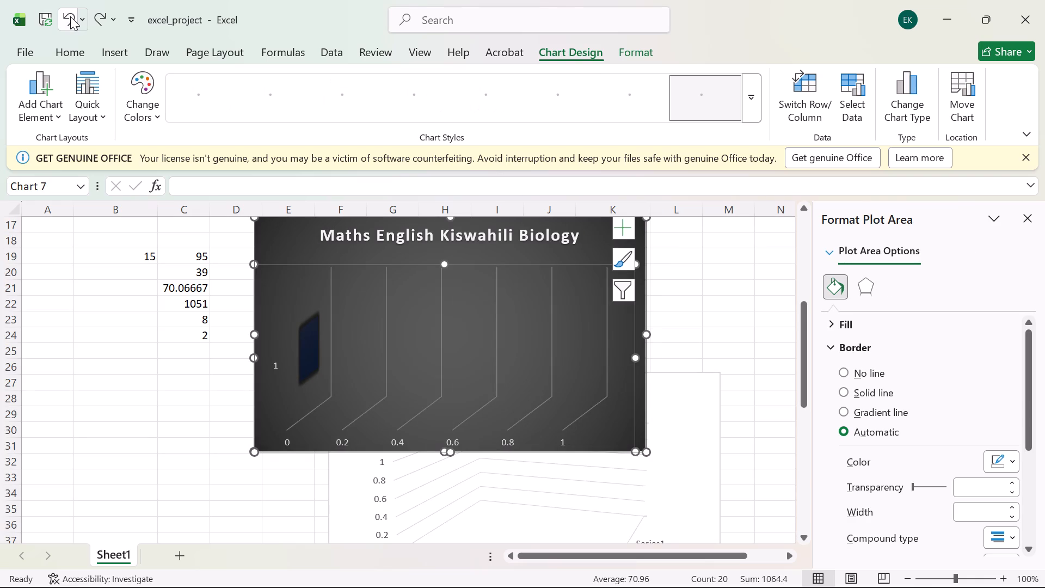
pyautogui.click(70, 16)
pyautogui.click(70, 16)
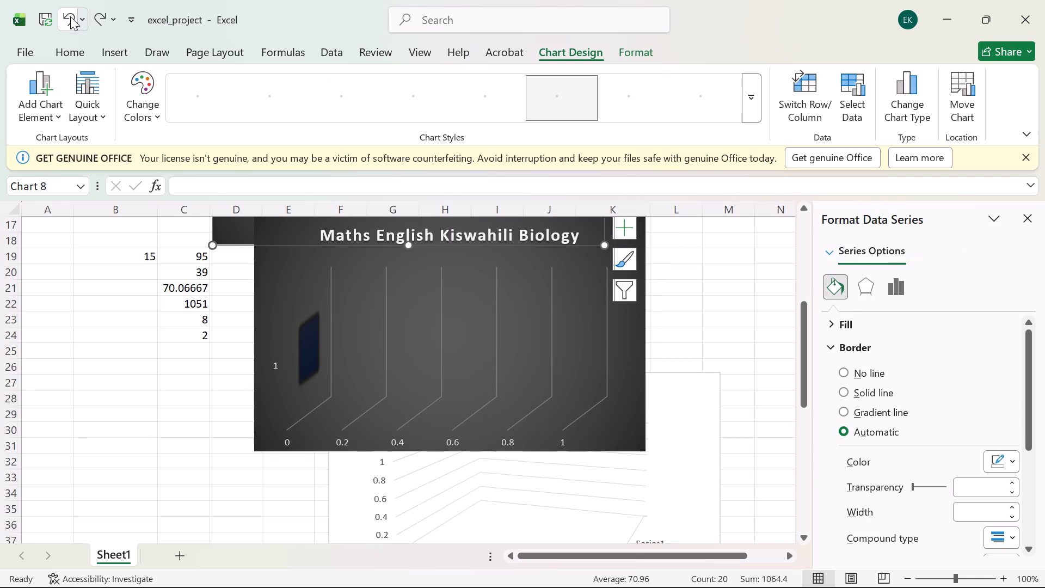
pyautogui.scroll(-2, 246, 277)
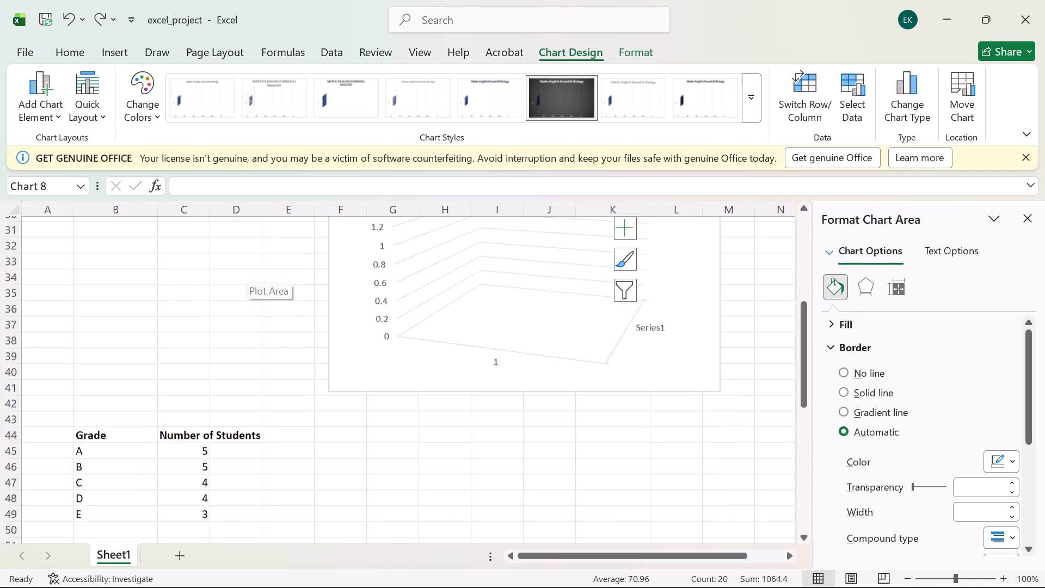
pyautogui.scroll(-2, 246, 277)
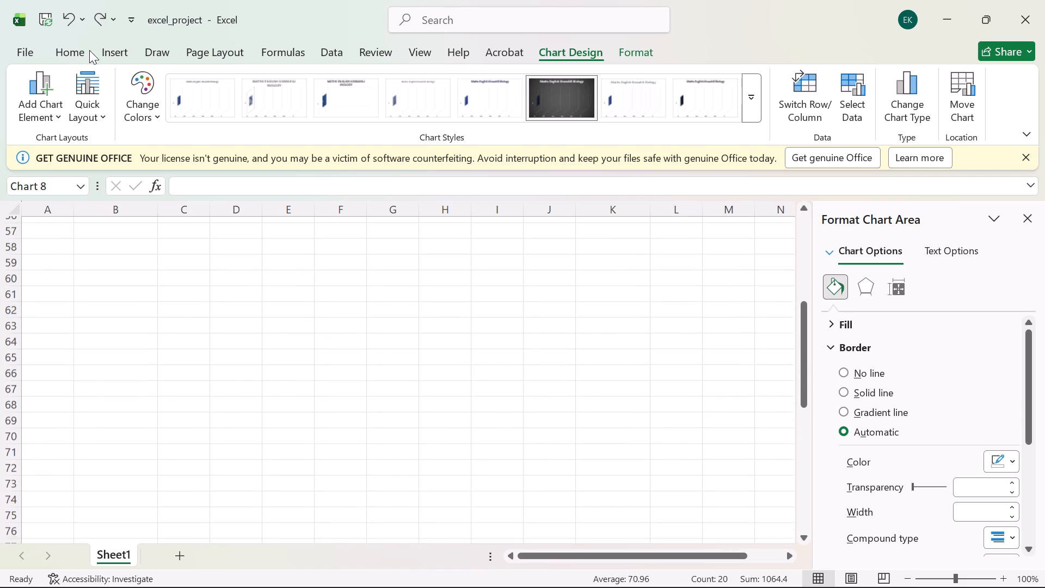
pyautogui.click(69, 16)
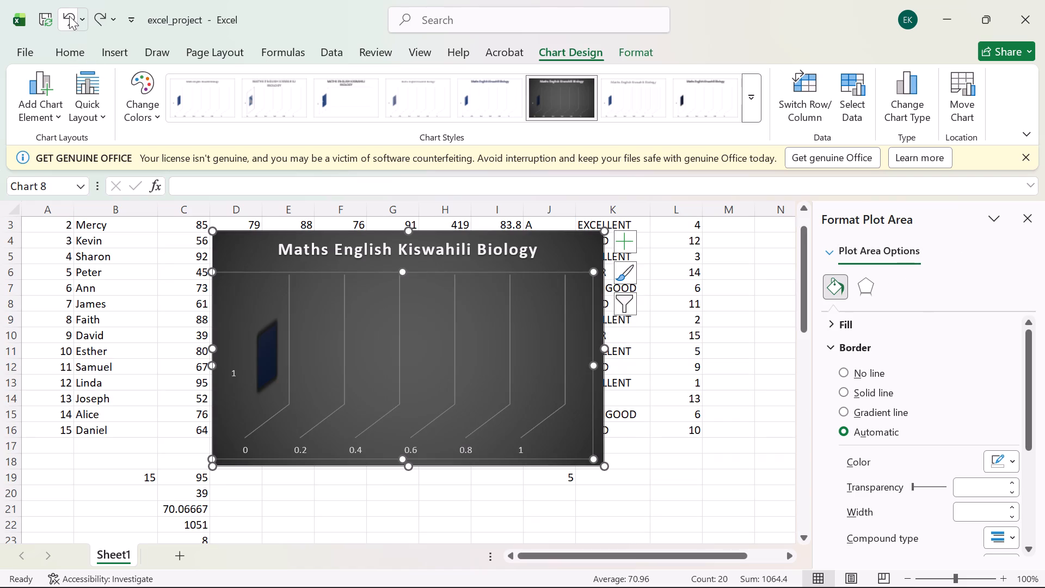
pyautogui.click(69, 16)
pyautogui.click(69, 16)
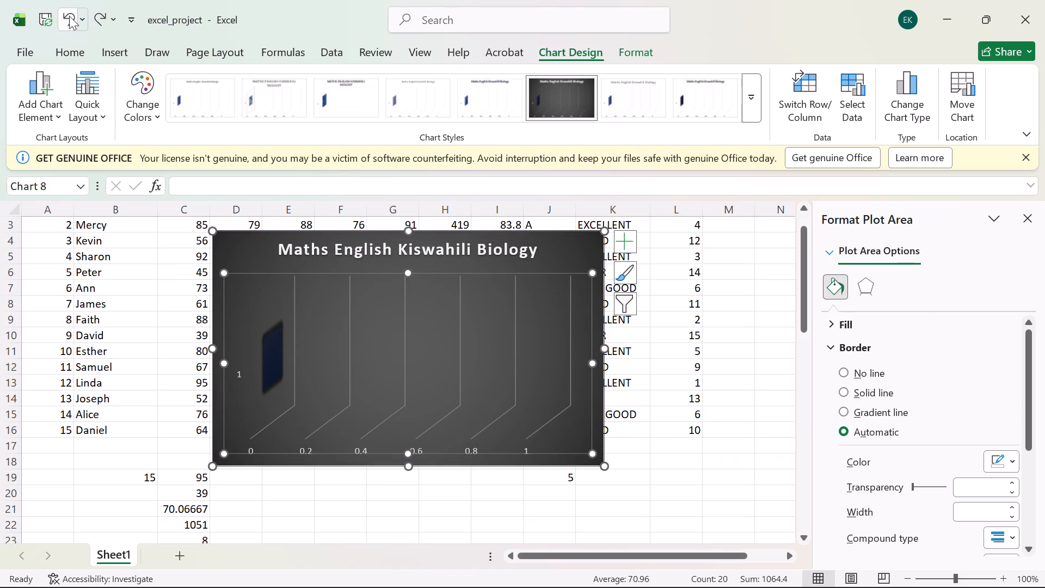
pyautogui.click(69, 16)
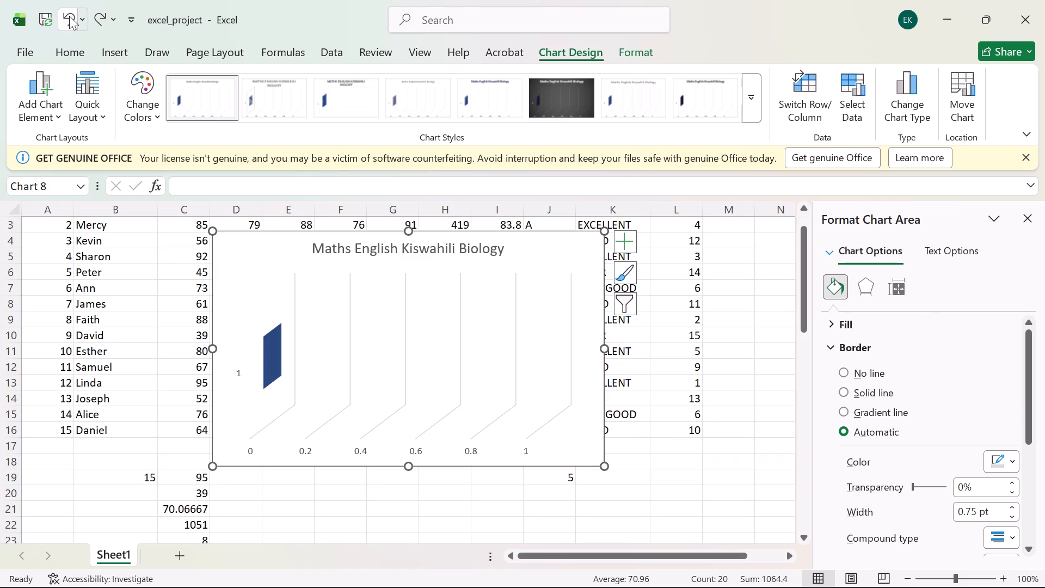
# Use Move Chart to place the 3-D bar chart as an object in Sheet1.
pyautogui.scroll(-6, 364, 447)
pyautogui.scroll(1, 364, 447)
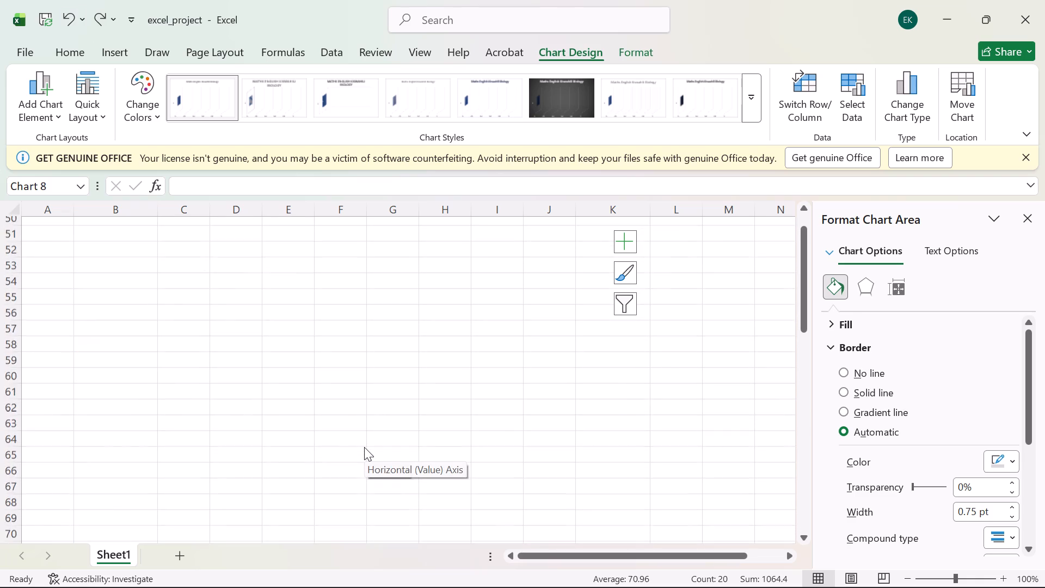
pyautogui.scroll(5, 364, 447)
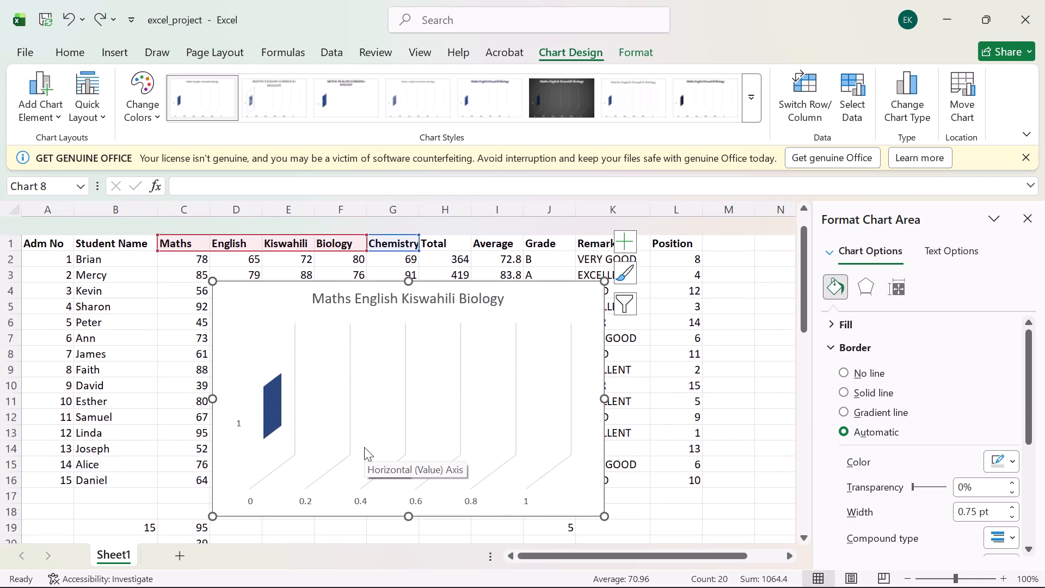
pyautogui.scroll(1, 364, 447)
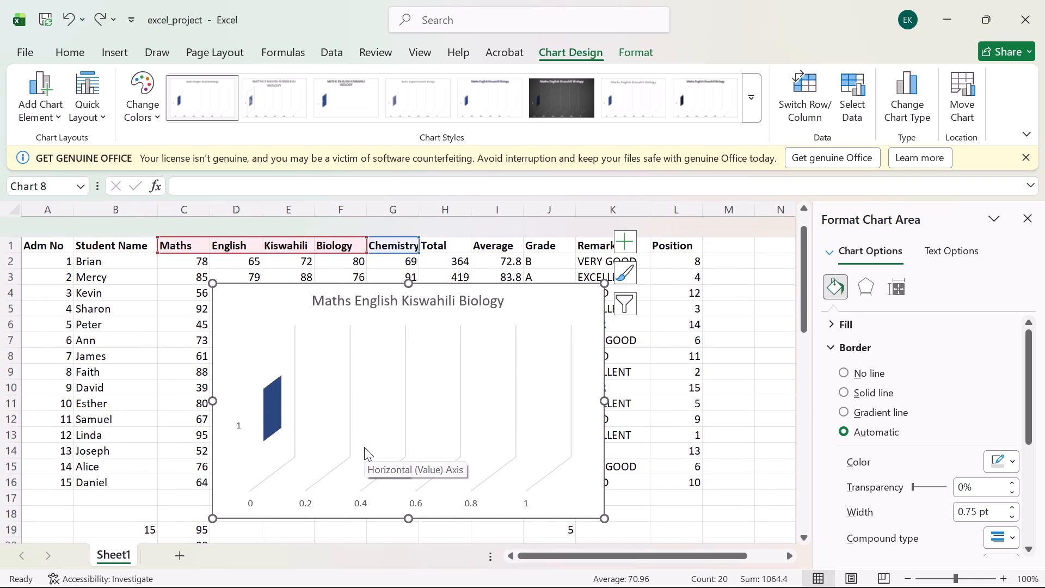
pyautogui.scroll(1, 364, 447)
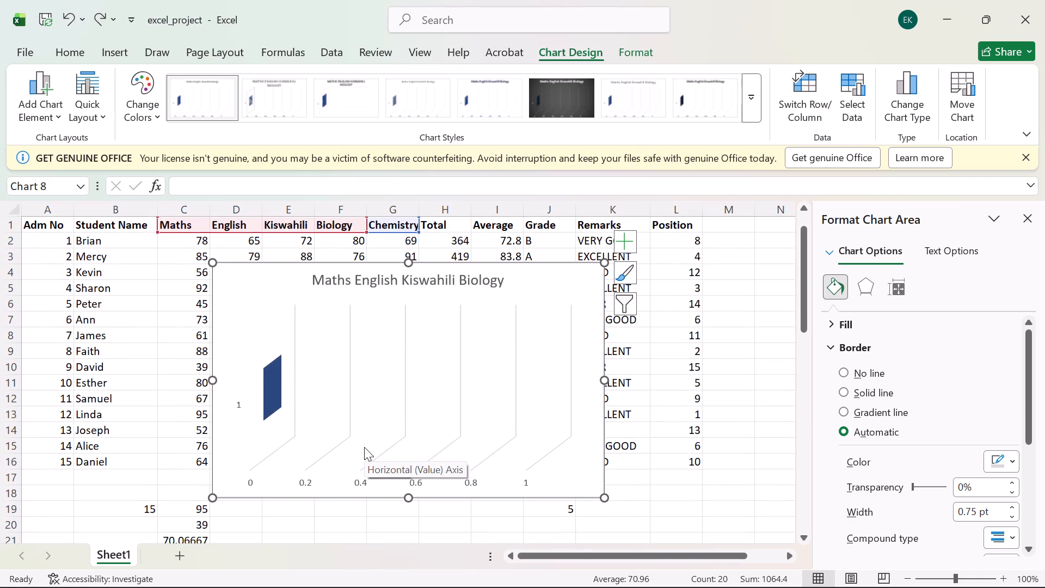
pyautogui.rightClick(551, 271)
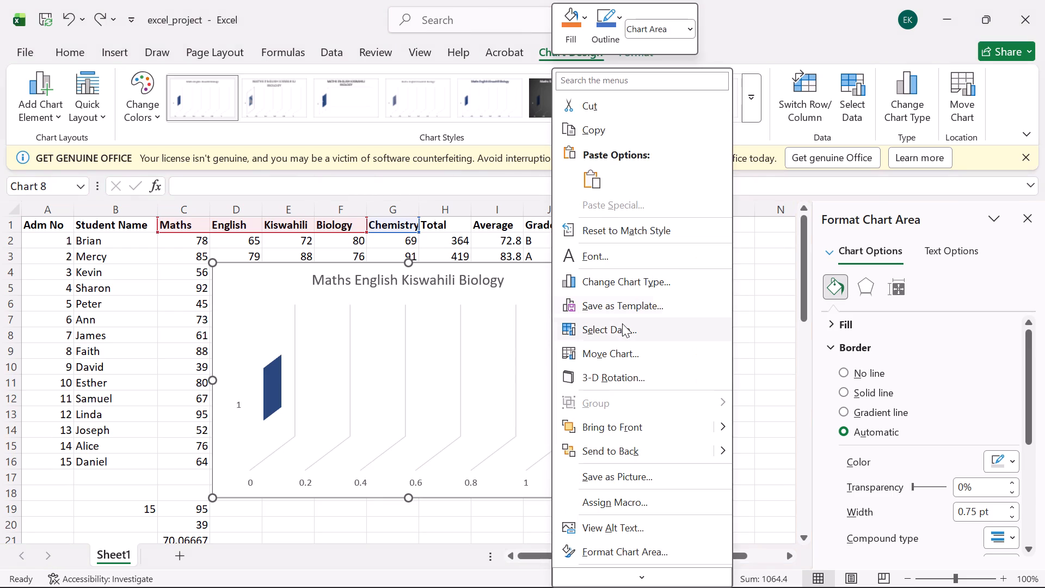
pyautogui.click(614, 353)
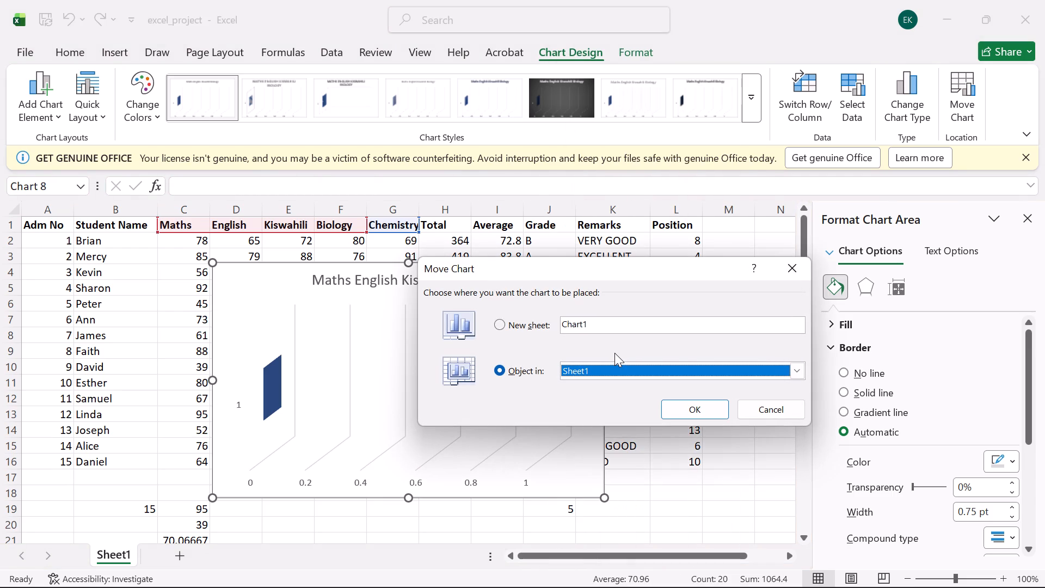
pyautogui.click(698, 422)
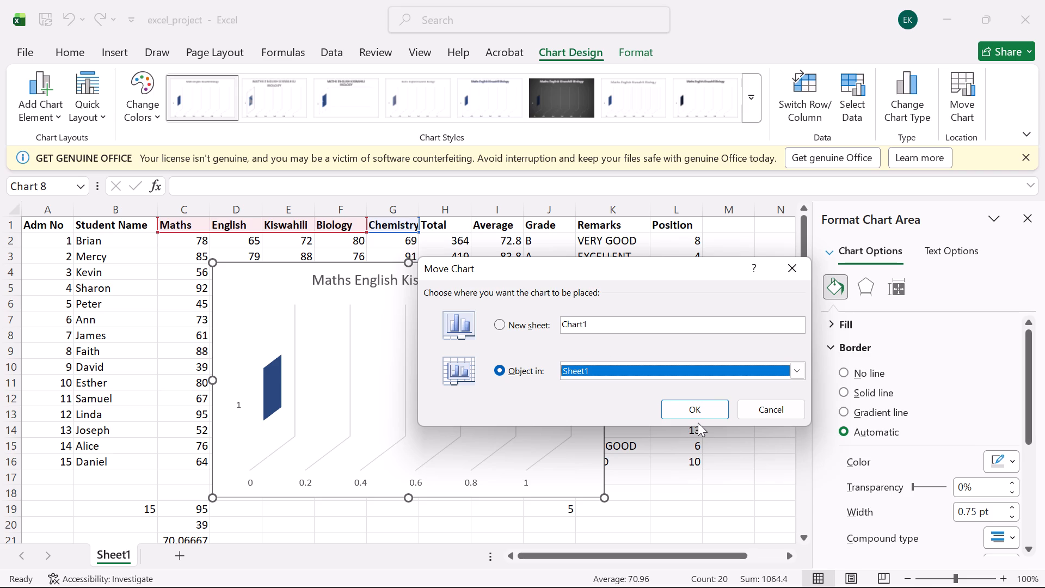
pyautogui.click(698, 410)
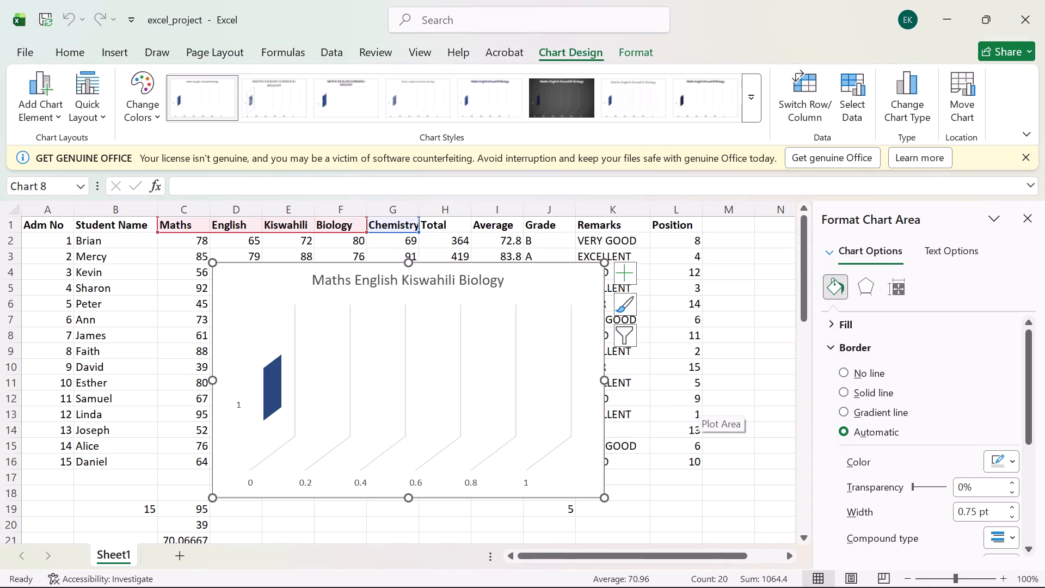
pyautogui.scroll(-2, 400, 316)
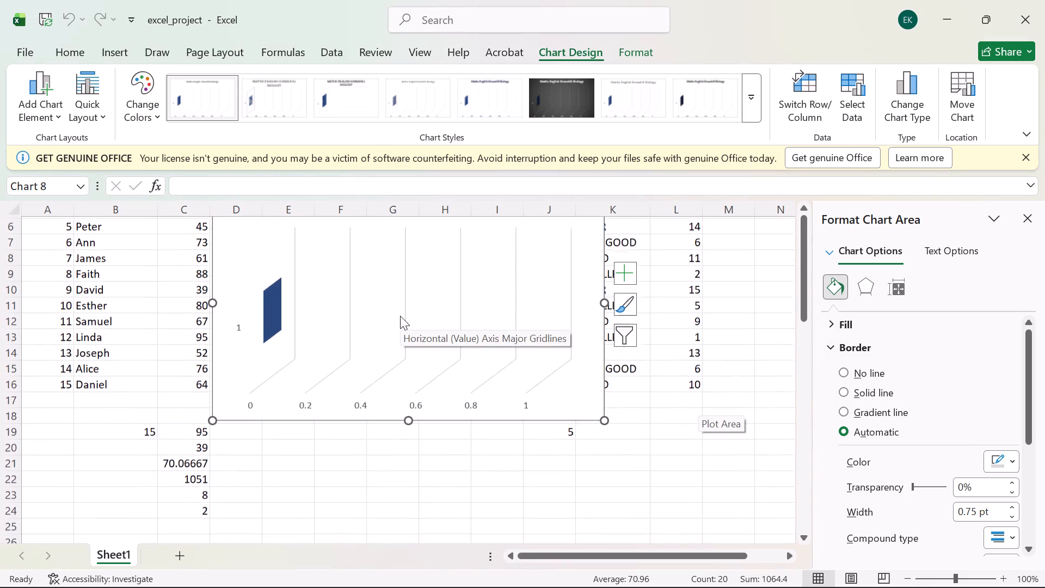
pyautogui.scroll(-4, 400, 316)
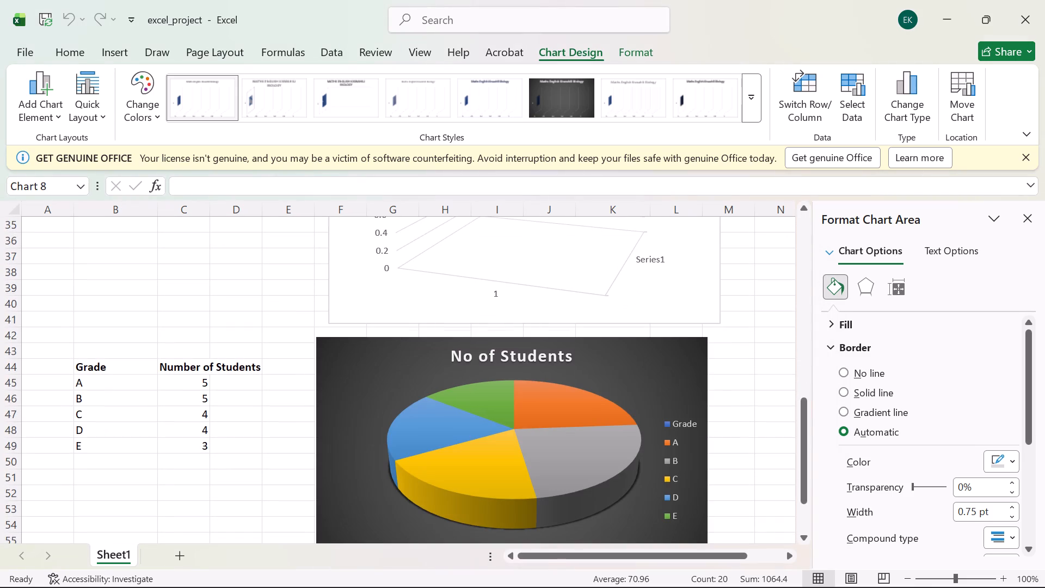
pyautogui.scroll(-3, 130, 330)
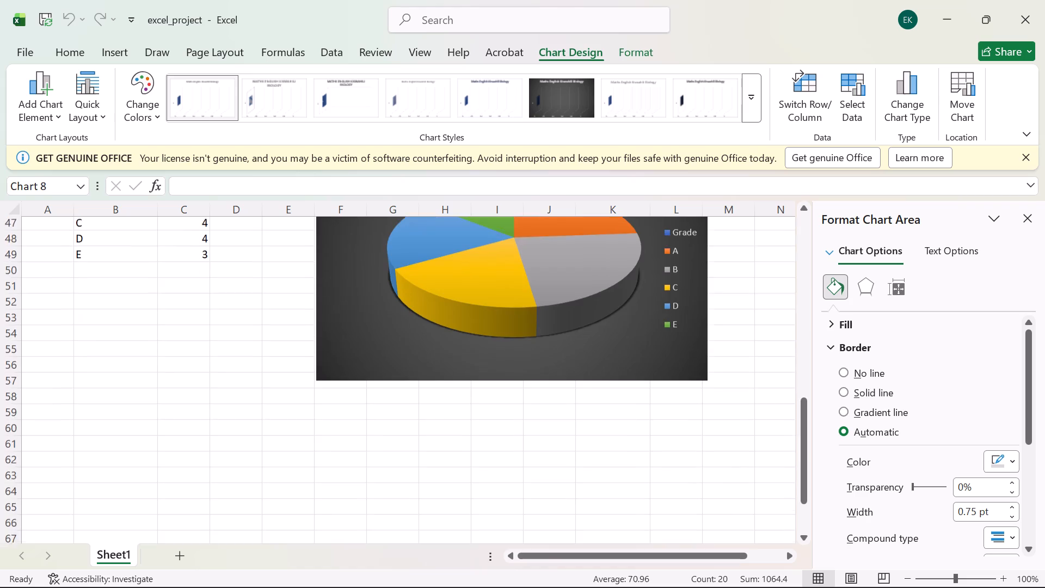
# Save the workbook with the 3-D bar chart placed over the marks table.
pyautogui.scroll(-3, 130, 330)
pyautogui.scroll(9, 130, 330)
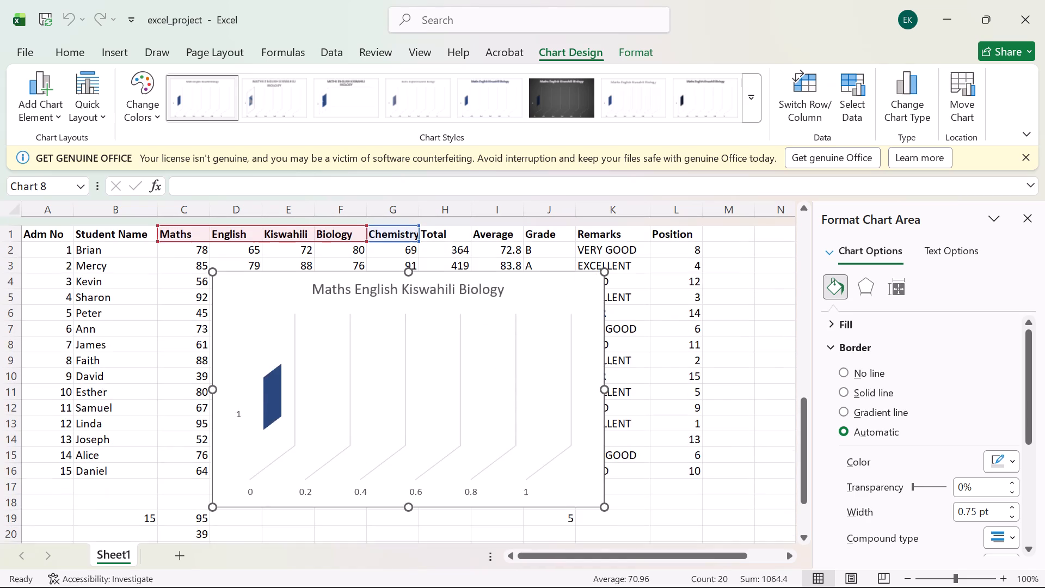
pyautogui.scroll(1, 130, 330)
pyautogui.hotkey('ctrl', 's')
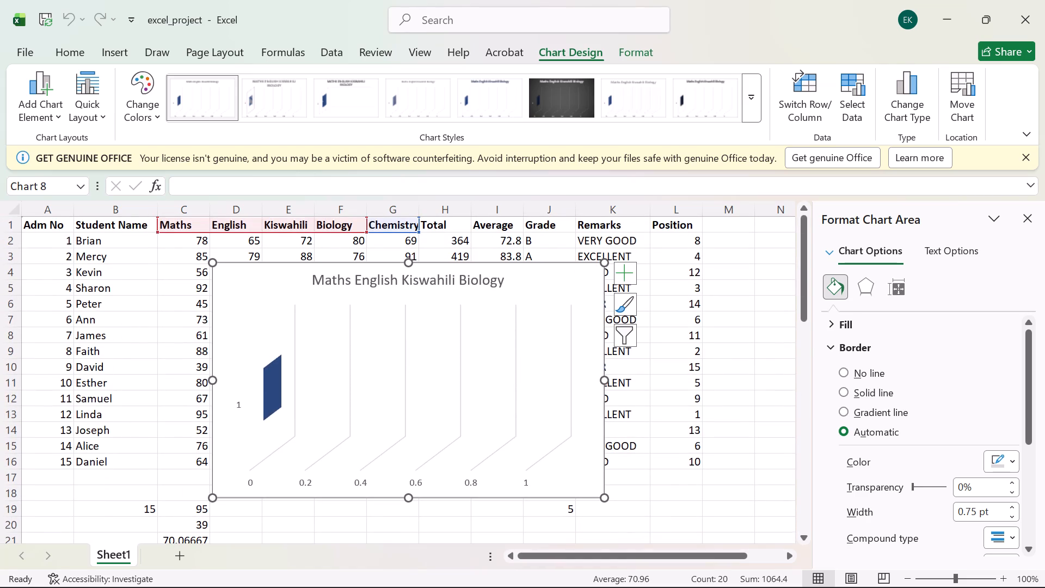
# Look over the sheet to examine where the charts sit relative to the marks table and the grade summary.
pyautogui.scroll(-8, 130, 330)
pyautogui.scroll(3, 130, 330)
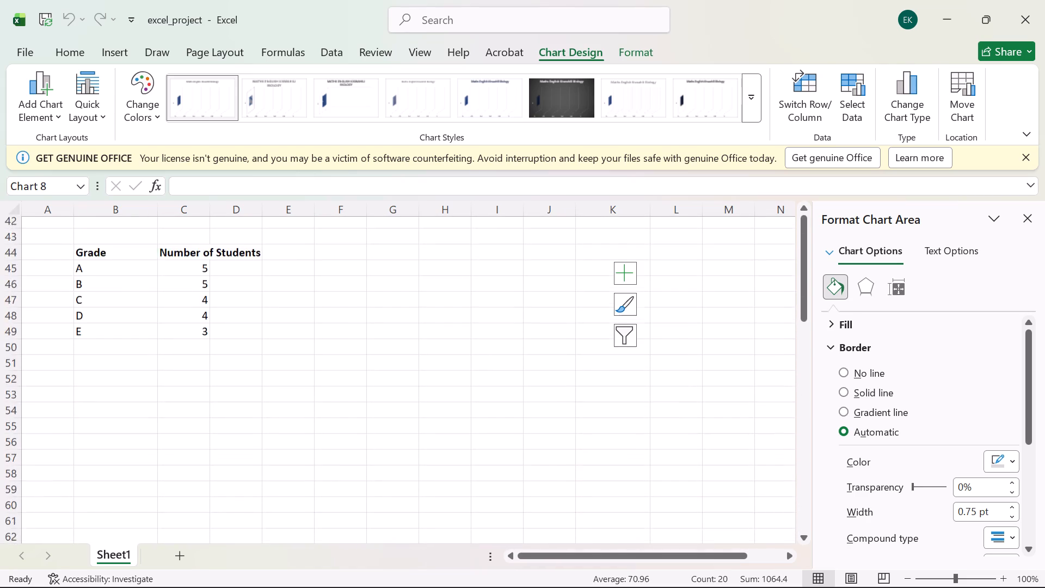
pyautogui.scroll(5, 130, 330)
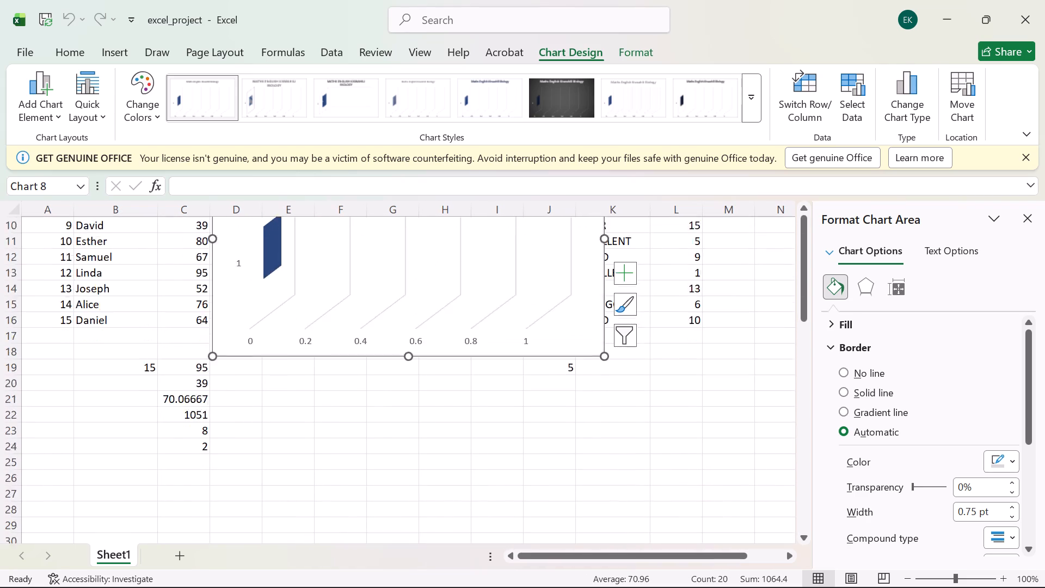
pyautogui.scroll(7, 130, 330)
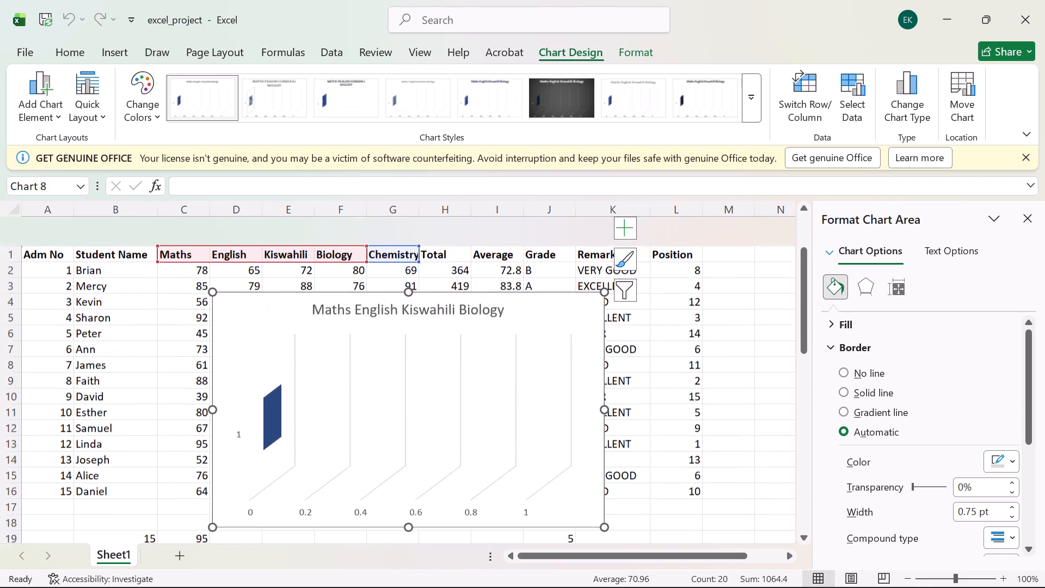
pyautogui.scroll(1, 130, 330)
pyautogui.scroll(-4, 130, 330)
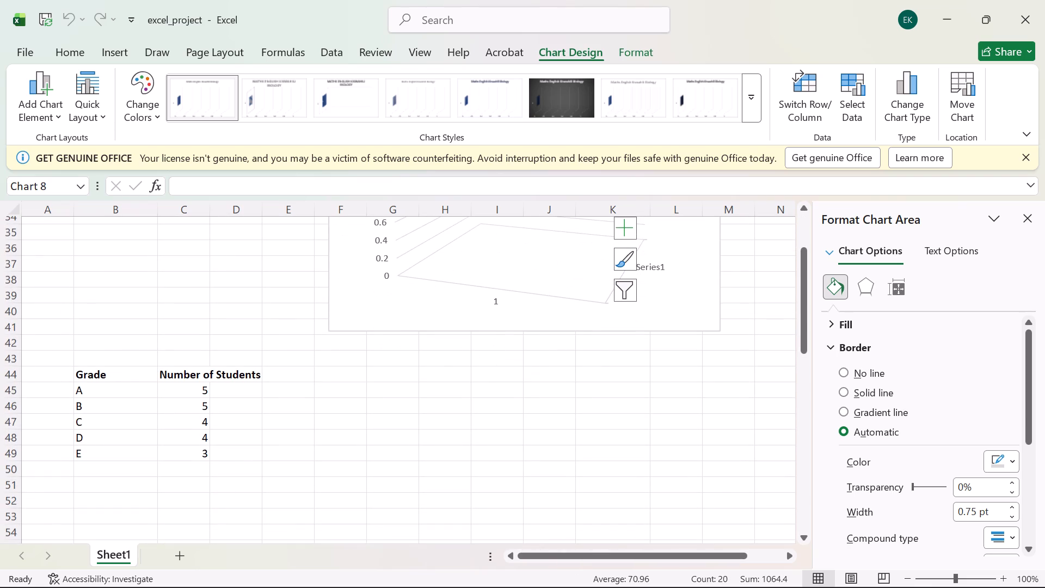
pyautogui.scroll(-2, 130, 330)
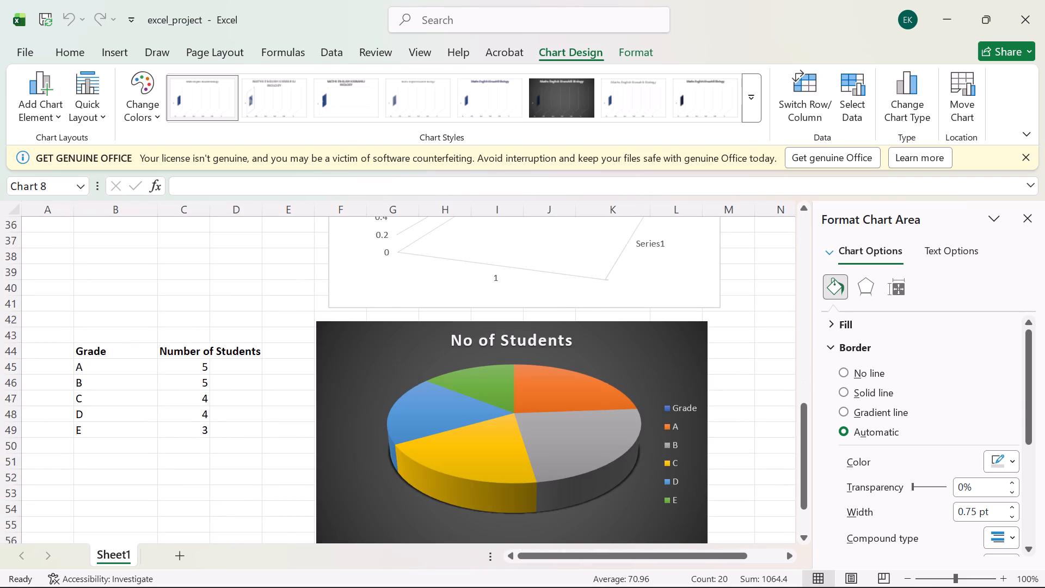
pyautogui.hscroll(1, 135, 356)
pyautogui.scroll(2, 135, 356)
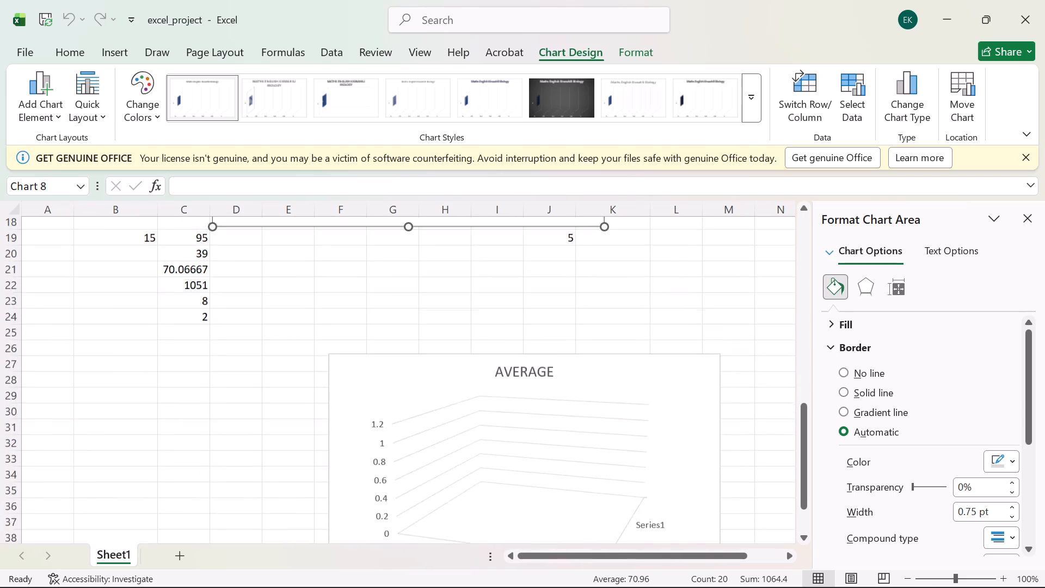
pyautogui.scroll(2, 135, 356)
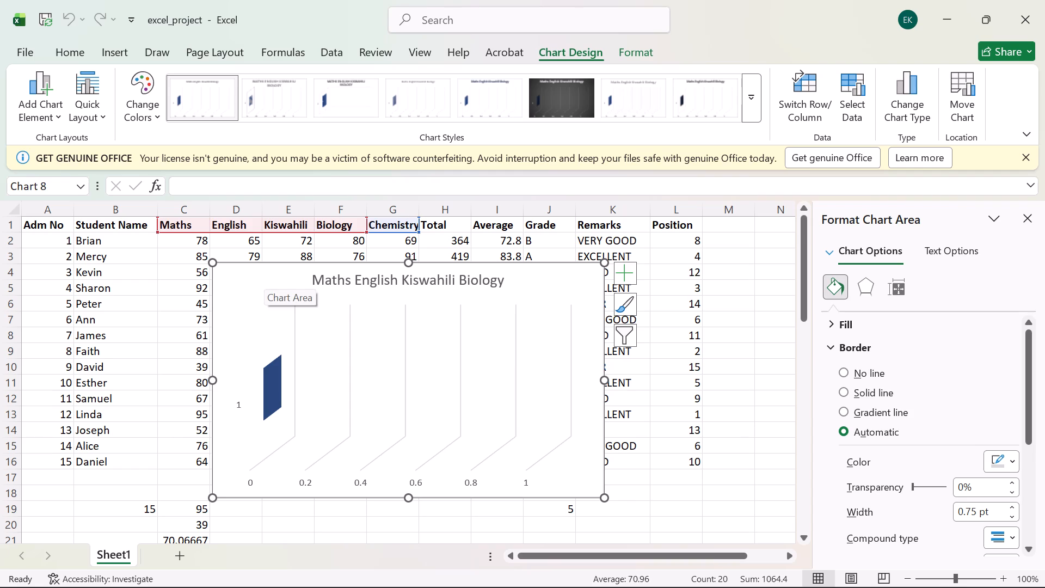
# Move the Maths English Kiswahili Biology chart off the Average Performance chart, down to column A around row 15.
pyautogui.moveTo(247, 280); pyautogui.dragTo(242, 402)
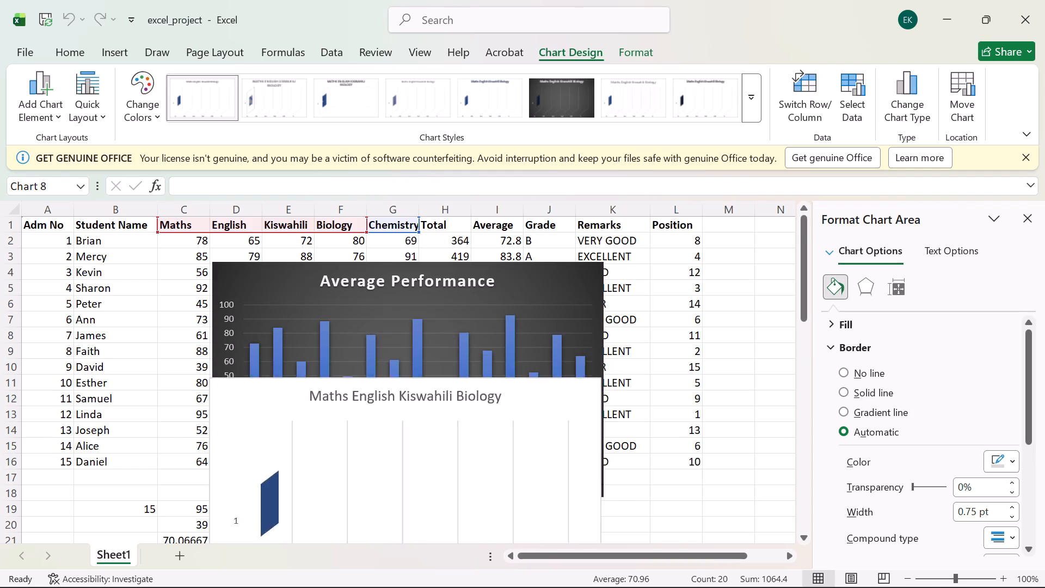
pyautogui.moveTo(242, 402); pyautogui.dragTo(59, 468)
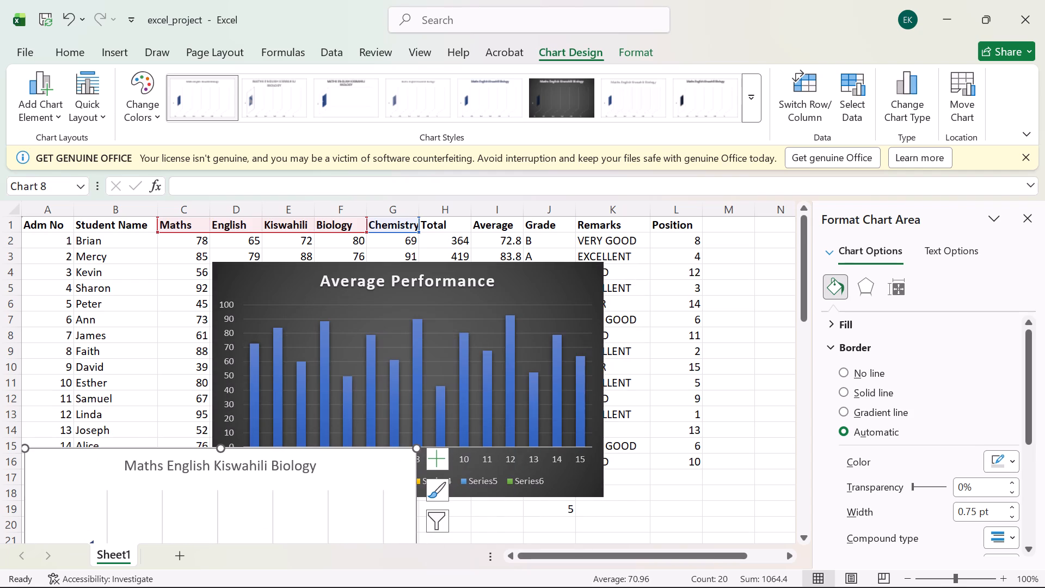
# Delete the dark Average Performance column chart covering the marks table and save the workbook.
pyautogui.click(306, 347)
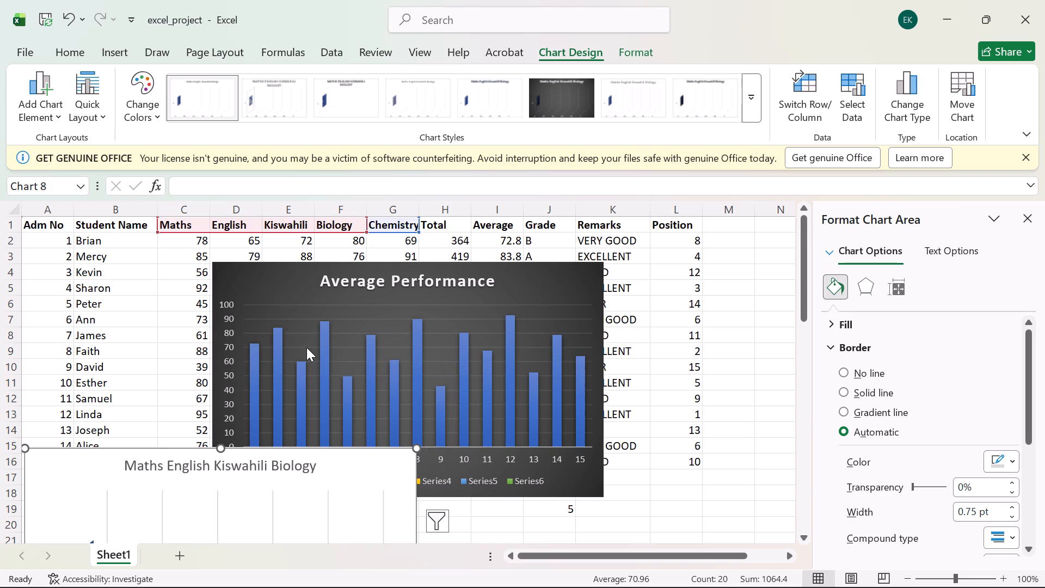
pyautogui.press('BackSpace')
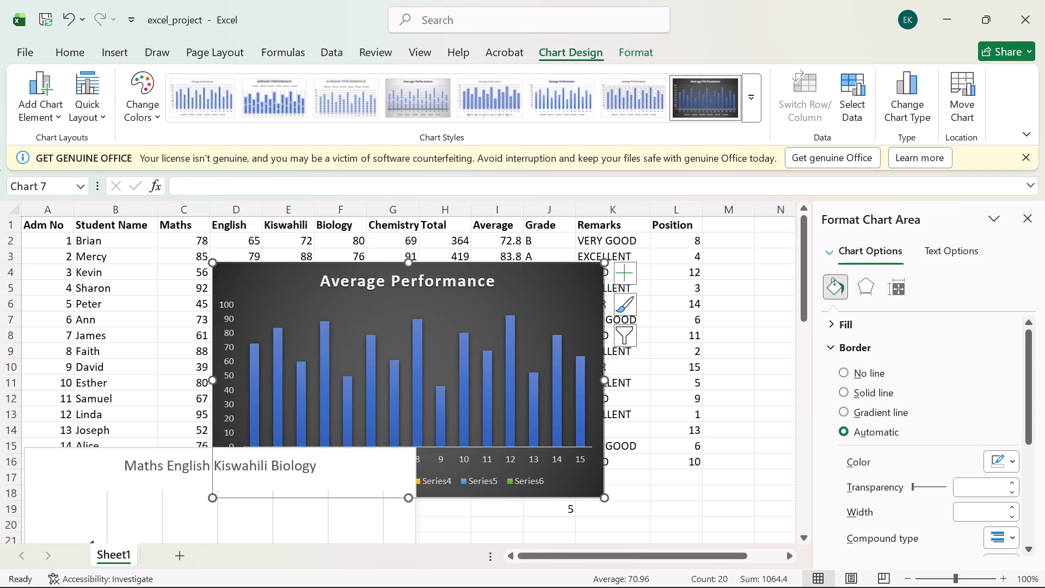
pyautogui.press('BackSpace')
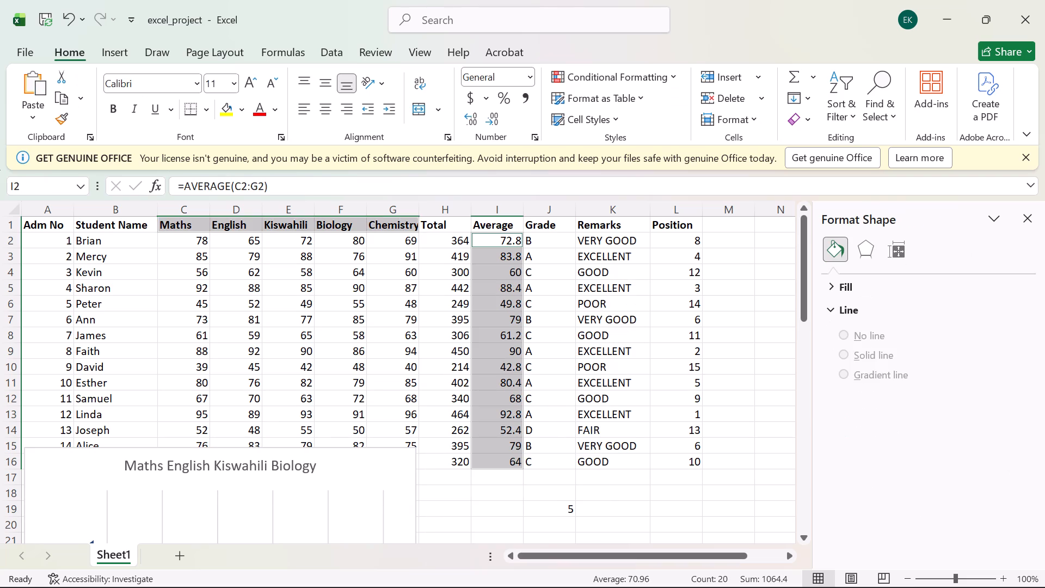
pyautogui.hotkey('ctrl', 's')
# Shrink the Maths English Kiswahili Biology chart so it spans about columns A to F and starts near row 19.
pyautogui.scroll(-3, 386, 363)
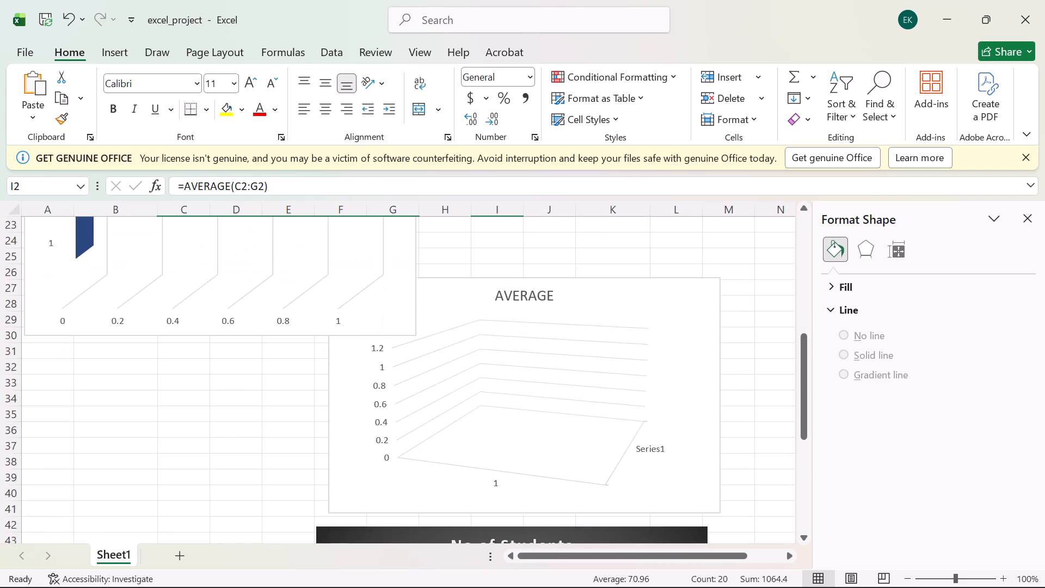
pyautogui.scroll(2, 386, 363)
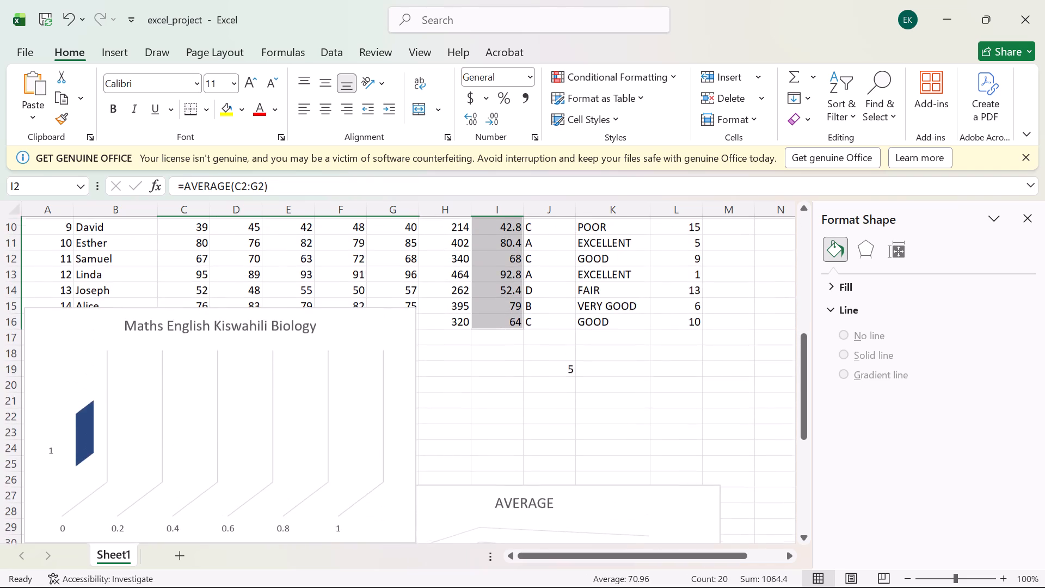
pyautogui.moveTo(415, 307); pyautogui.dragTo(362, 362)
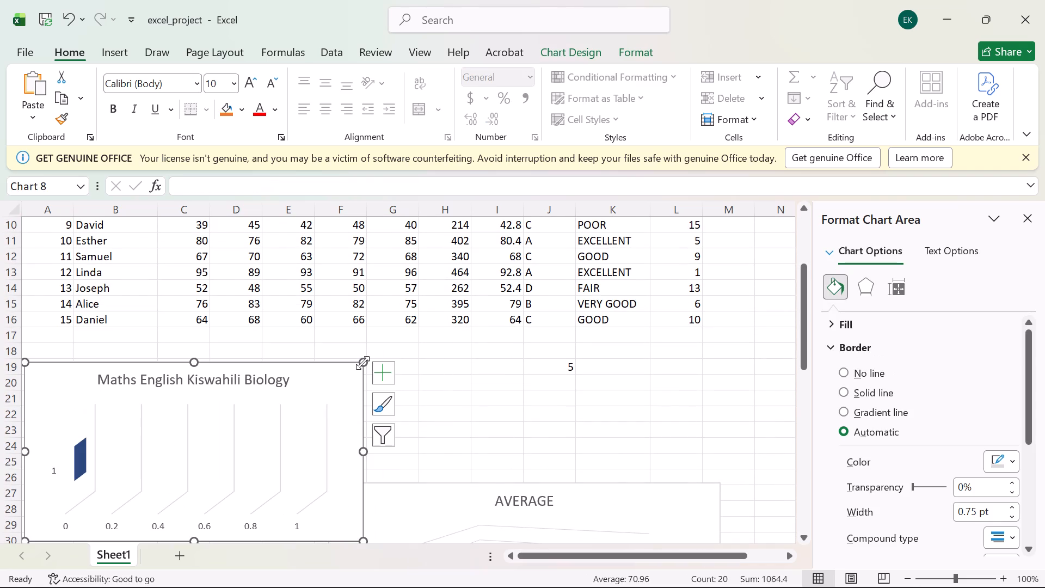
# Move the Maths English Kiswahili Biology chart down below the statistics cells, so it starts at about row 38.
pyautogui.moveTo(306, 394); pyautogui.dragTo(299, 518)
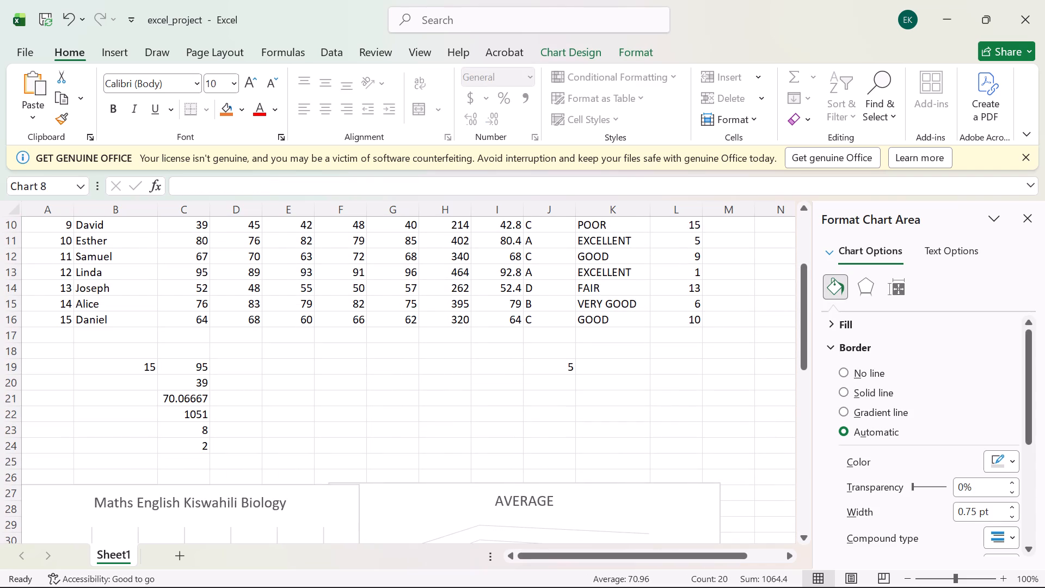
pyautogui.moveTo(299, 518); pyautogui.dragTo(295, 587)
pyautogui.scroll(-1, 411, 369)
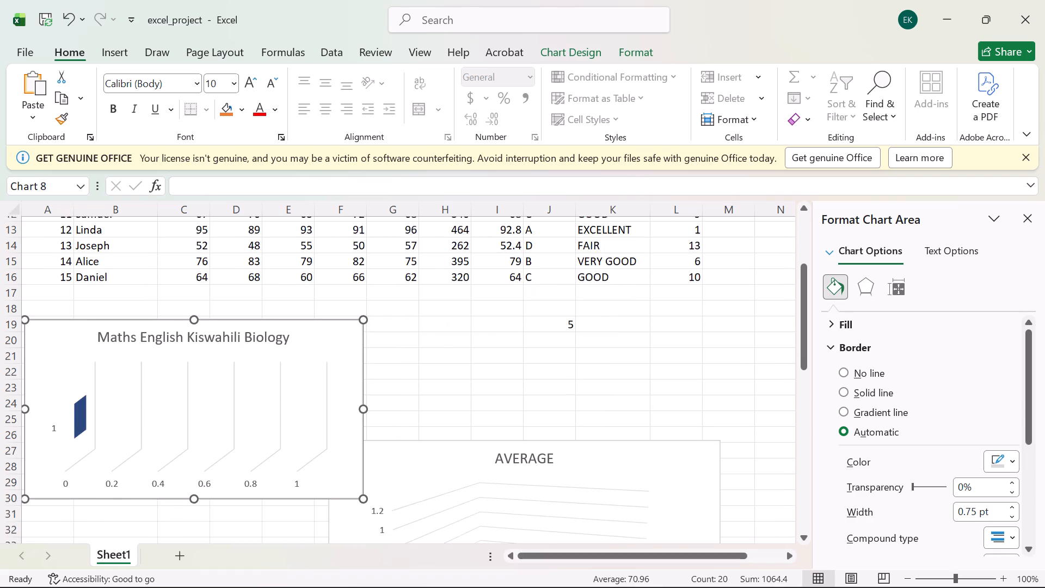
pyautogui.scroll(-1, 411, 369)
pyautogui.moveTo(310, 307); pyautogui.dragTo(286, 443)
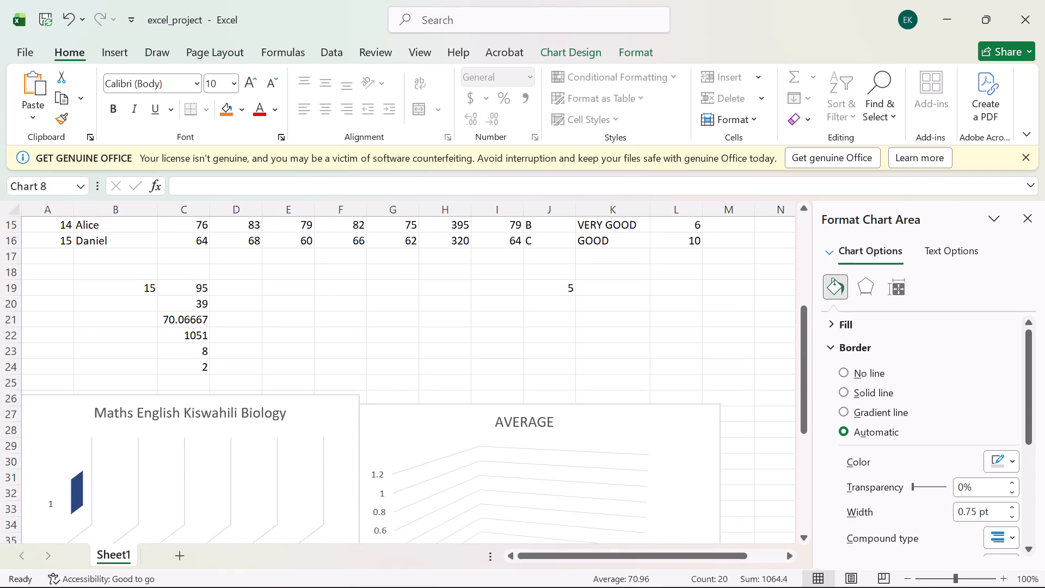
pyautogui.moveTo(286, 443); pyautogui.dragTo(282, 454)
pyautogui.scroll(-3, 282, 452)
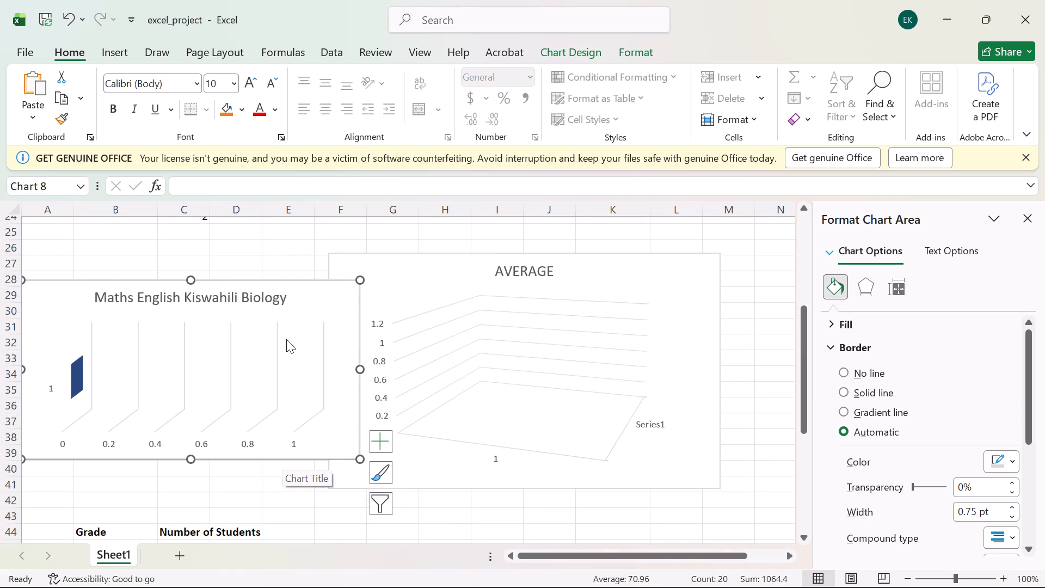
pyautogui.moveTo(306, 304); pyautogui.dragTo(293, 466)
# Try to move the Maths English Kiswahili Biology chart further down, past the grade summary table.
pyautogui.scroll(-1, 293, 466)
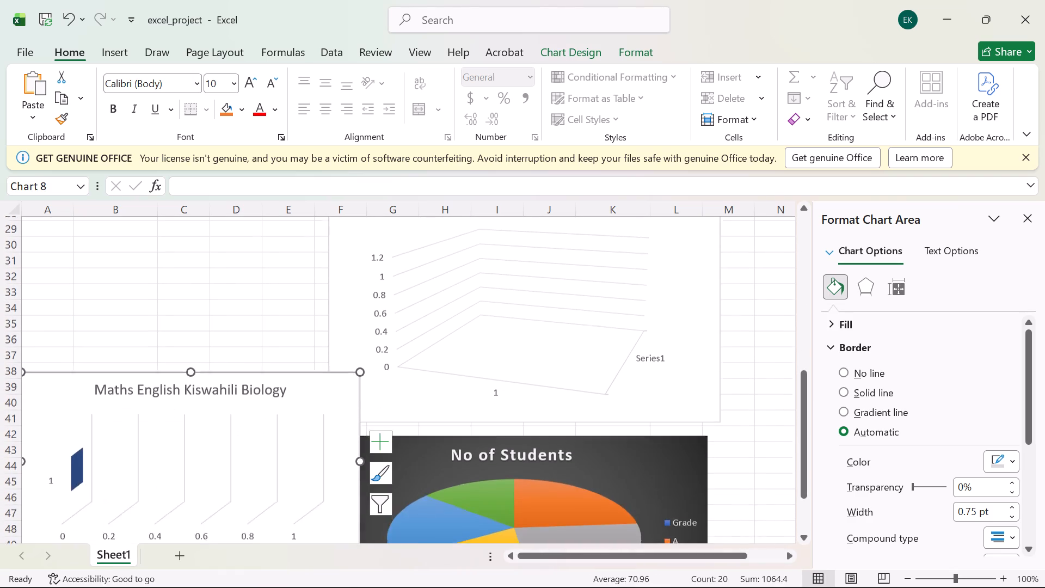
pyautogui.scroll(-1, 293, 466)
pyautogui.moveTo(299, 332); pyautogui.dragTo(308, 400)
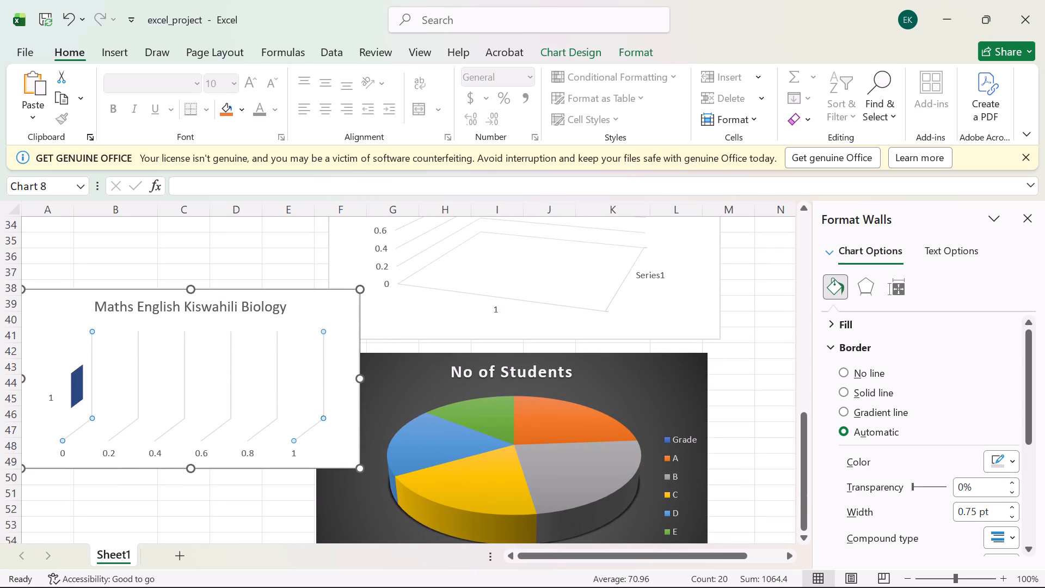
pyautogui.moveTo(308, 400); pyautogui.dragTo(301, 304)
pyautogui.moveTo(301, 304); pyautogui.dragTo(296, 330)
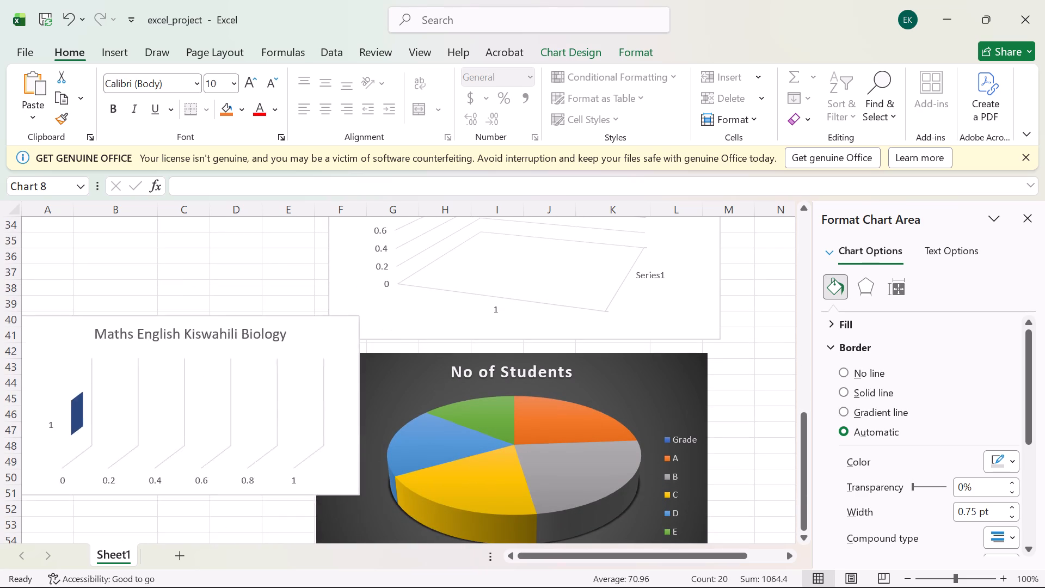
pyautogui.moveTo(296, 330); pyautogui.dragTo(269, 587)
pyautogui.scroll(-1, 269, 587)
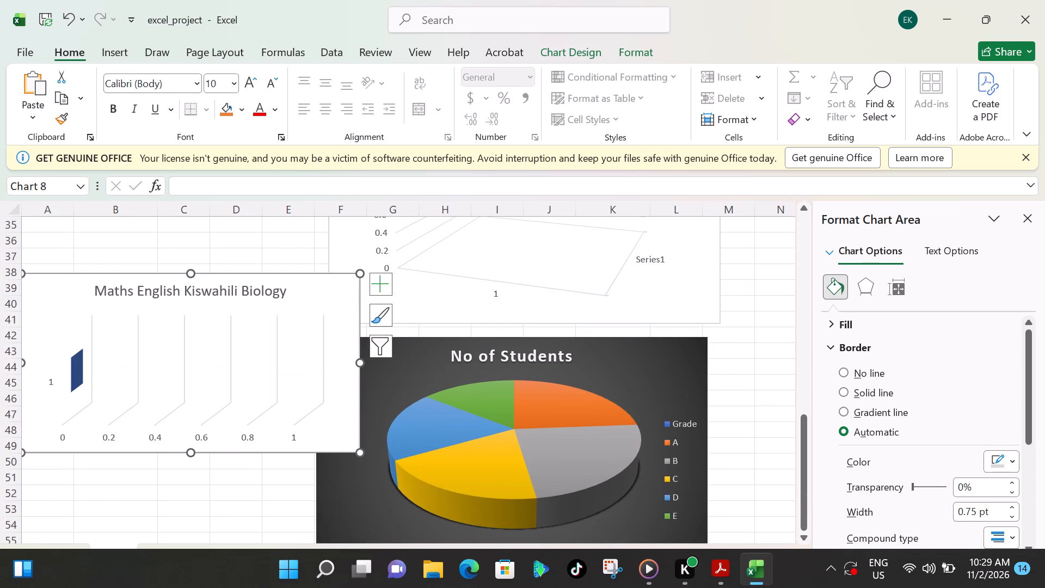
# Try to move the Maths English Kiswahili Biology chart below the grade summary by its plot area and walls.
pyautogui.scroll(-2, 353, 495)
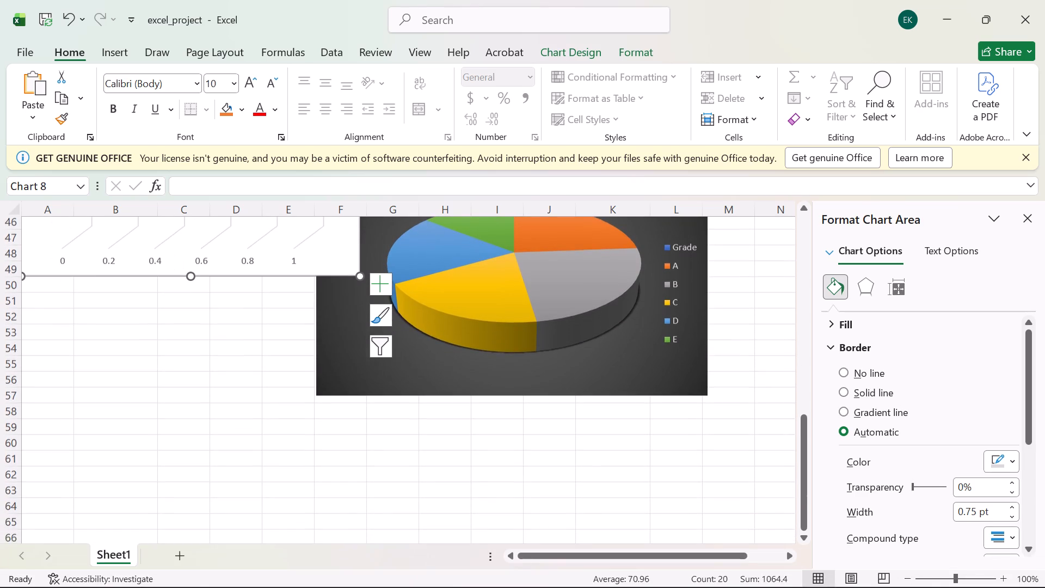
pyautogui.moveTo(331, 247); pyautogui.dragTo(235, 415)
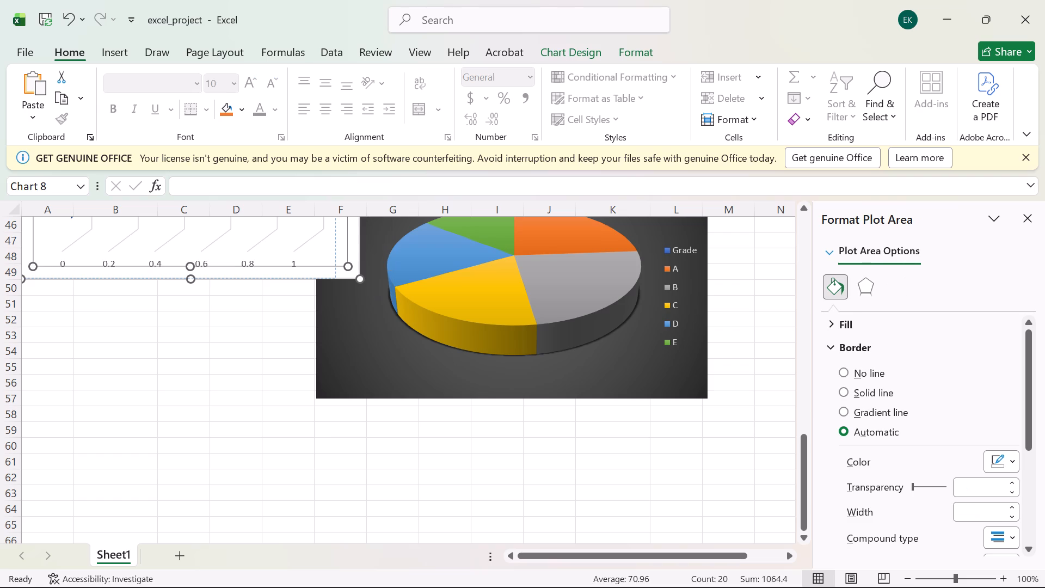
pyautogui.moveTo(235, 415); pyautogui.dragTo(272, 385)
pyautogui.moveTo(317, 250); pyautogui.dragTo(334, 354)
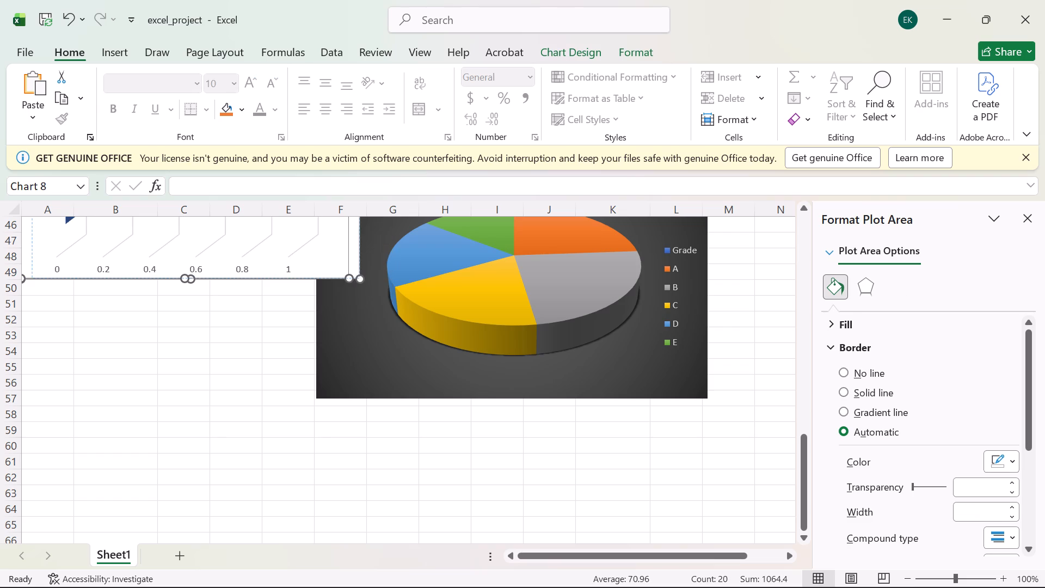
pyautogui.moveTo(334, 354); pyautogui.dragTo(334, 369)
pyautogui.moveTo(225, 224); pyautogui.dragTo(229, 337)
pyautogui.scroll(3, 229, 337)
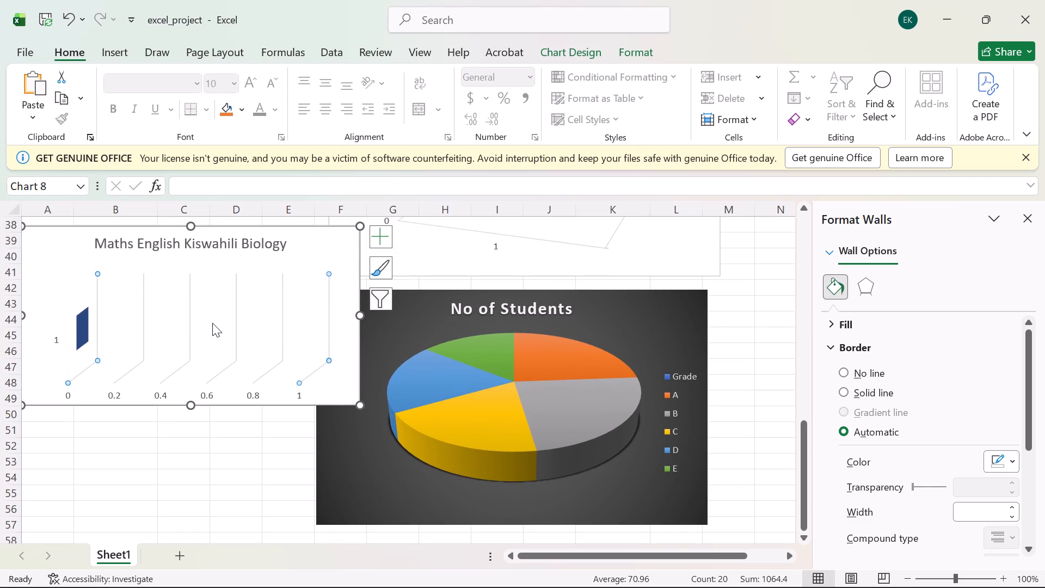
pyautogui.moveTo(212, 323); pyautogui.dragTo(236, 285)
pyautogui.moveTo(236, 285); pyautogui.dragTo(238, 376)
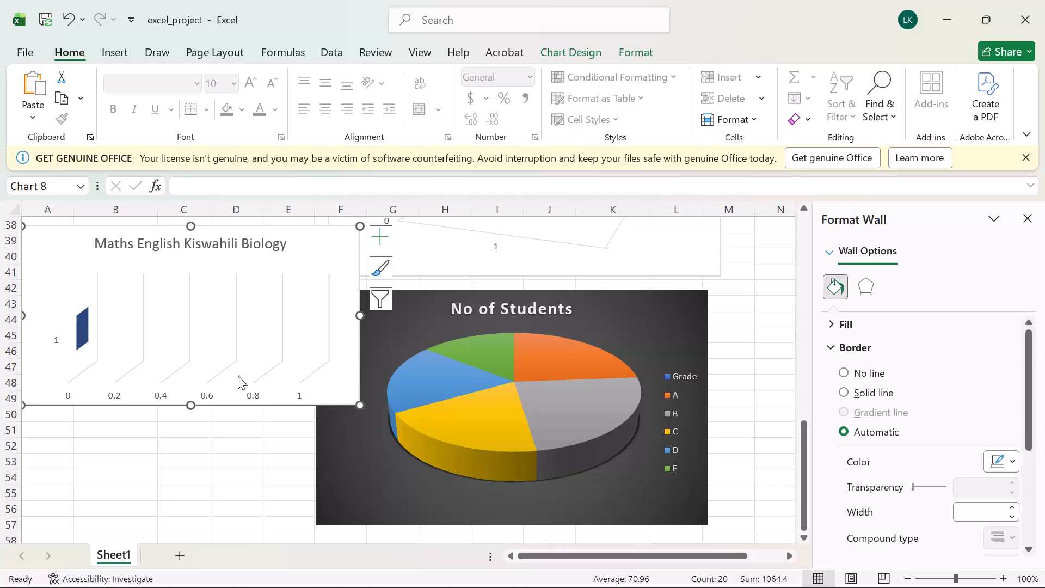
pyautogui.moveTo(238, 376); pyautogui.dragTo(262, 281)
pyautogui.moveTo(262, 281); pyautogui.dragTo(259, 307)
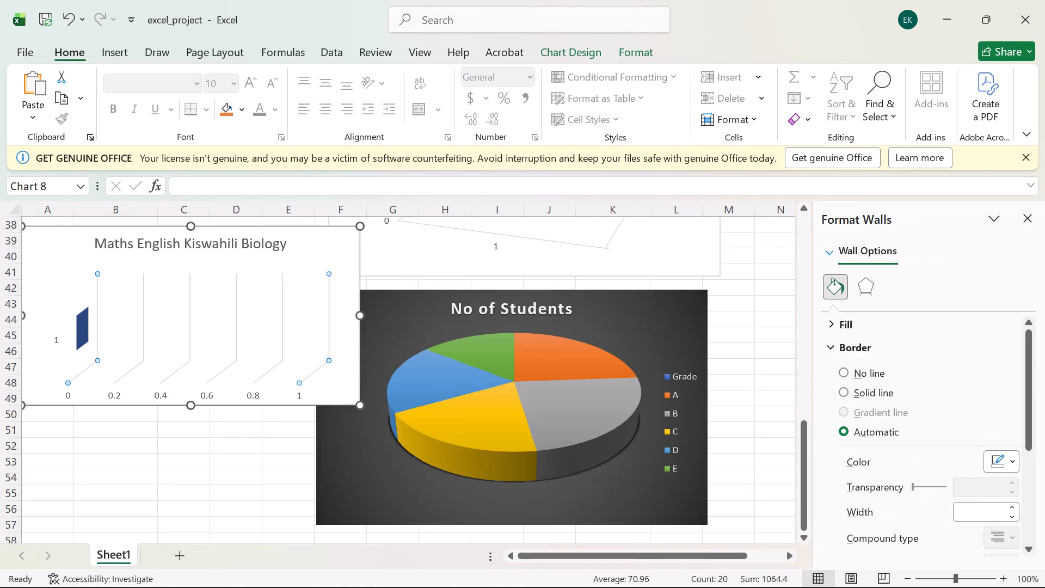
pyautogui.moveTo(259, 307); pyautogui.dragTo(256, 291)
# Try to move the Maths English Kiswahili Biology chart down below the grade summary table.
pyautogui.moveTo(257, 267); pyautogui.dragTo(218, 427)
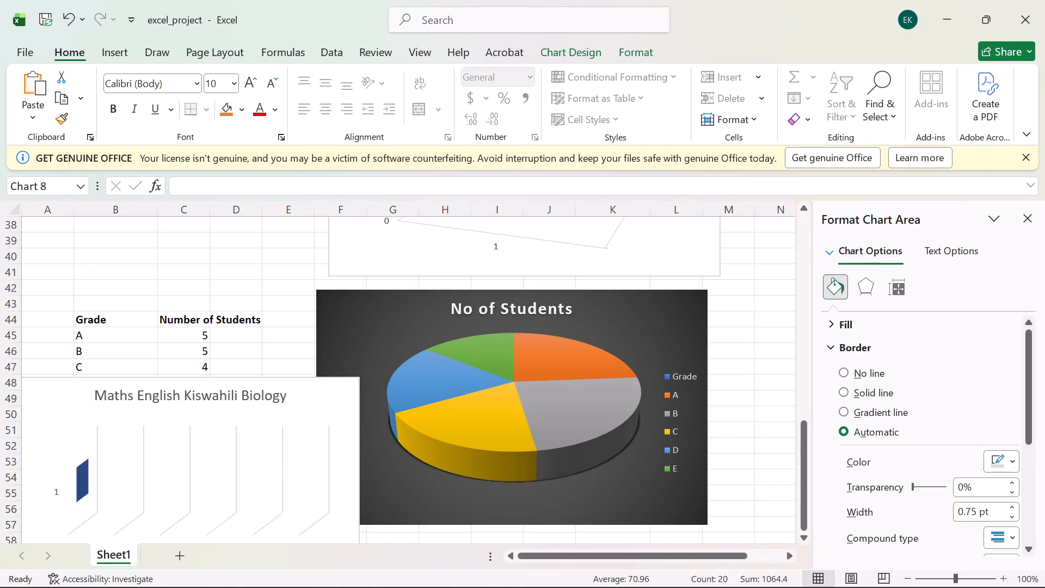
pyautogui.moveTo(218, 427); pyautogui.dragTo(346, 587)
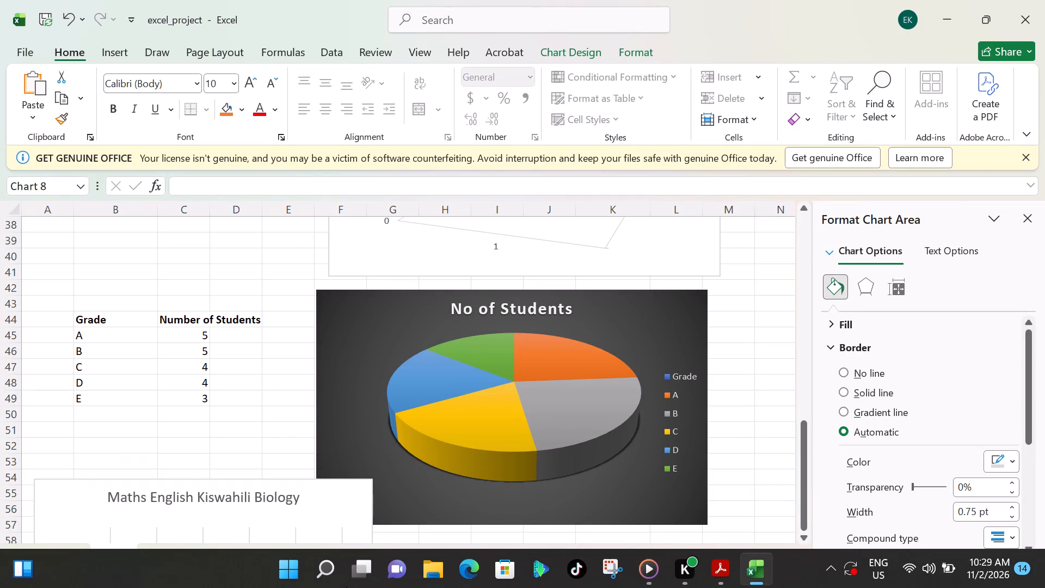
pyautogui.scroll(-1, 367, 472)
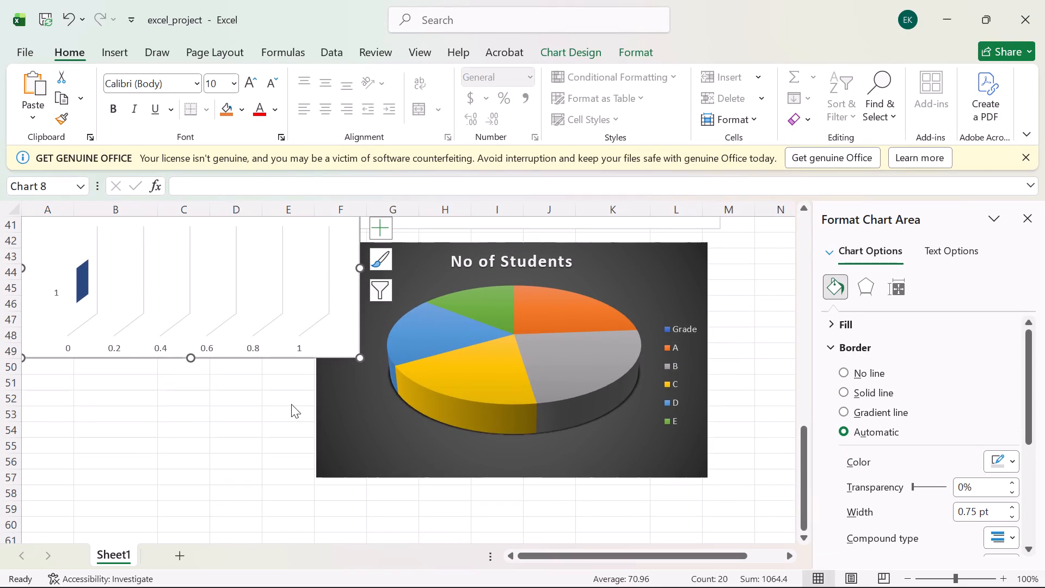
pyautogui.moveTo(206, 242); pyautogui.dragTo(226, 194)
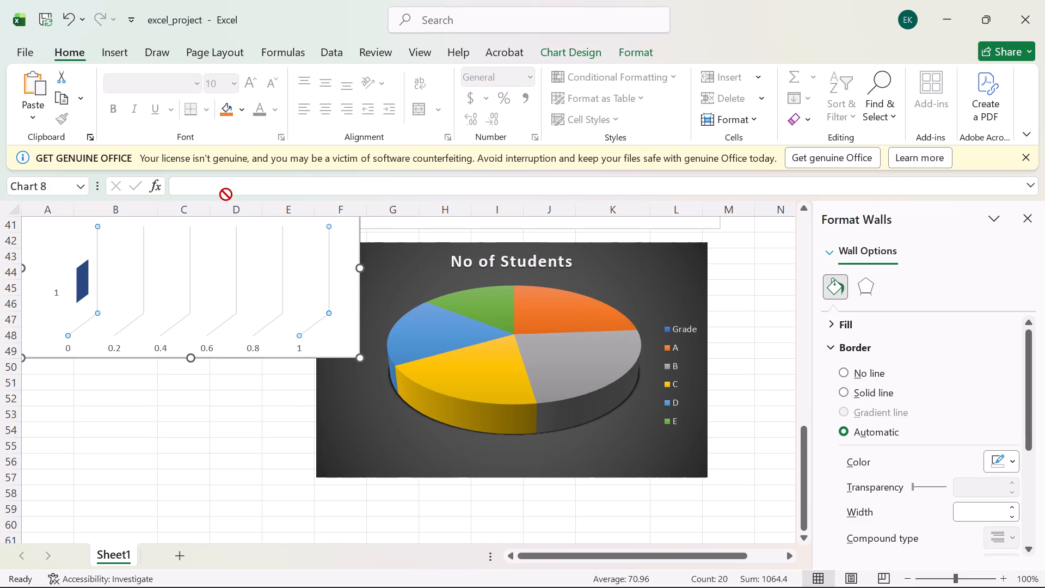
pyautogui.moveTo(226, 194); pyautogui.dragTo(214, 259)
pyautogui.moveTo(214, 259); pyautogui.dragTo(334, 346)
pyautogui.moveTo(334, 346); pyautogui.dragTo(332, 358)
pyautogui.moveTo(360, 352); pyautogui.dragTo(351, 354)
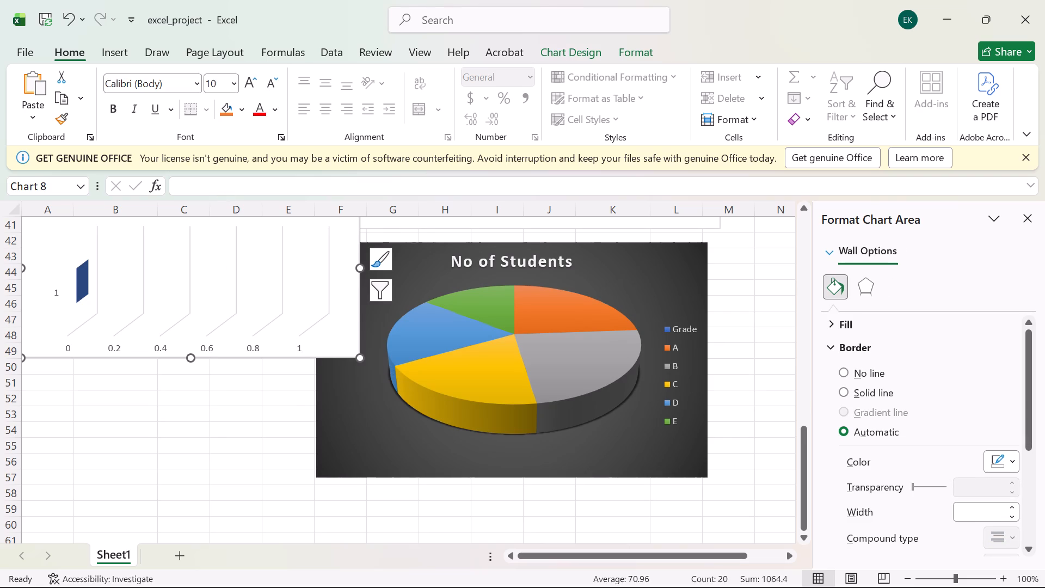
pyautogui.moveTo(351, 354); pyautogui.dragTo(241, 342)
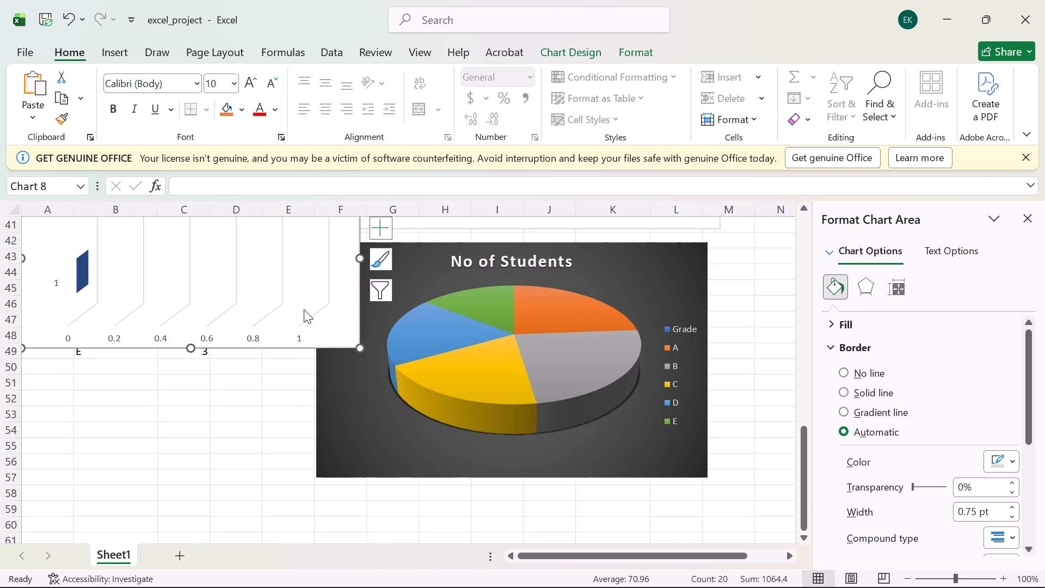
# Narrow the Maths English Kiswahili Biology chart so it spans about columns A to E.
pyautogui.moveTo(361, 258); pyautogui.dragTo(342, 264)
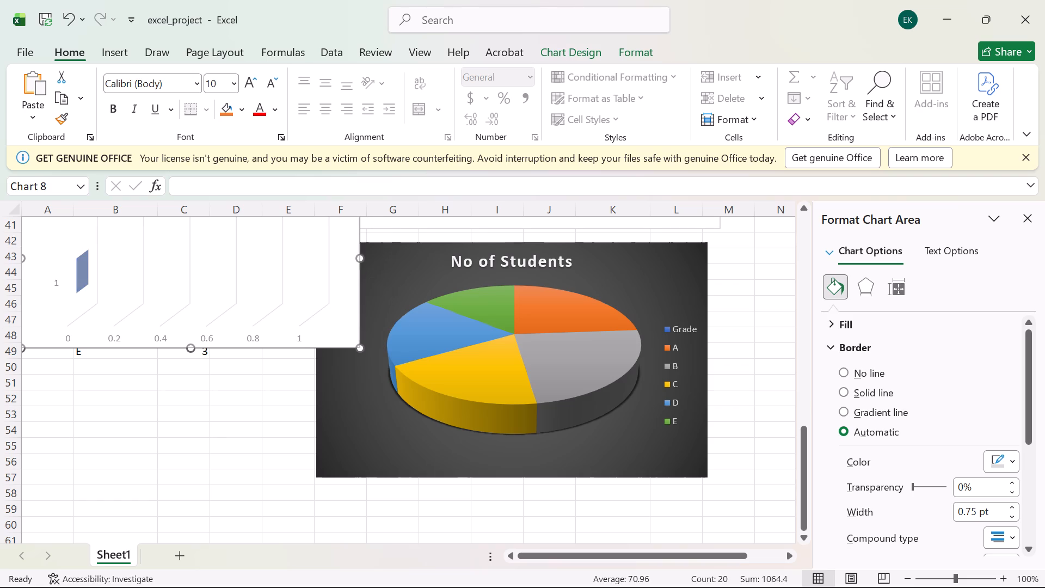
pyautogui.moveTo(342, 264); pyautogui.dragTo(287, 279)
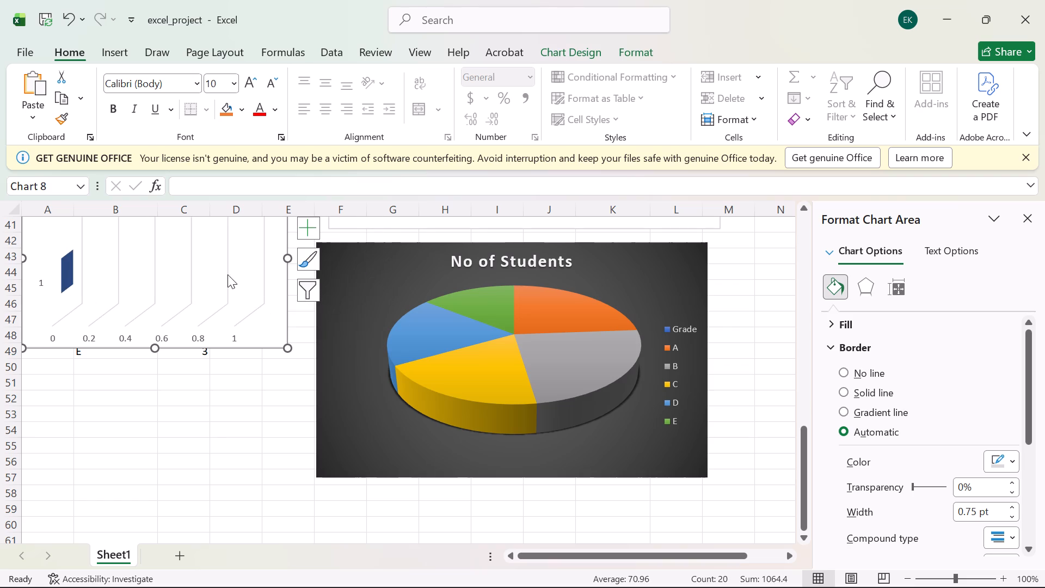
# Shift the Maths English Kiswahili Biology title slightly to the right within its chart.
pyautogui.scroll(1, 213, 266)
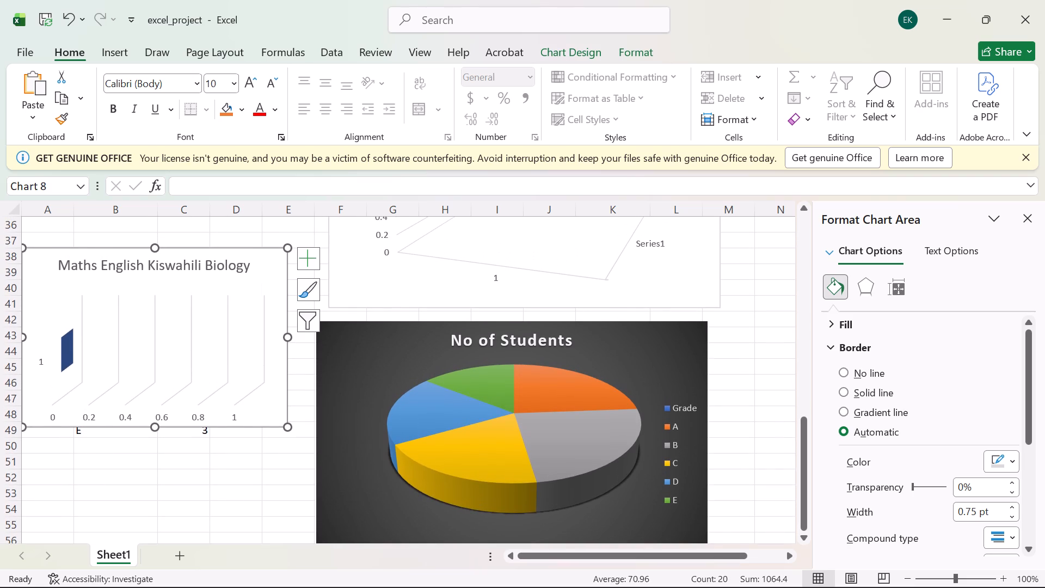
pyautogui.moveTo(172, 265); pyautogui.dragTo(176, 295)
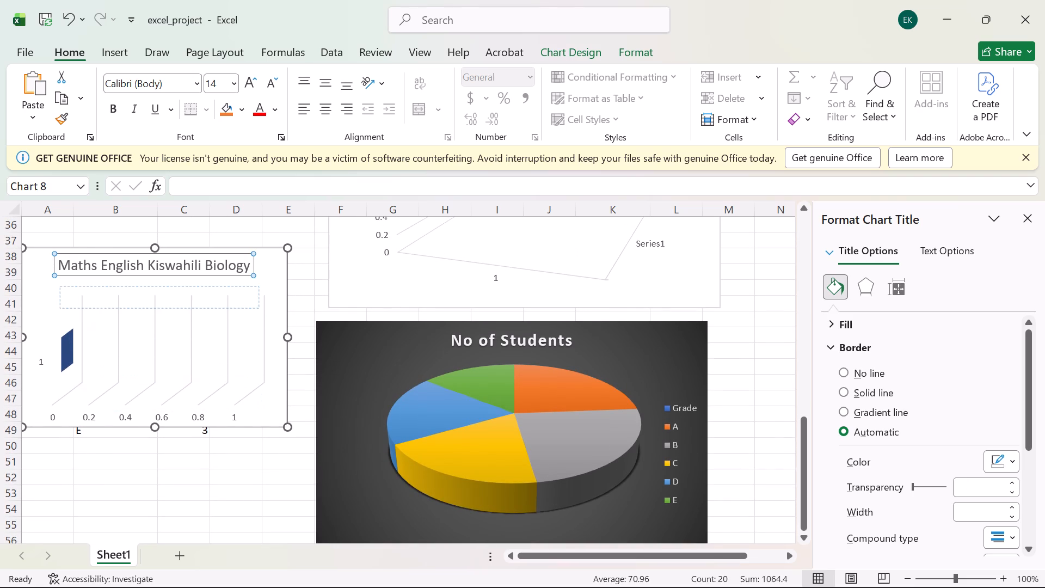
pyautogui.moveTo(176, 295); pyautogui.dragTo(179, 264)
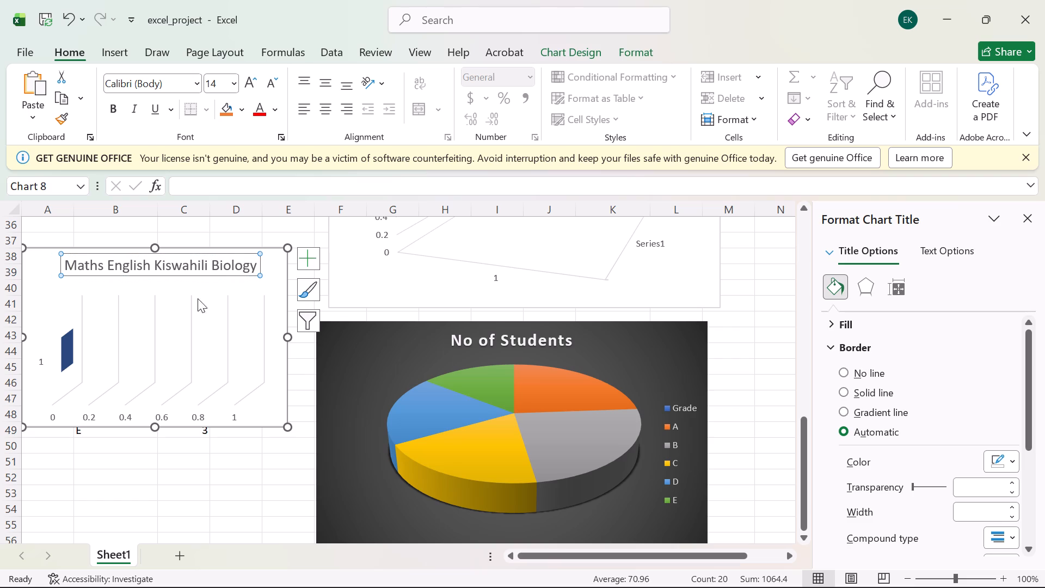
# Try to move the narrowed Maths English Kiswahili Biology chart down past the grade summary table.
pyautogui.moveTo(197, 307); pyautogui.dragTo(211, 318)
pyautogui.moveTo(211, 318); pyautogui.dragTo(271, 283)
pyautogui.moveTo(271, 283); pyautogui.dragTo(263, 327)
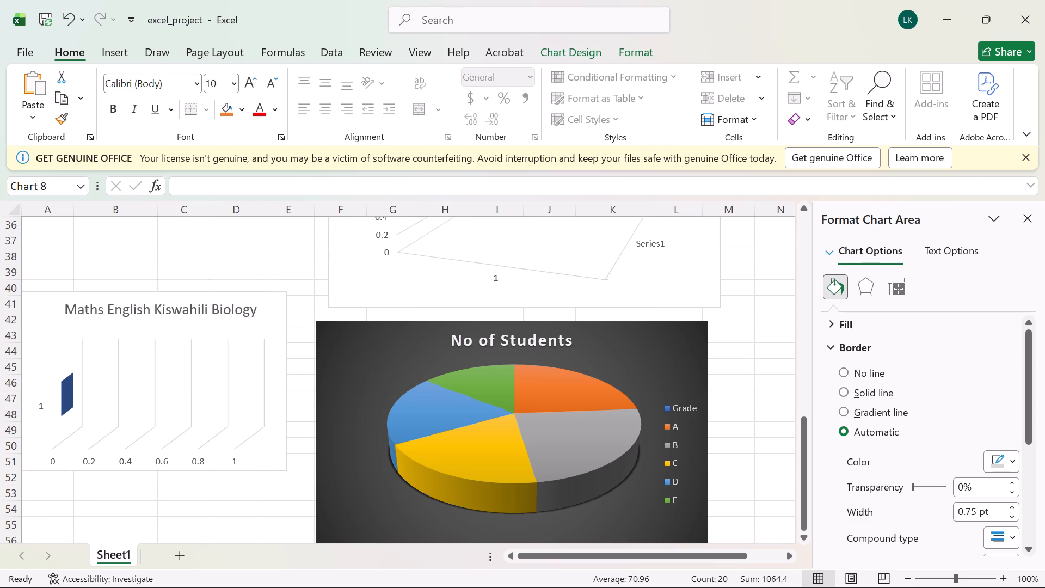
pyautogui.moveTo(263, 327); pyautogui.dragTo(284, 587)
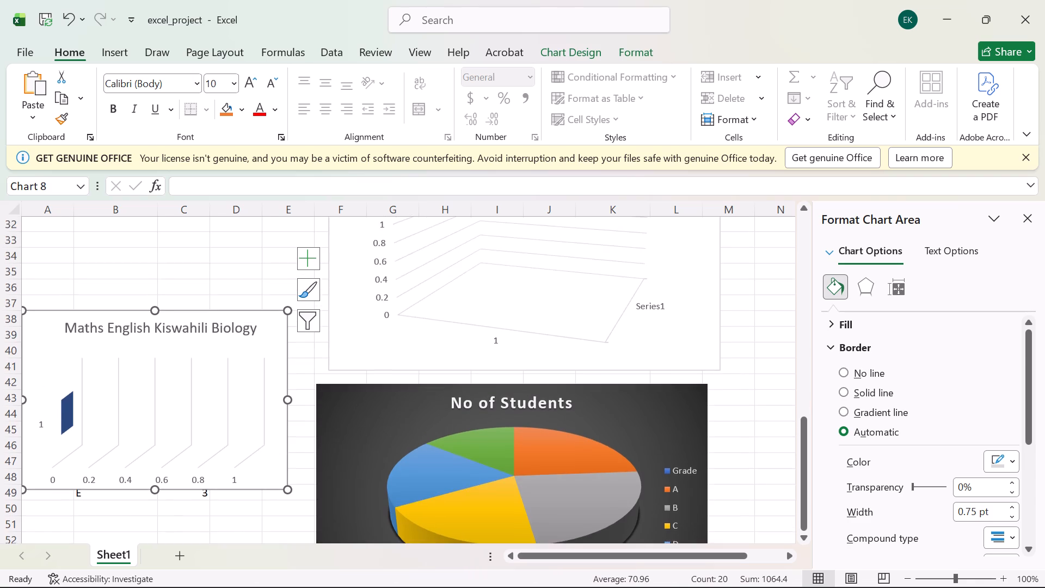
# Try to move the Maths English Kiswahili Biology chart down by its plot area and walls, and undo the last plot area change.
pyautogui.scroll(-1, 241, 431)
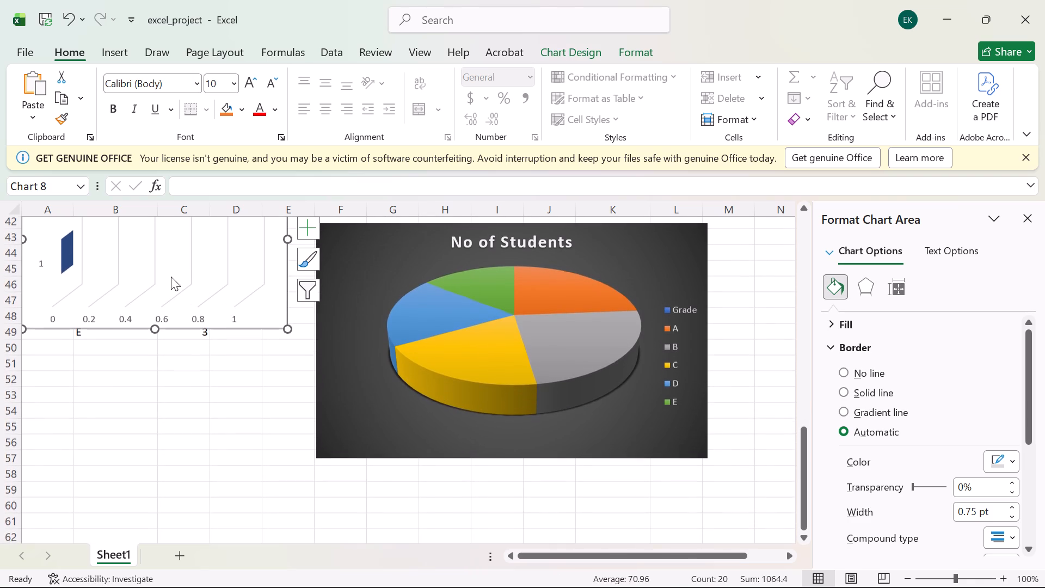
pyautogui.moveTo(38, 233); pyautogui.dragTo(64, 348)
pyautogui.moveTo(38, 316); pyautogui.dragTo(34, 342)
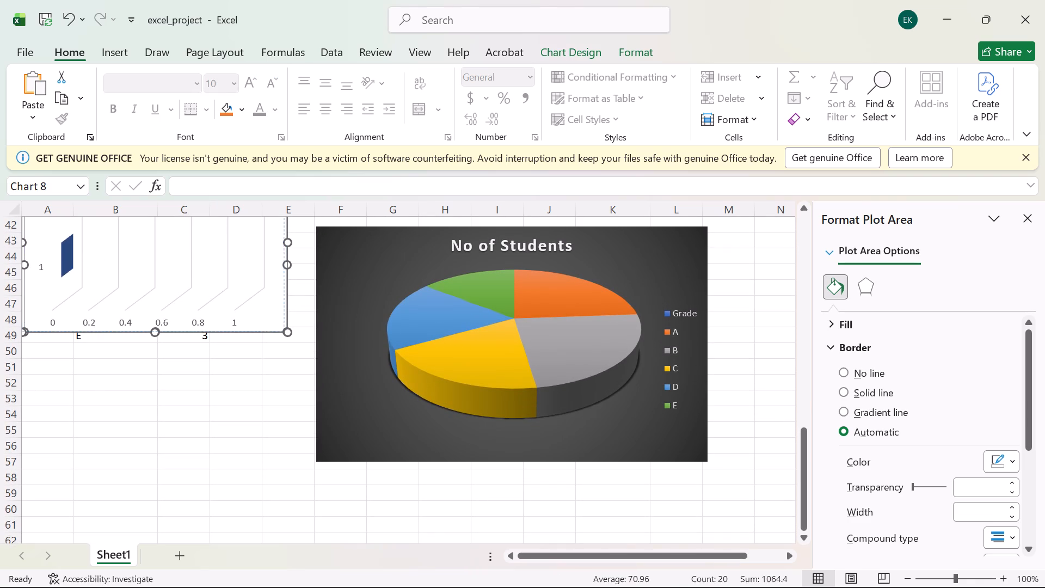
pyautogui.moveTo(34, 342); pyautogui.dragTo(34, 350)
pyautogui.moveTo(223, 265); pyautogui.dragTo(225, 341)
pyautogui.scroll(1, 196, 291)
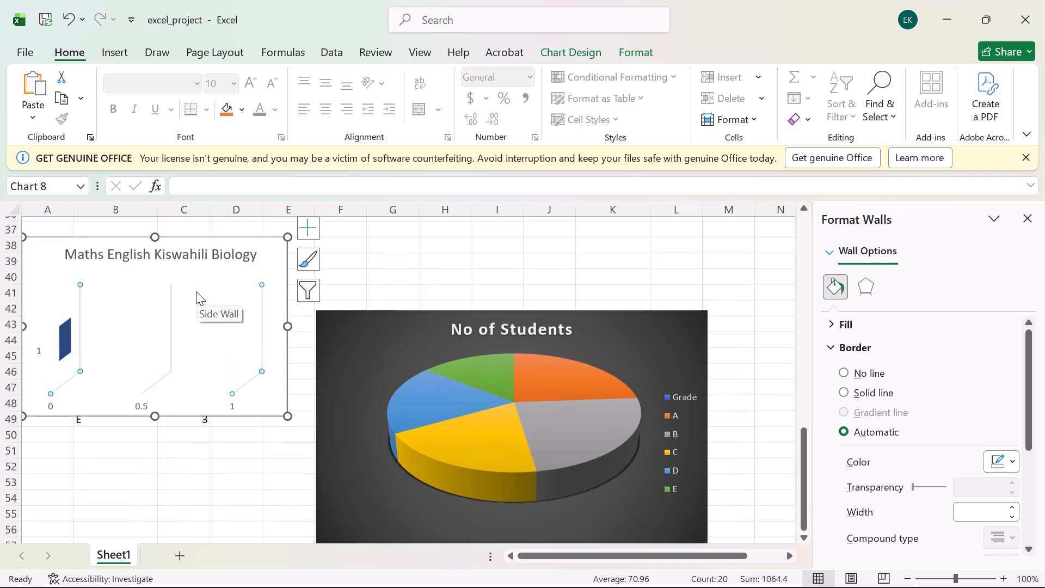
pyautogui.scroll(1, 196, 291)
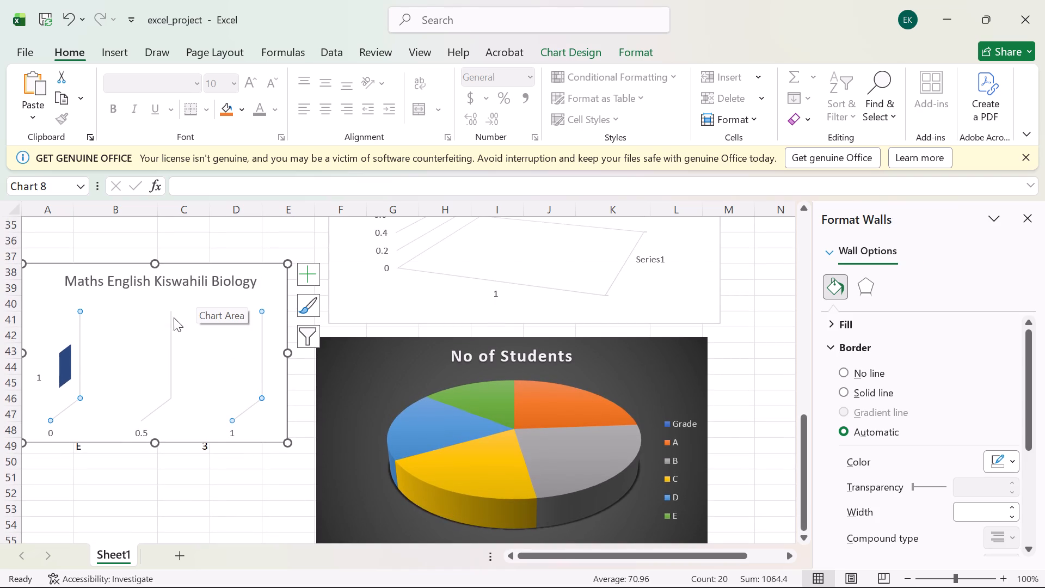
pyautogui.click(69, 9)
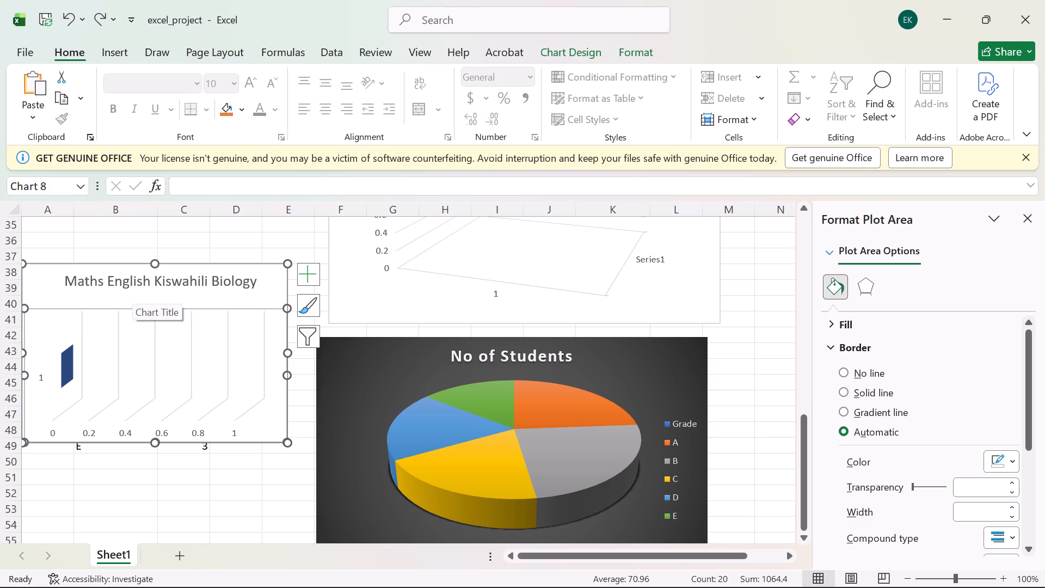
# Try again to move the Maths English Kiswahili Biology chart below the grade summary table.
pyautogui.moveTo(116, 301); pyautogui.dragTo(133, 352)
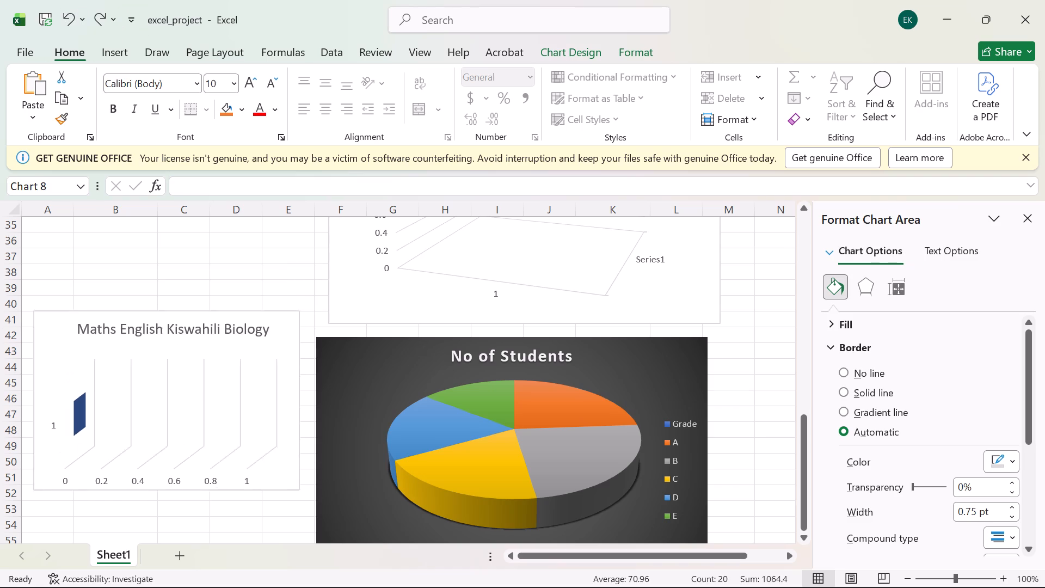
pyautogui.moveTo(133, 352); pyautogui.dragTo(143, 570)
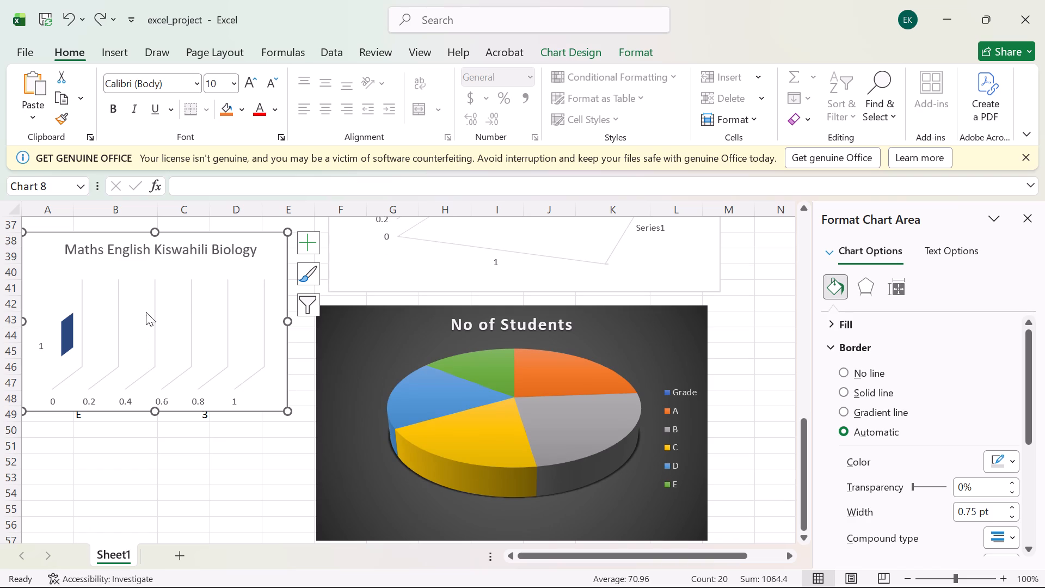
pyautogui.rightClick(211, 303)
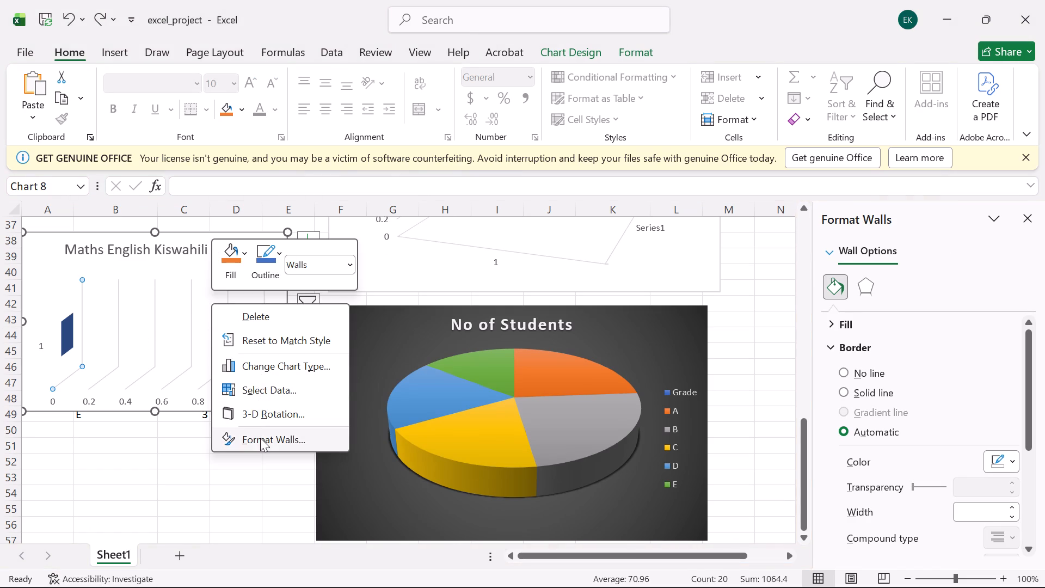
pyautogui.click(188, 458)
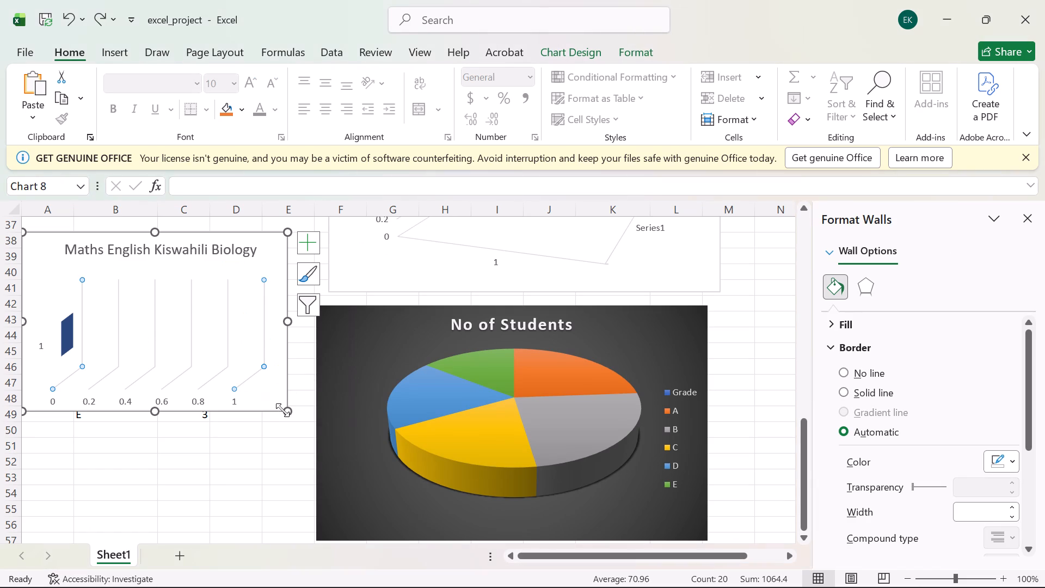
# Reposition the Maths English Kiswahili Biology chart below the grade summary by resizing its bottom and top edges, covering about rows 54 to 59.
pyautogui.moveTo(285, 409); pyautogui.dragTo(270, 495)
pyautogui.moveTo(271, 232); pyautogui.dragTo(289, 351)
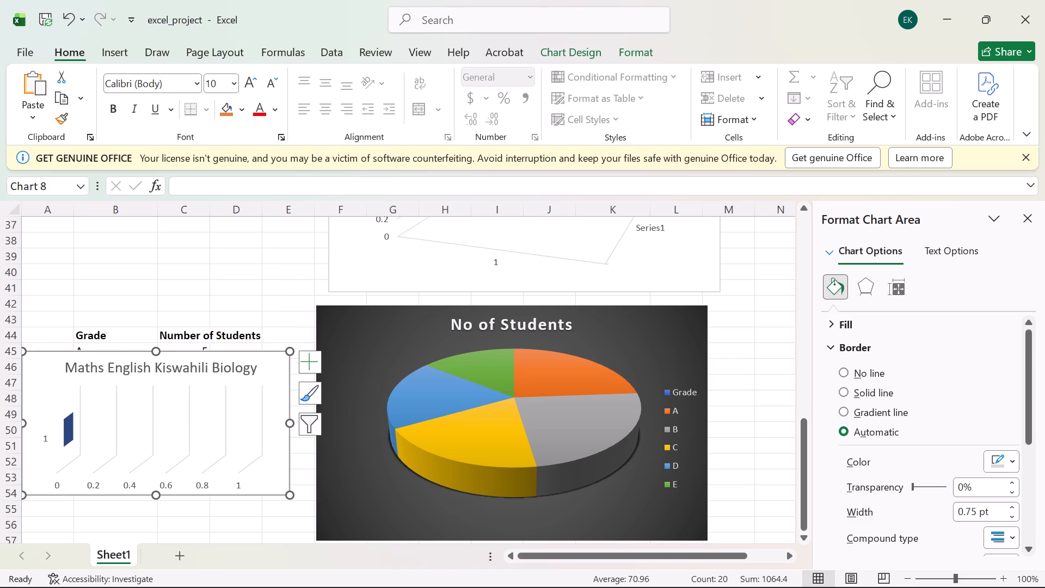
pyautogui.moveTo(155, 495); pyautogui.dragTo(156, 582)
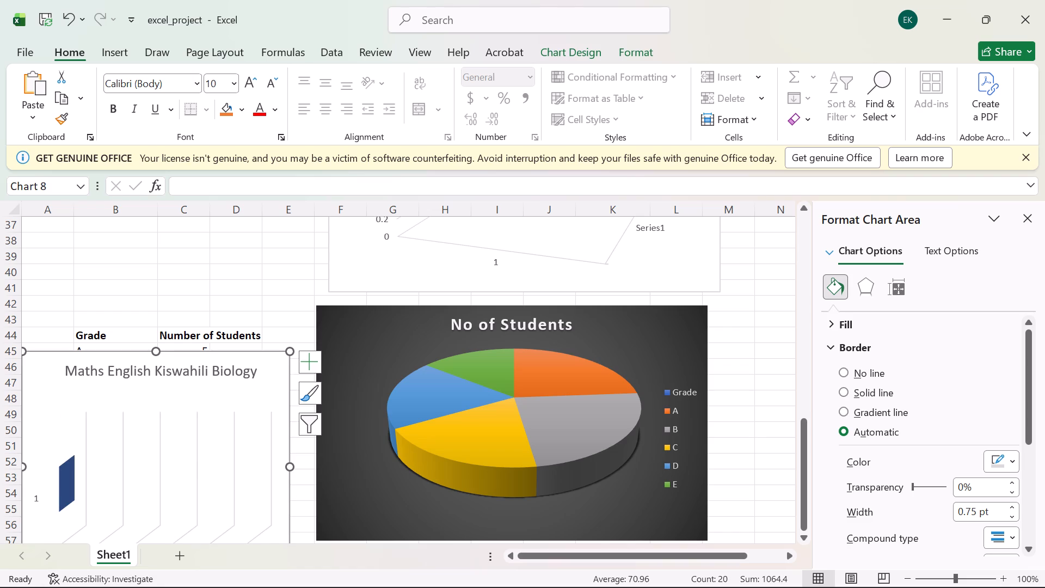
pyautogui.moveTo(152, 351); pyautogui.dragTo(151, 442)
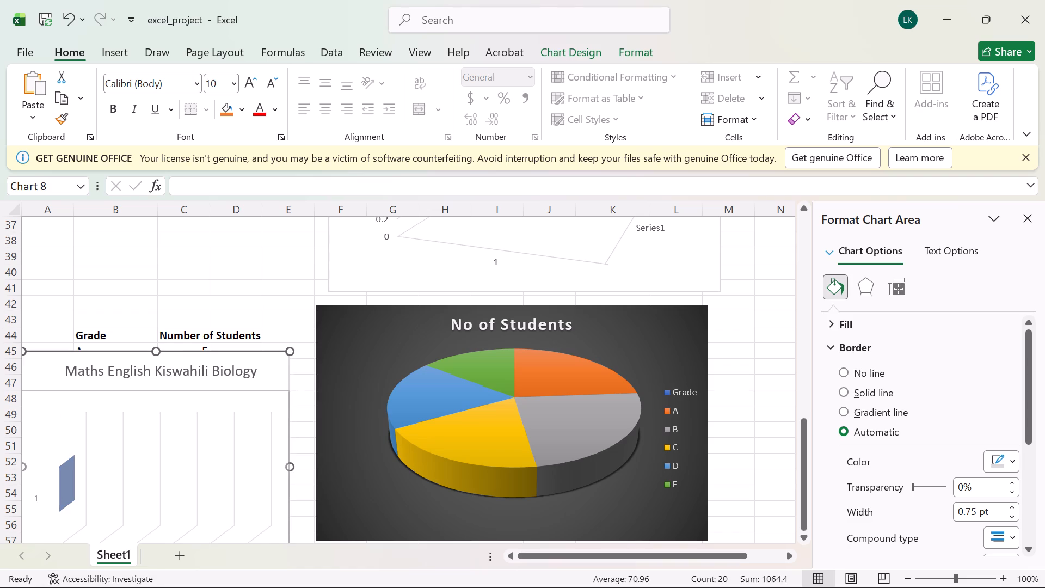
pyautogui.moveTo(151, 442); pyautogui.dragTo(166, 498)
pyautogui.scroll(-1, 165, 451)
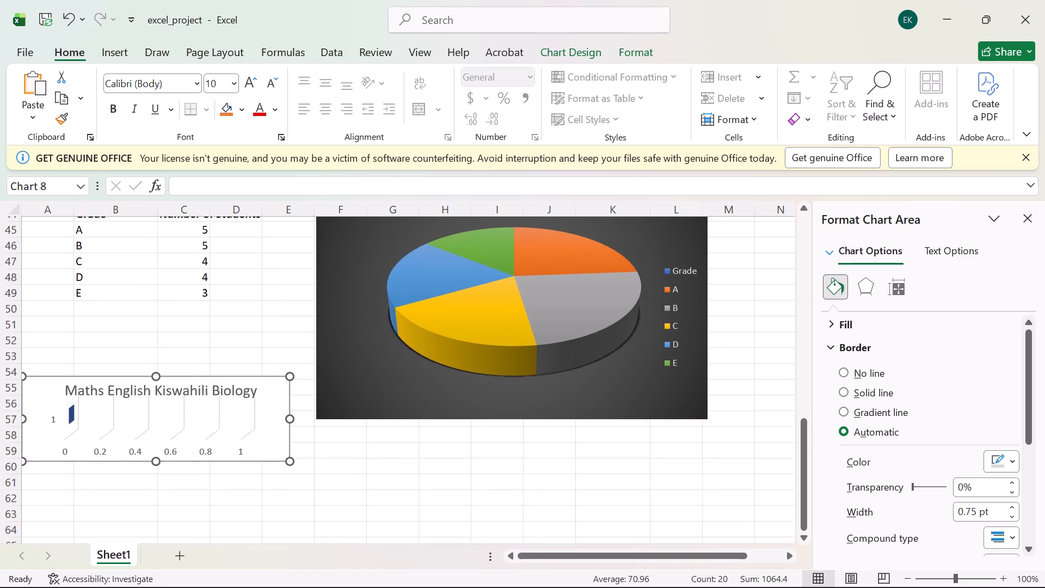
# Resize the Maths English Kiswahili Biology chart to span about columns A to G and rows 58 to 64, starting just below the pie chart.
pyautogui.scroll(-1, 165, 451)
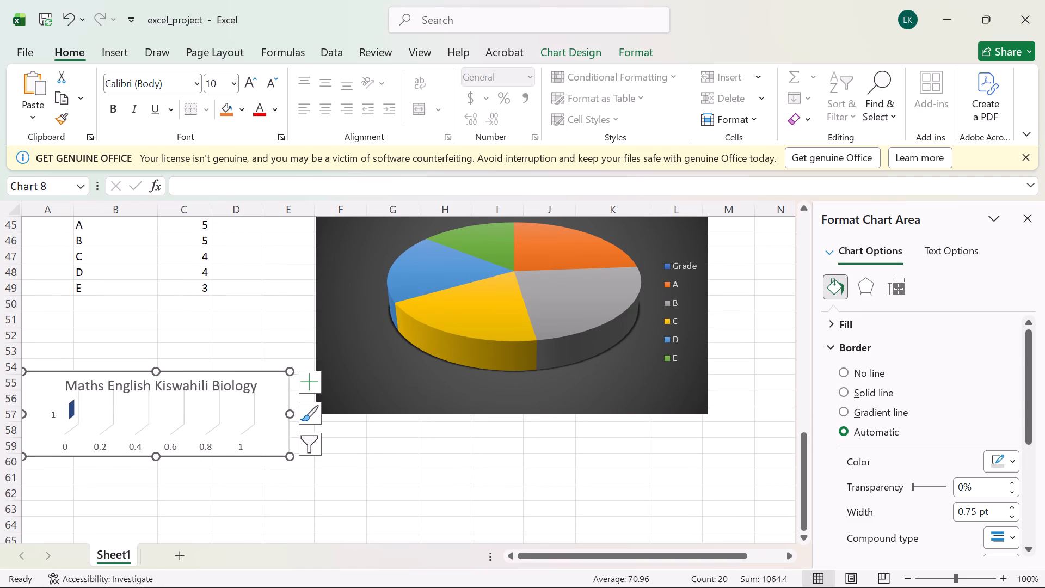
pyautogui.moveTo(158, 373); pyautogui.dragTo(158, 363)
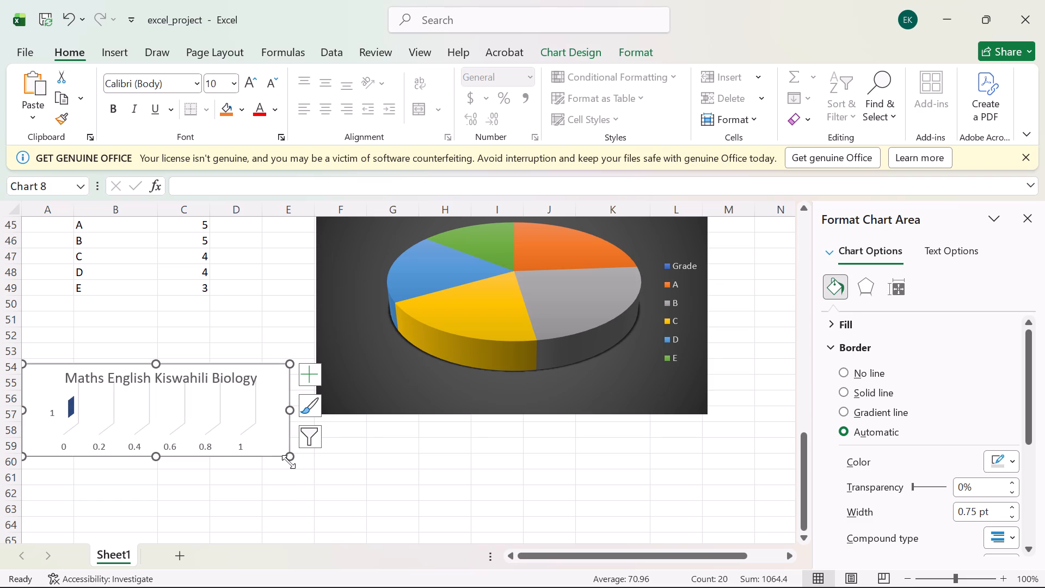
pyautogui.moveTo(288, 462); pyautogui.dragTo(412, 520)
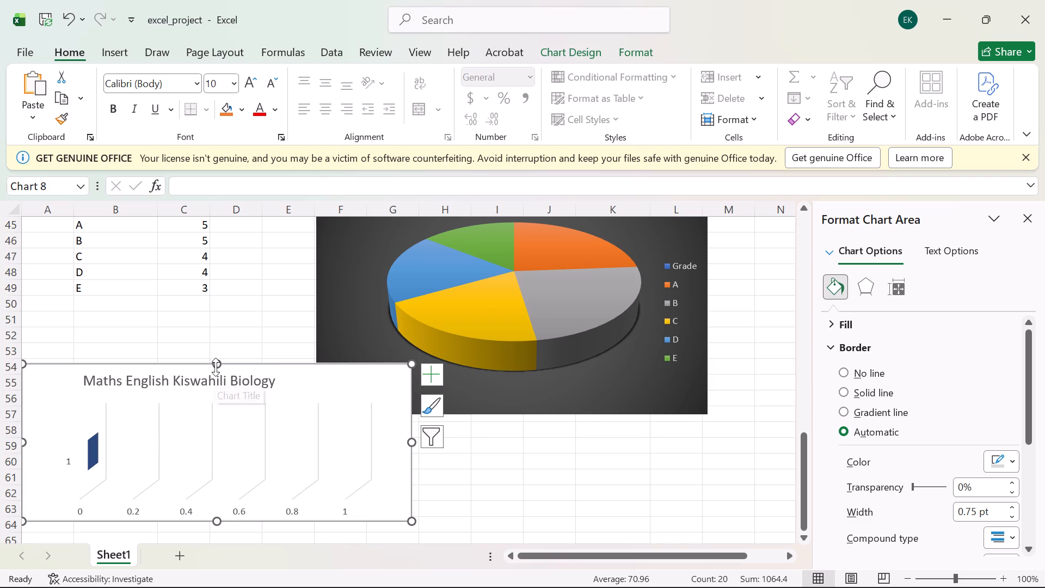
pyautogui.moveTo(217, 366); pyautogui.dragTo(228, 421)
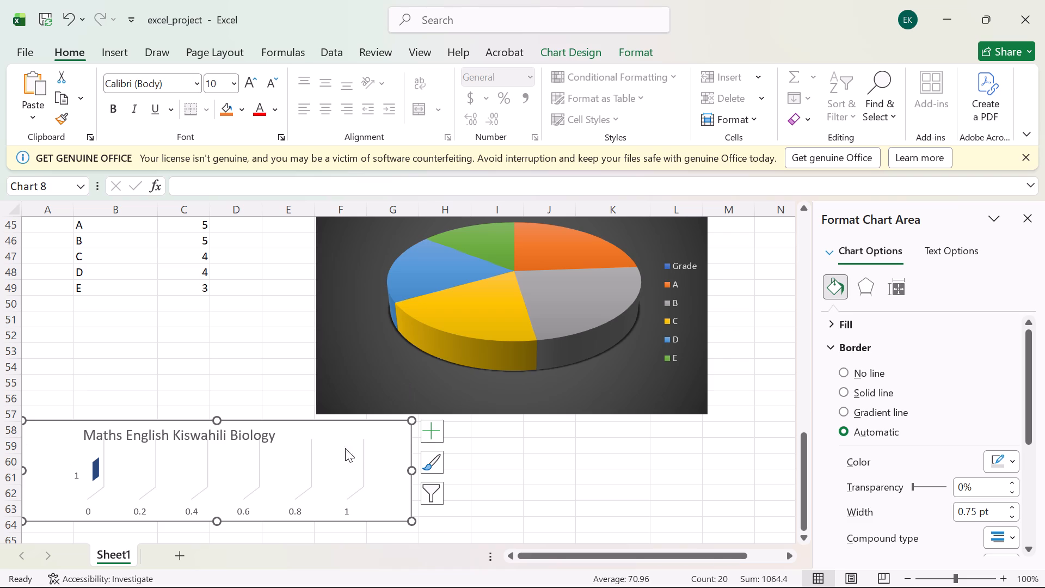
# Resize the Maths English Kiswahili Biology chart to sit under the No of Students pie chart, spanning about columns F to K and down past row 66.
pyautogui.moveTo(26, 471); pyautogui.dragTo(92, 471)
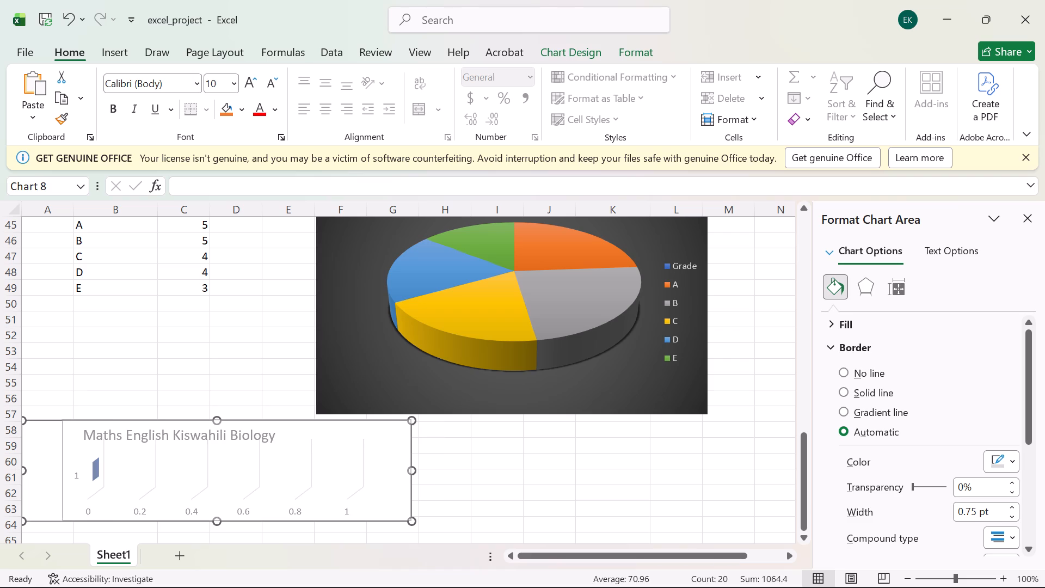
pyautogui.moveTo(92, 471); pyautogui.dragTo(281, 482)
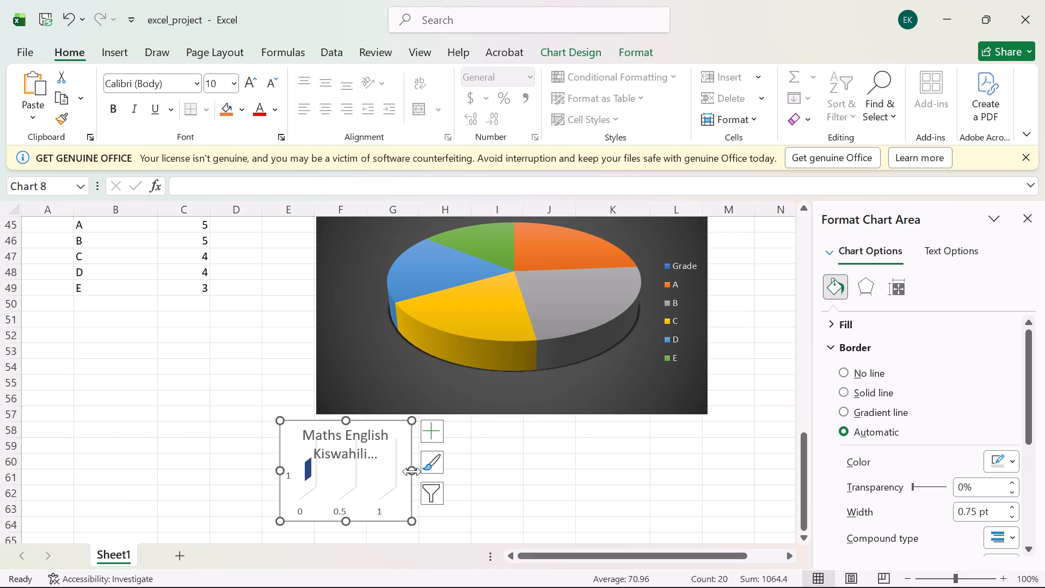
pyautogui.click(412, 471)
pyautogui.moveTo(407, 473); pyautogui.dragTo(579, 491)
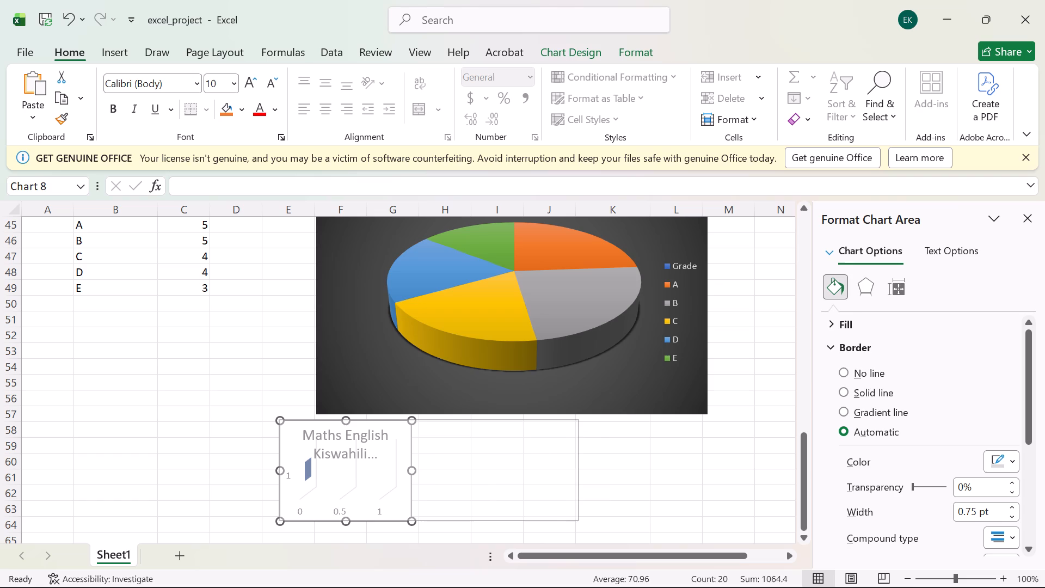
pyautogui.moveTo(579, 491); pyautogui.dragTo(653, 504)
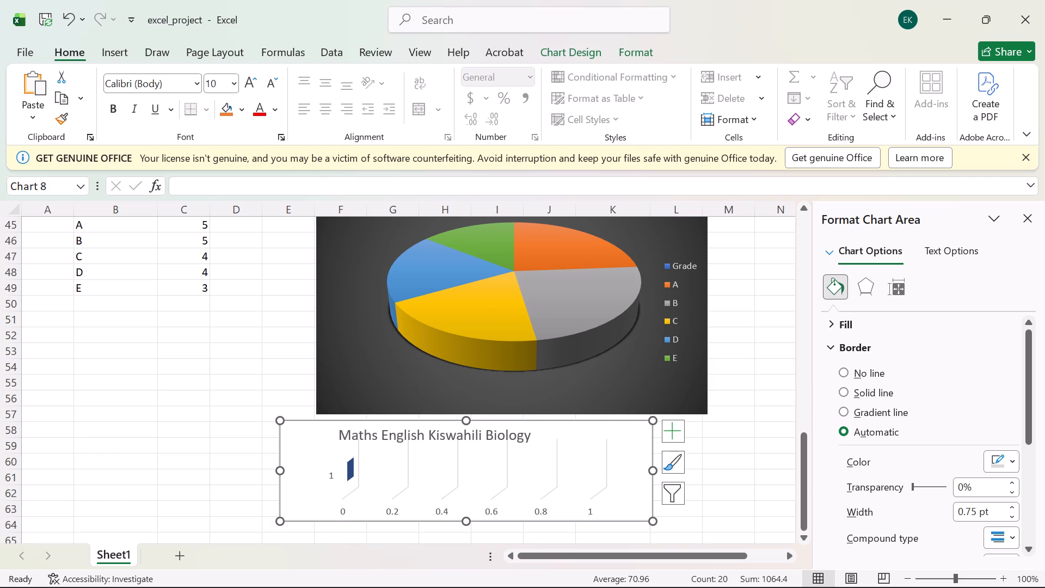
pyautogui.moveTo(279, 471); pyautogui.dragTo(314, 476)
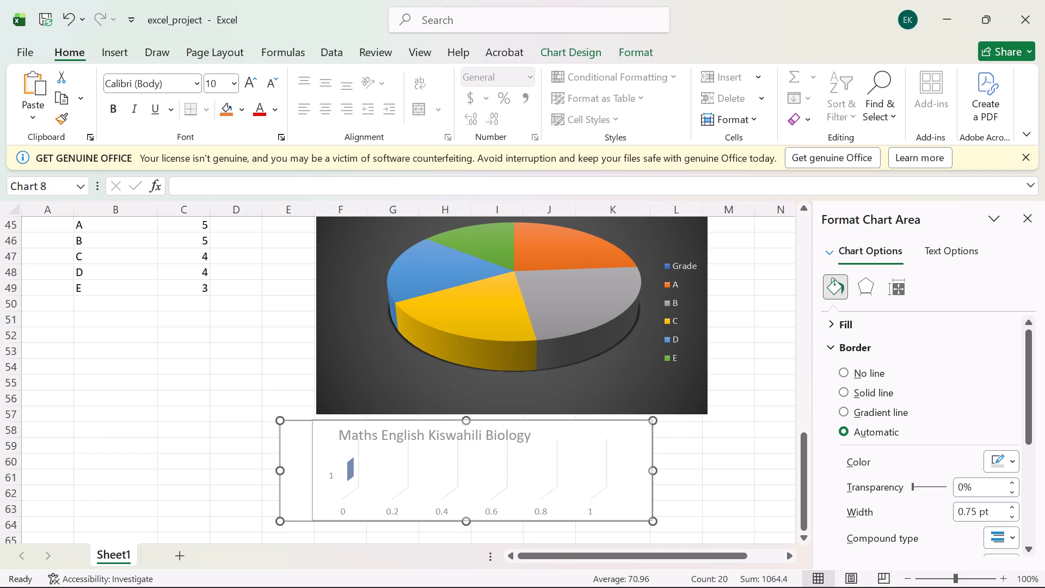
pyautogui.moveTo(314, 476); pyautogui.dragTo(321, 477)
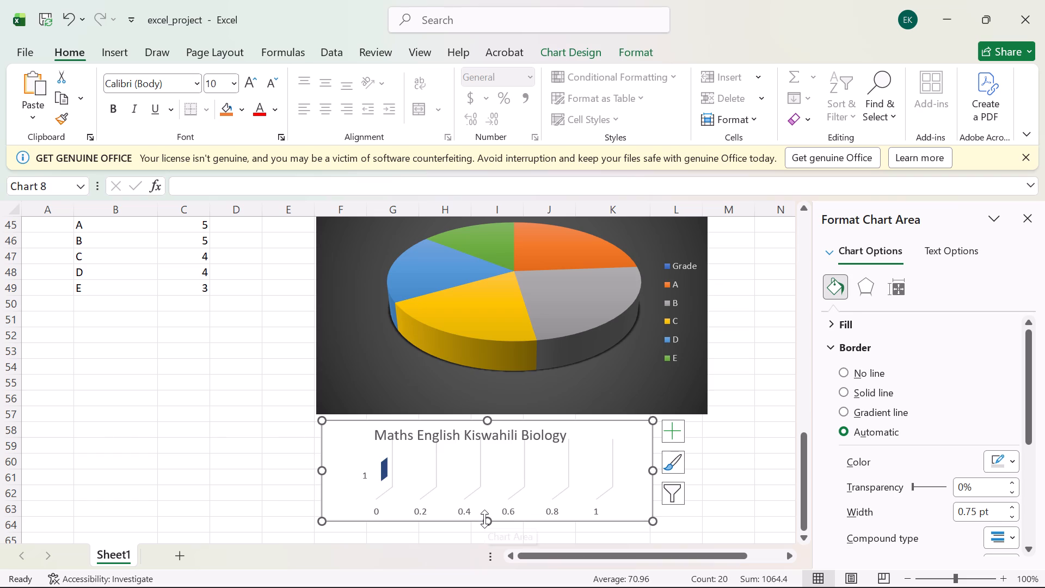
pyautogui.moveTo(484, 519); pyautogui.dragTo(486, 555)
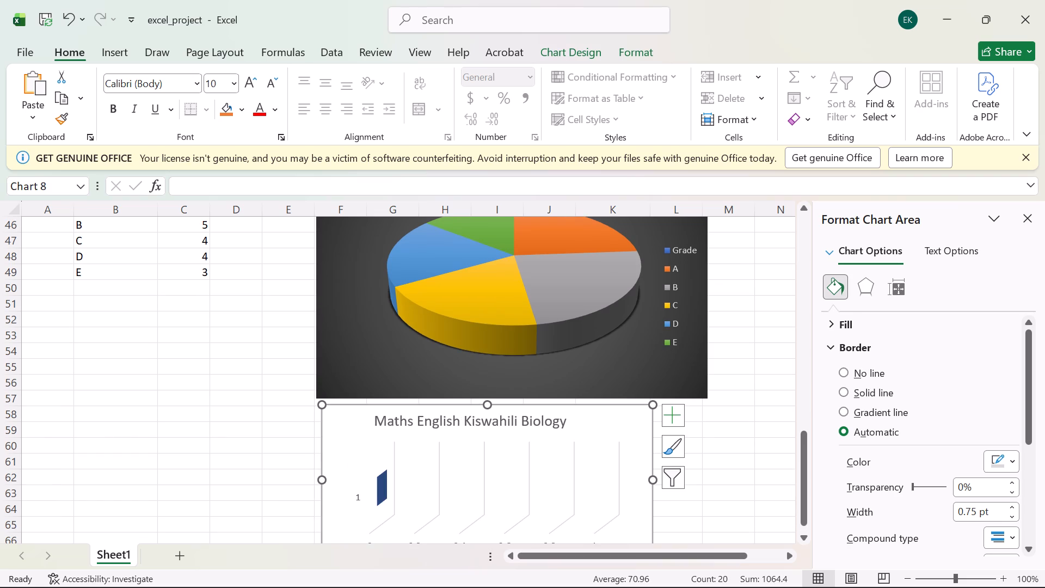
# Save the excel_project workbook.
pyautogui.hotkey('ctrl', 's')
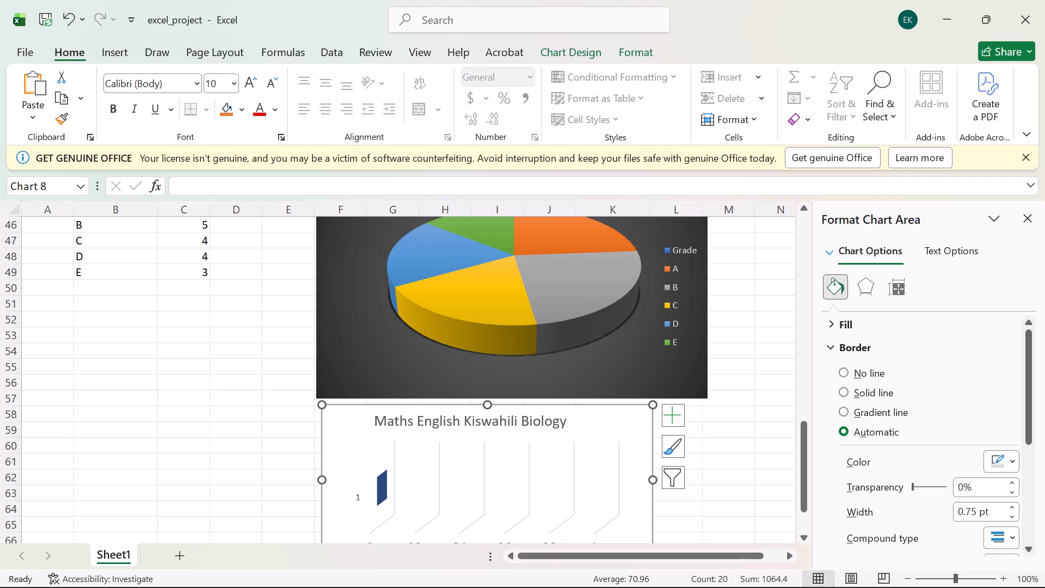